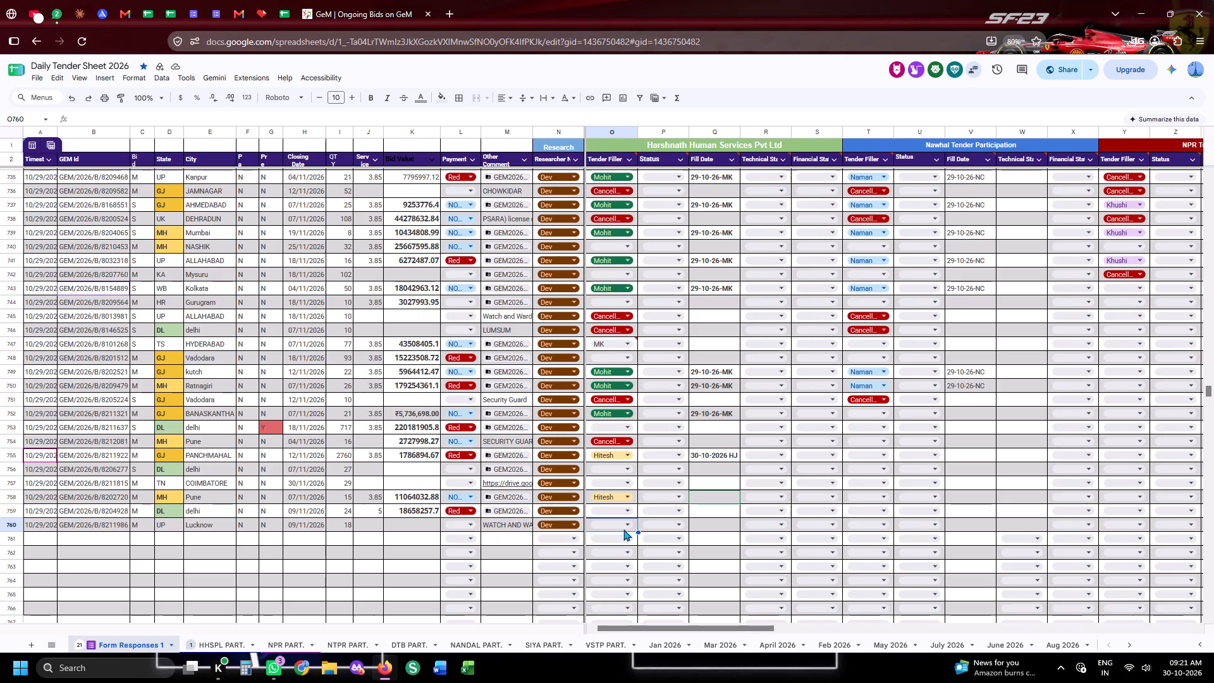
Set the Harshnath Tender Filler in row 760 (Lucknow) to Cancelled.
double_click(623, 529)
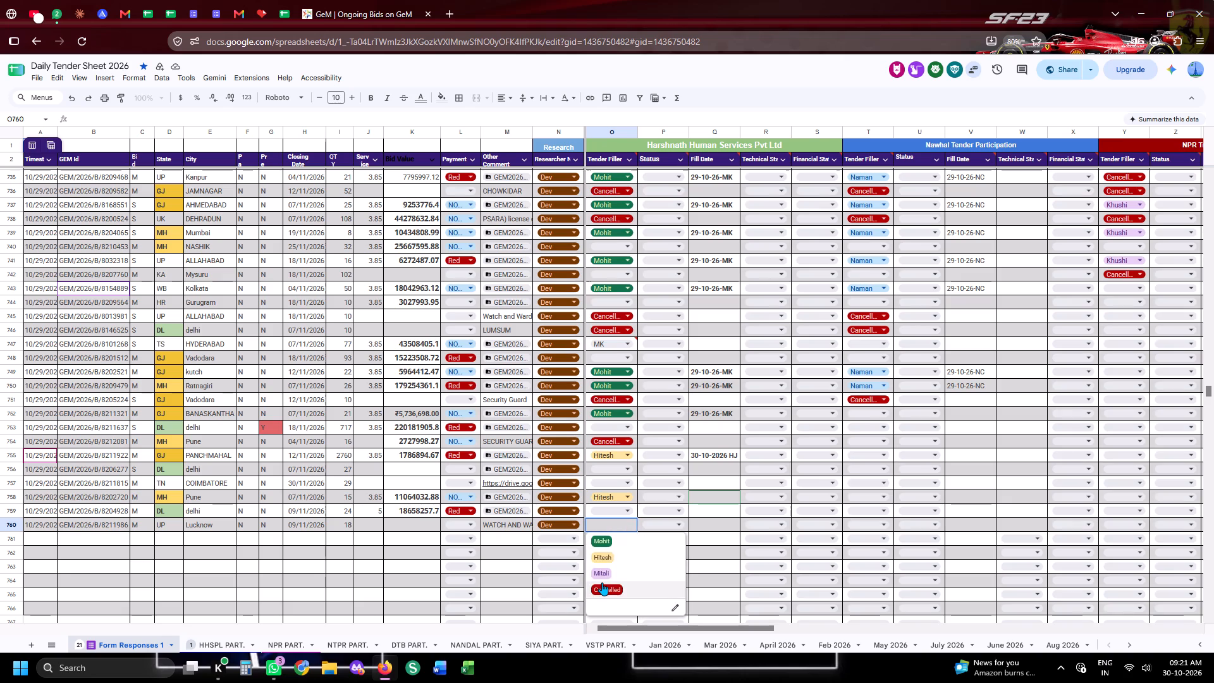
click(602, 583)
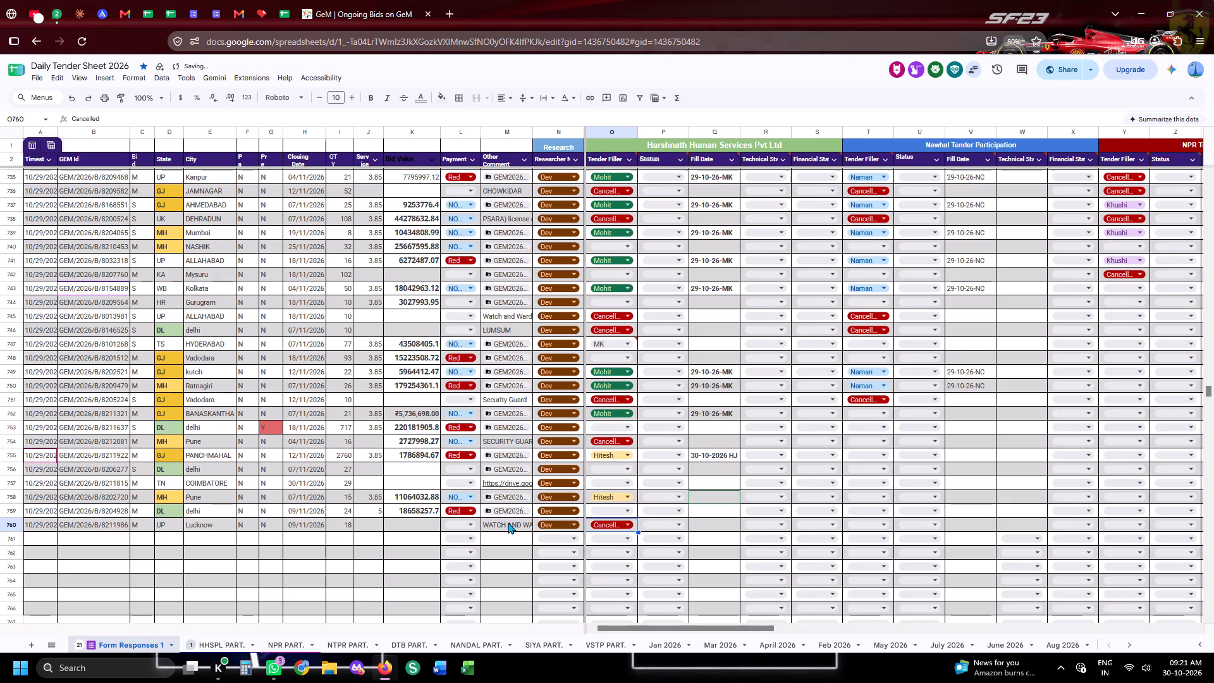
Open the Drive folder GEM2026B8204928 linked in the Other Comment cell of row 759.
click(510, 512)
click(542, 531)
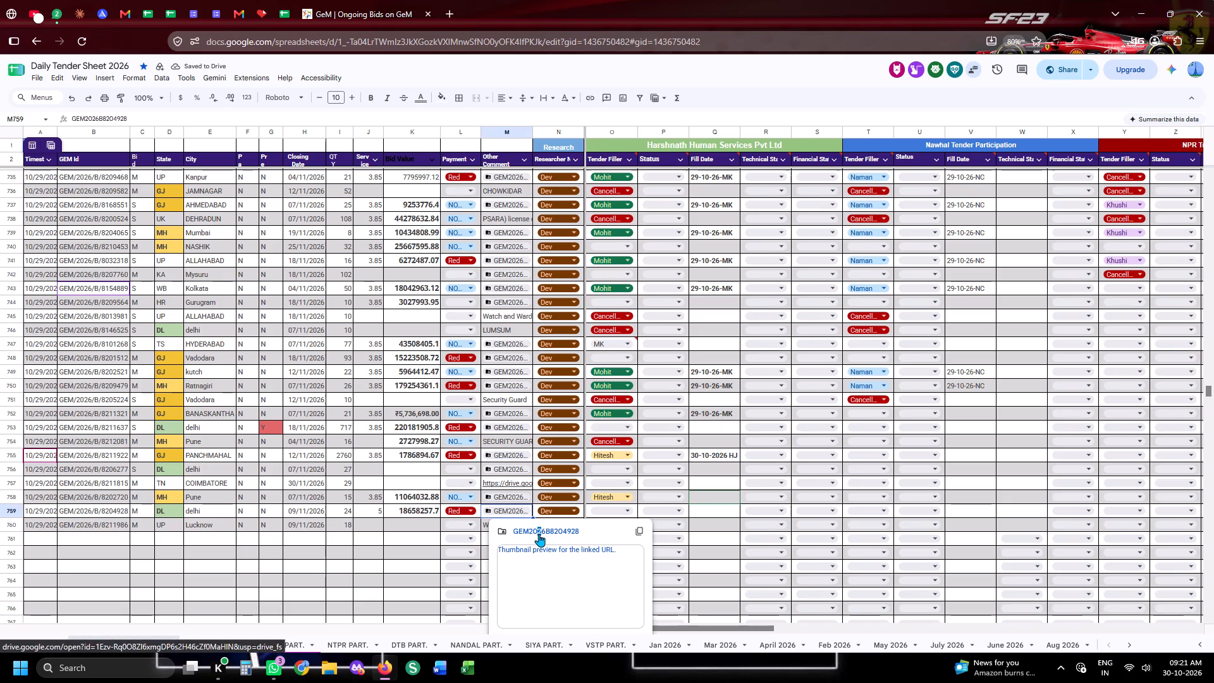
click(554, 565)
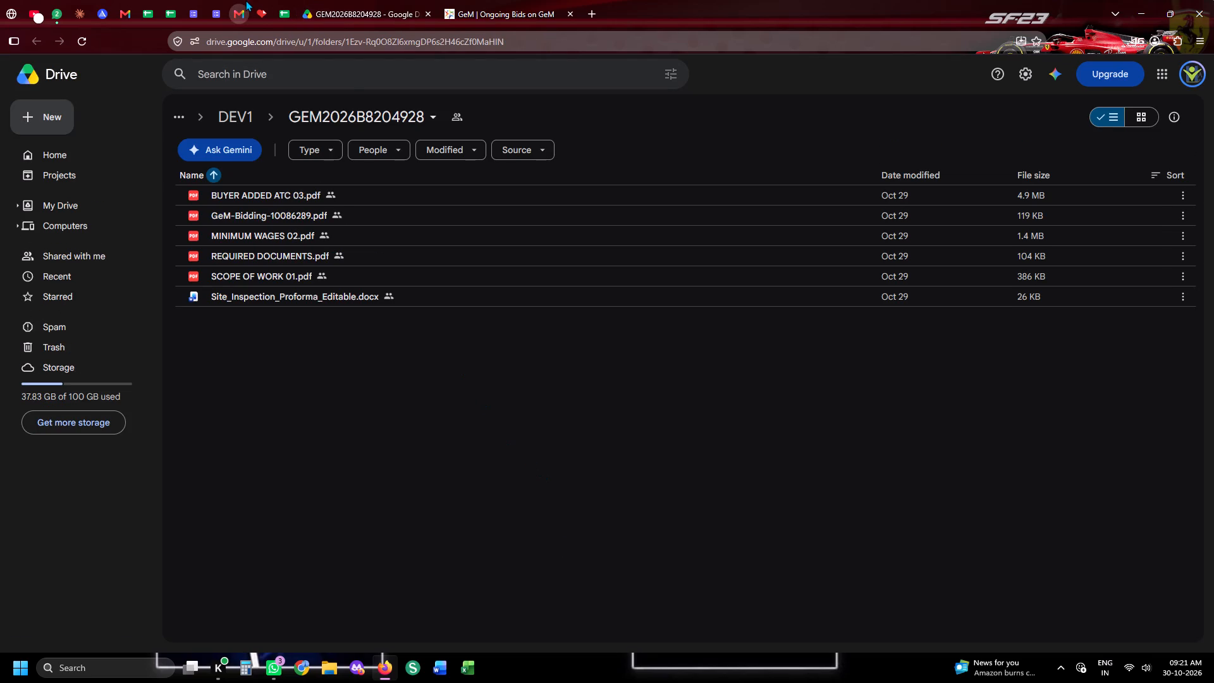
Open the Drive folder GEM2026B8201512 linked in row 748 of the tender sheet, and close the GEM2026B8204928 folder.
click(280, 5)
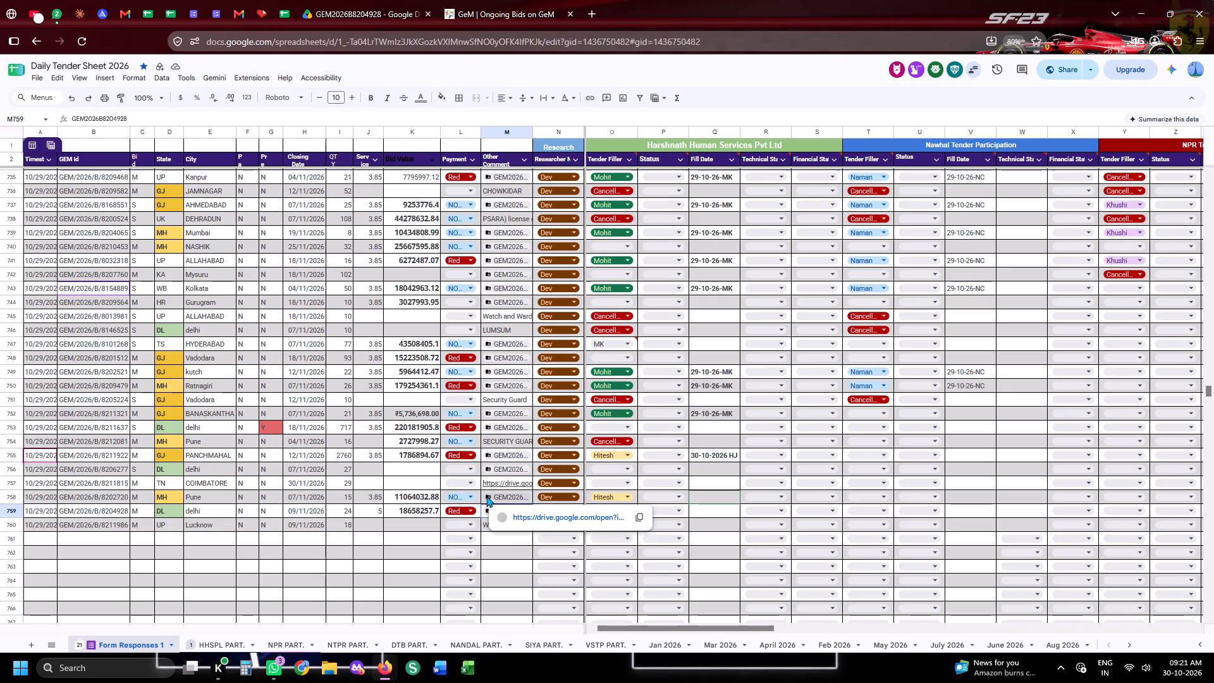
click(716, 326)
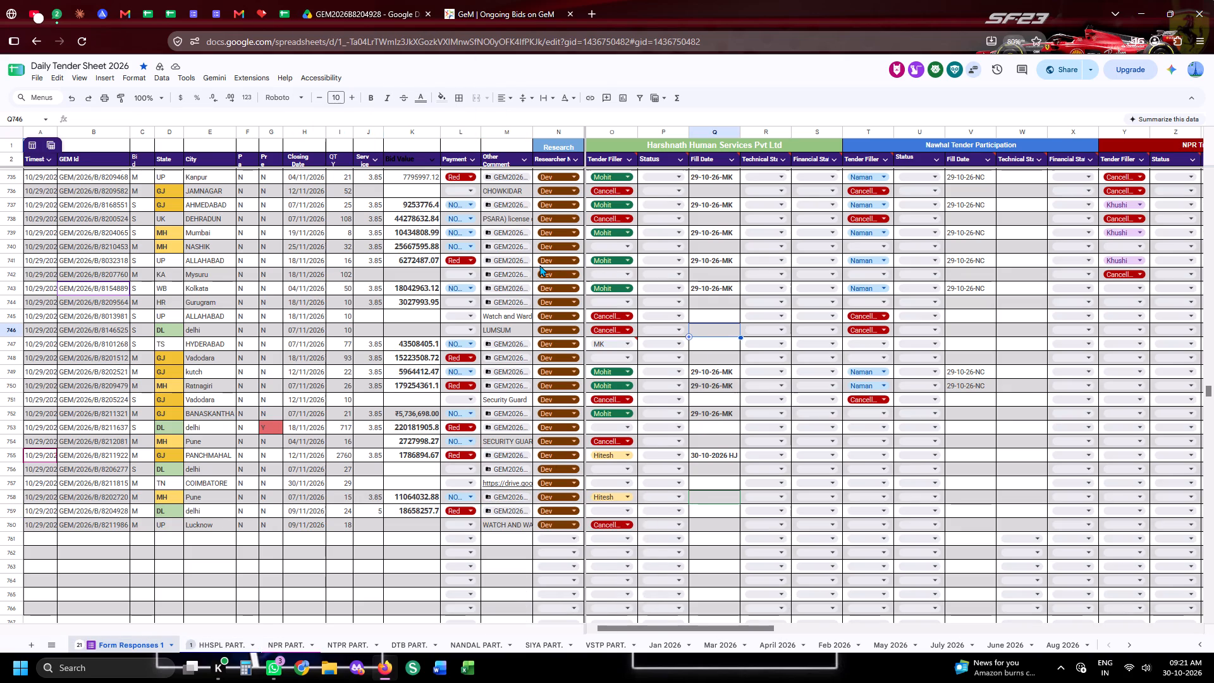
click(490, 344)
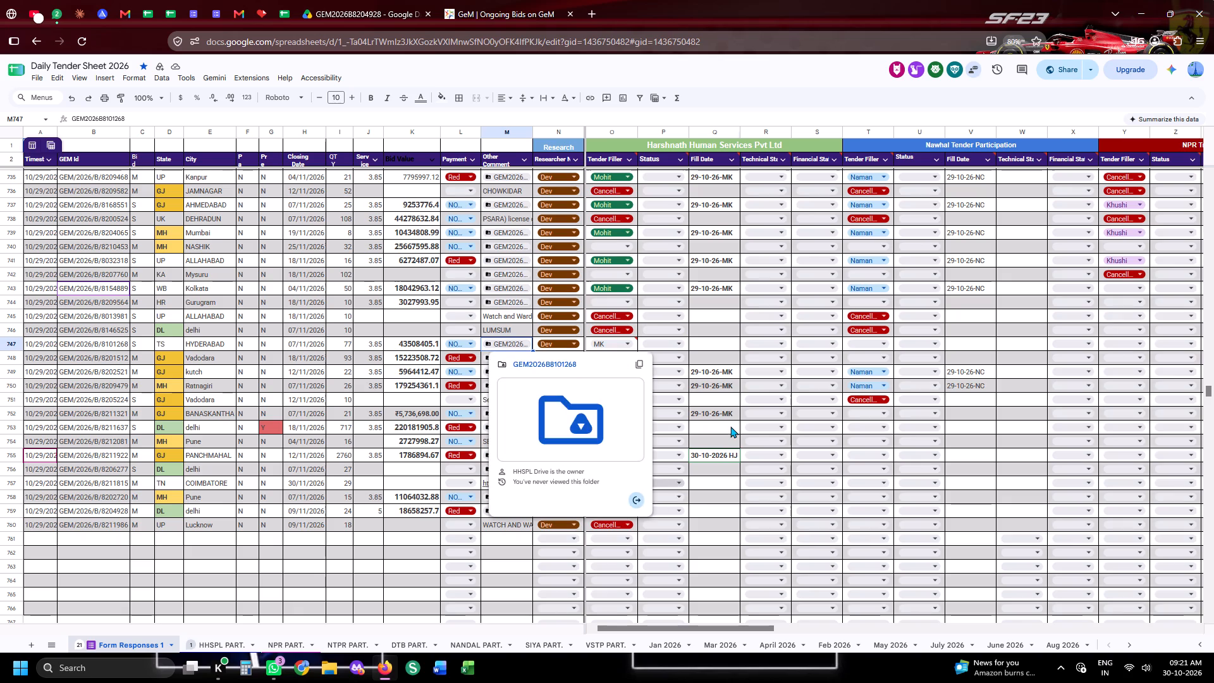
click(730, 426)
click(504, 365)
click(507, 360)
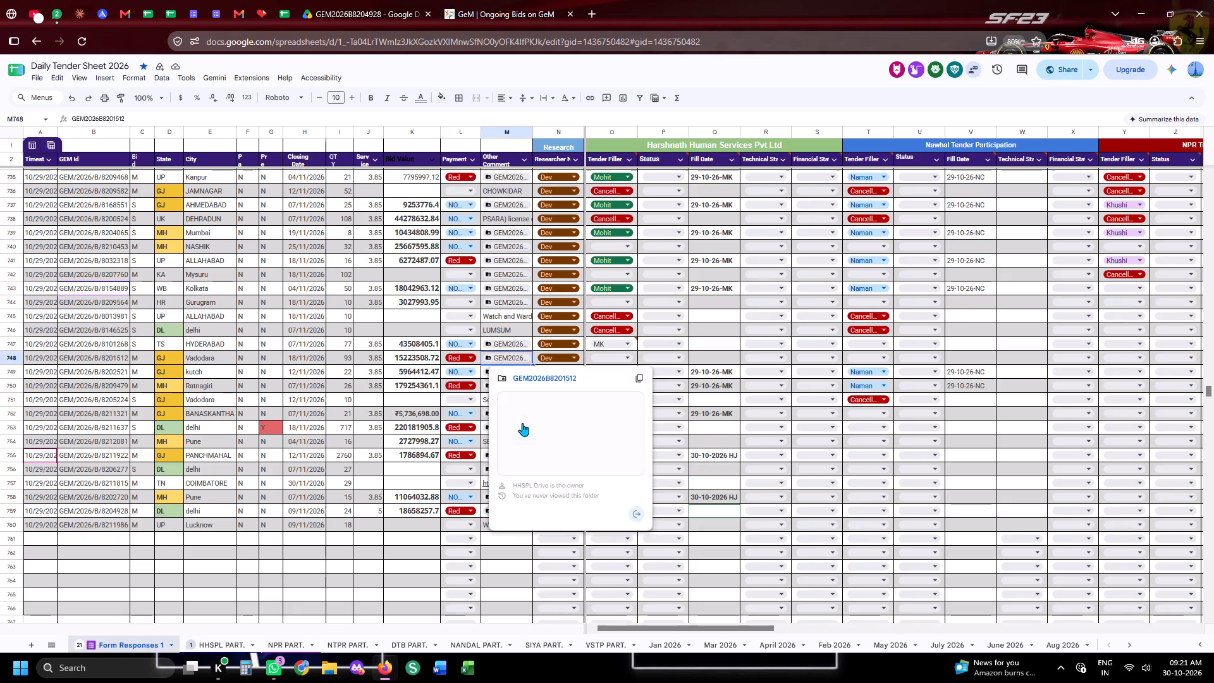
click(530, 437)
click(519, 0)
click(571, 18)
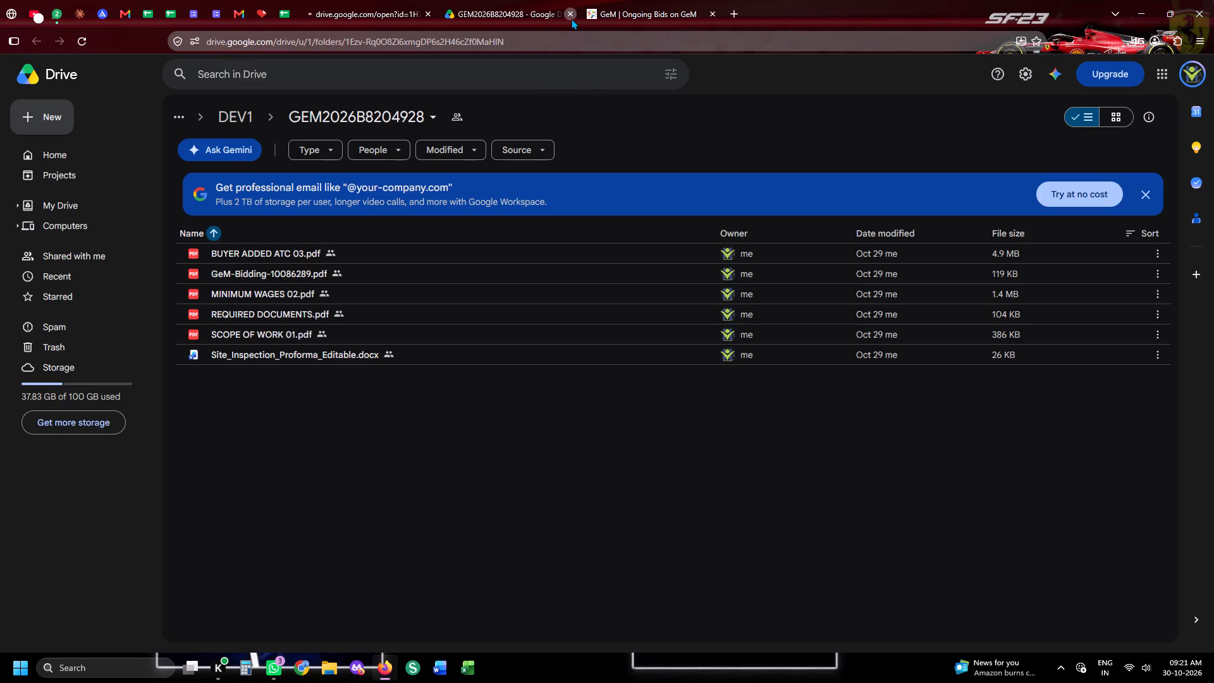
click(381, 0)
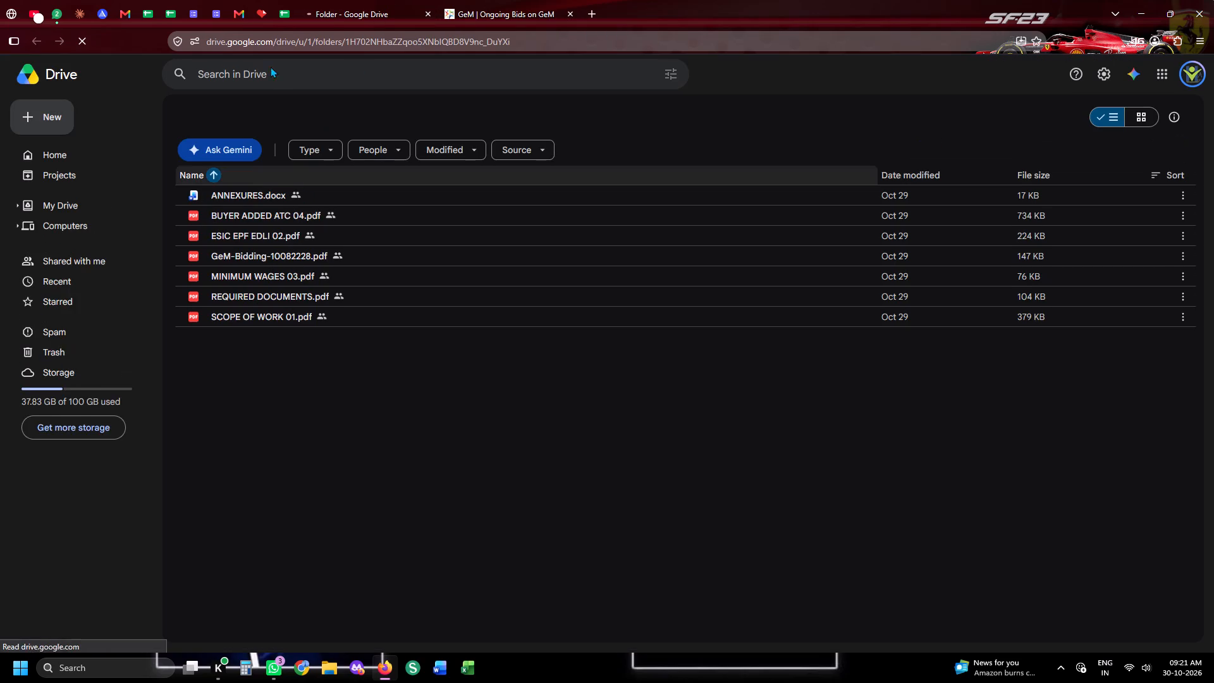
Enter 30-10-26-MK as the Harshnath Fill Date in row 747 (HYDERABAD), reusing the entry from row 749.
click(283, 0)
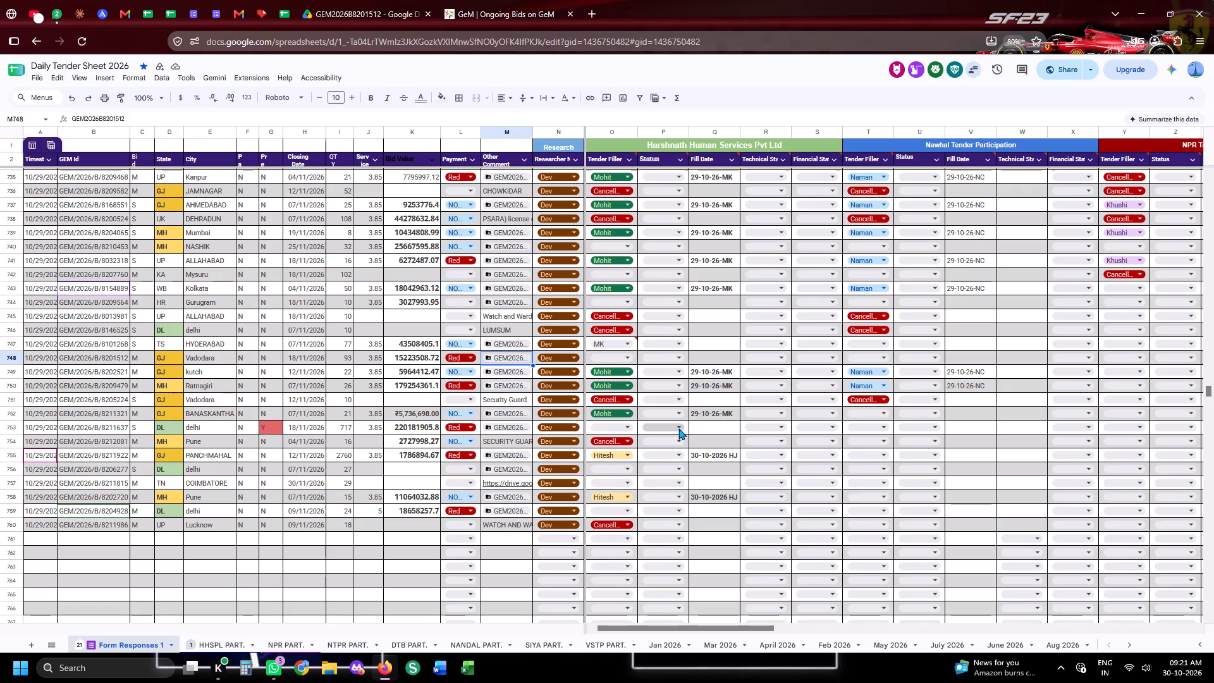
click(709, 376)
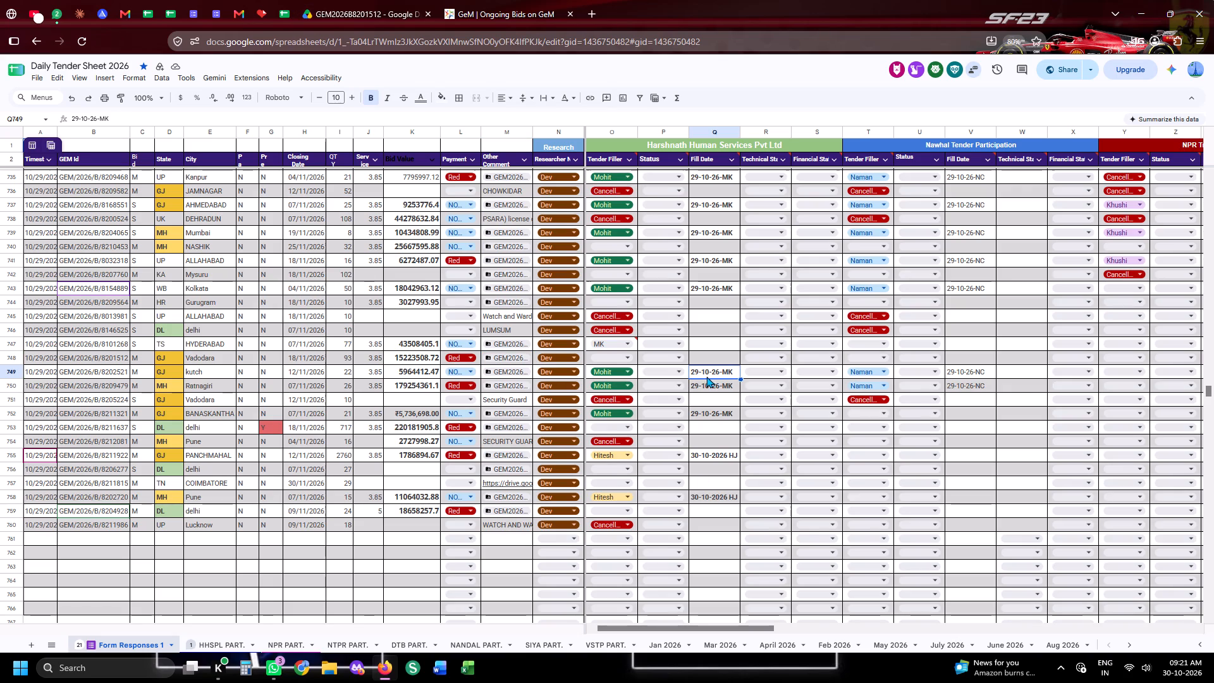
key(ctrl+c)
key(ctrl+c)
click(708, 352)
click(708, 343)
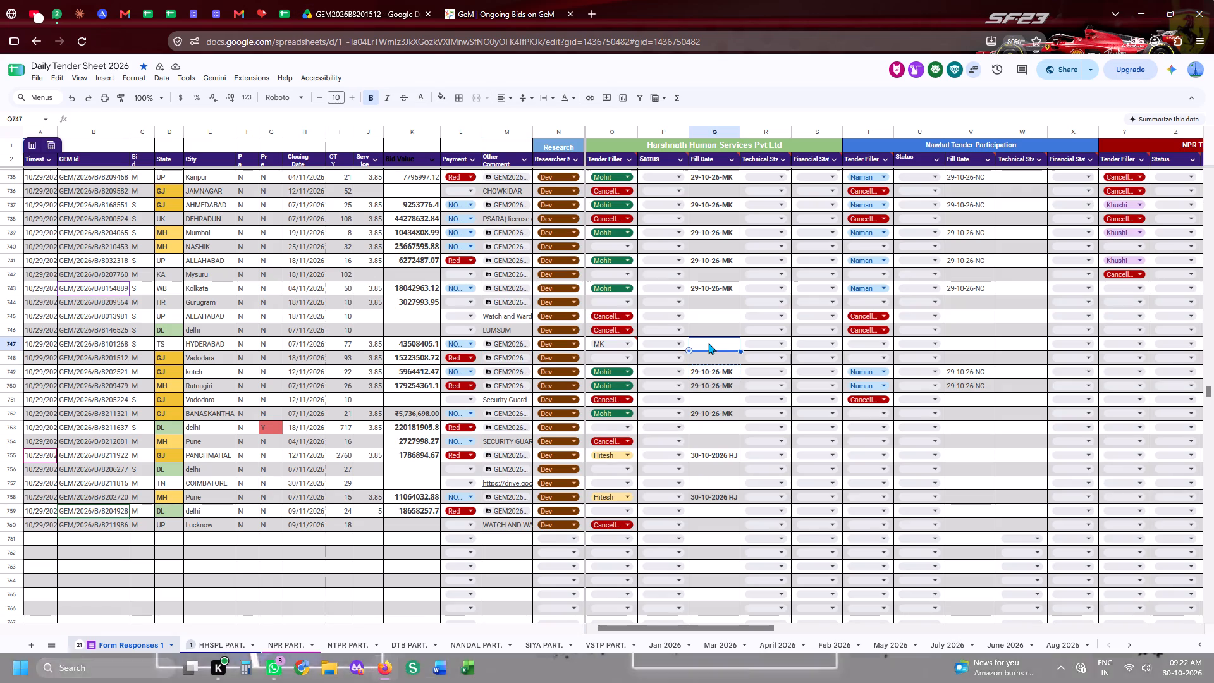
key(ctrl+v)
double_click(697, 347)
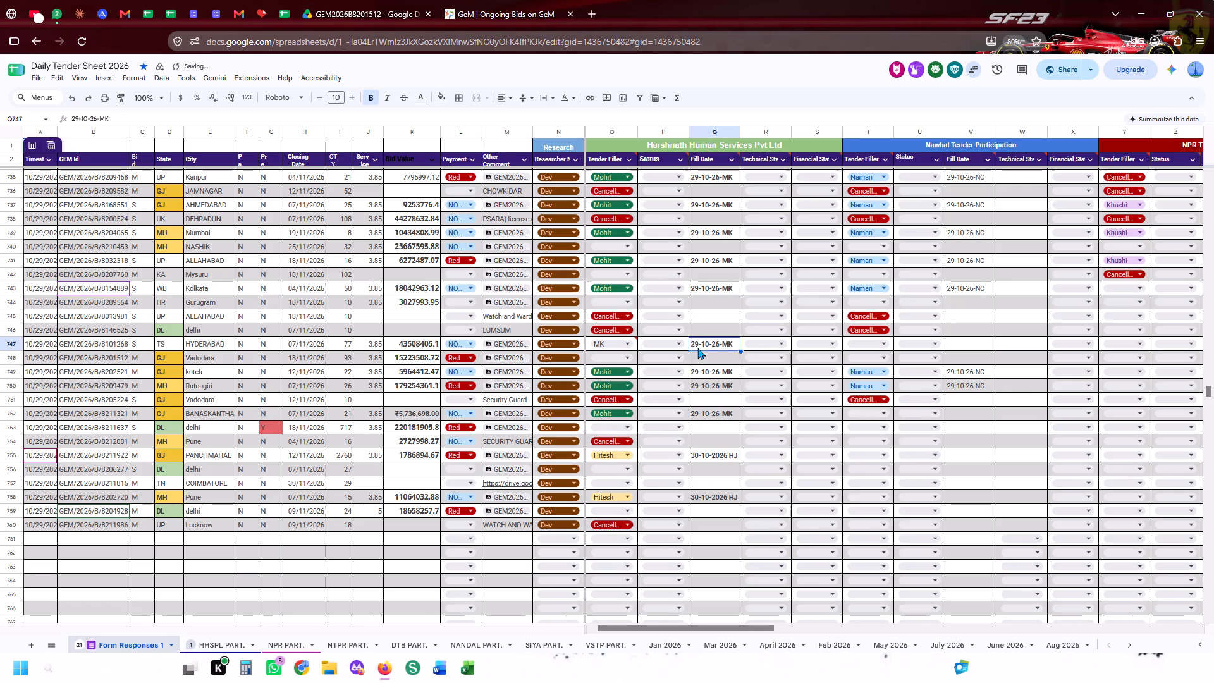
key(ctrl+Left)
key(ctrl+Left)
key(ctrl+Left)
key(ctrl+Left)
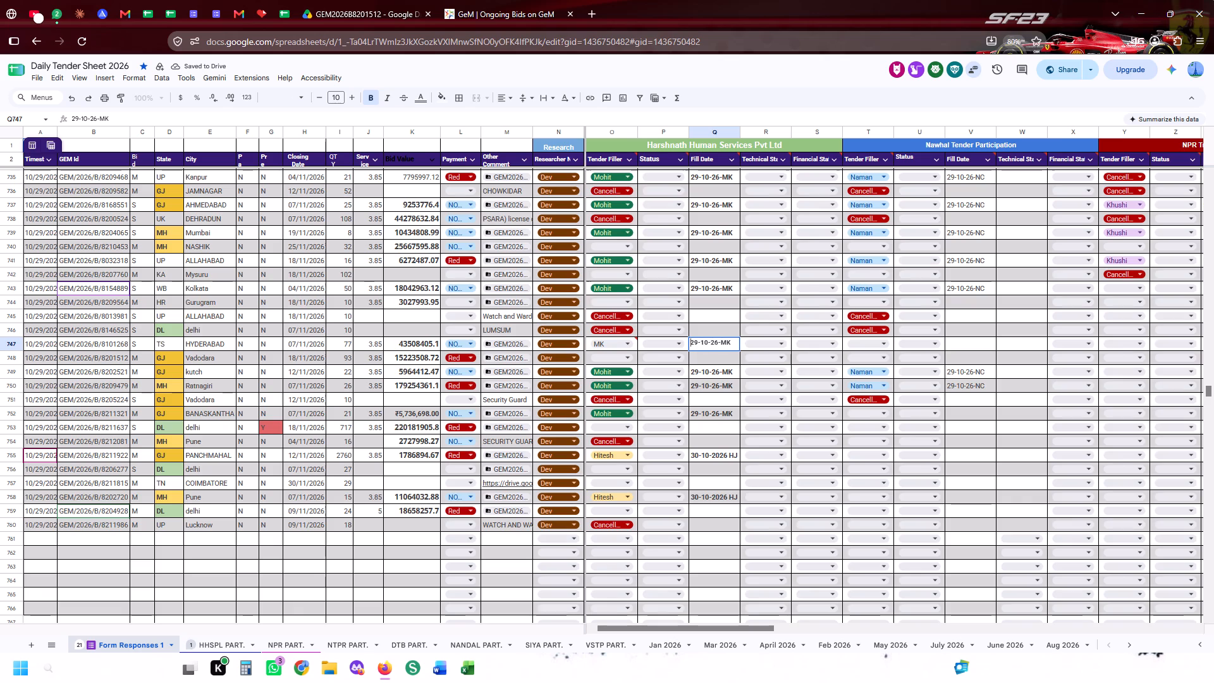
key(Right)
key(Right)
key(BackSpace)
key(BackSpace)
text(30)
key(Tab)
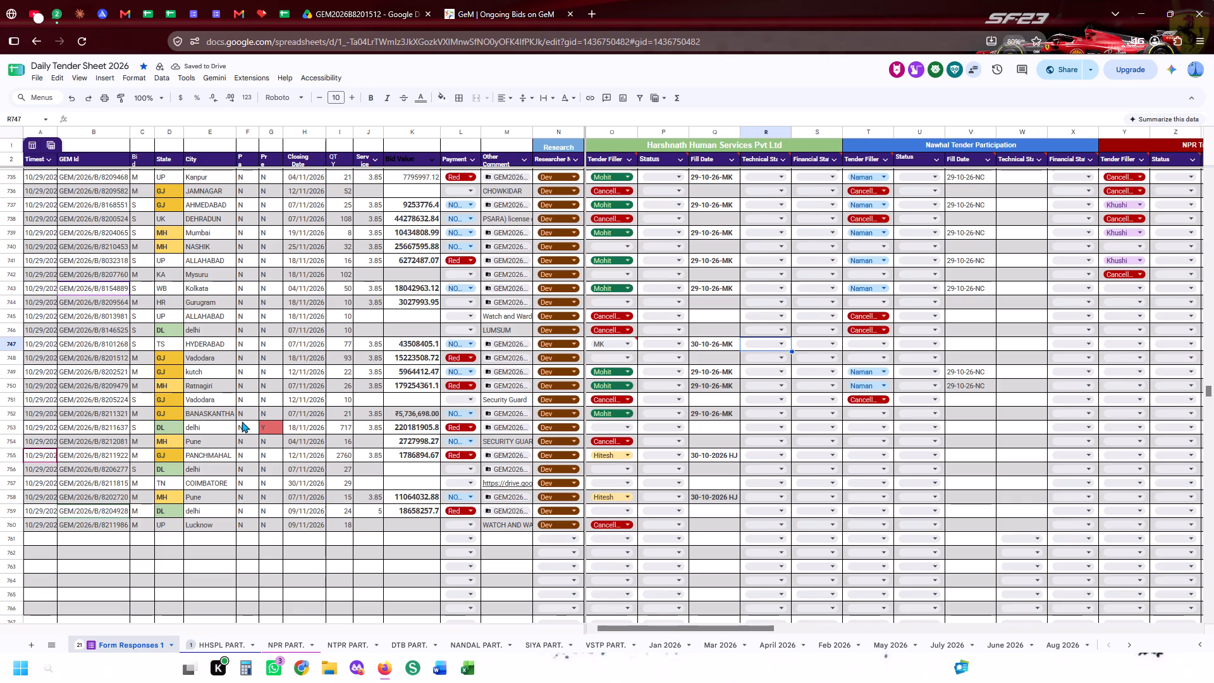
Find row 747's bid GEM/2026/B/8101268 on the GeM portal with Exact Bid Search and open its Bid Participation page.
click(105, 346)
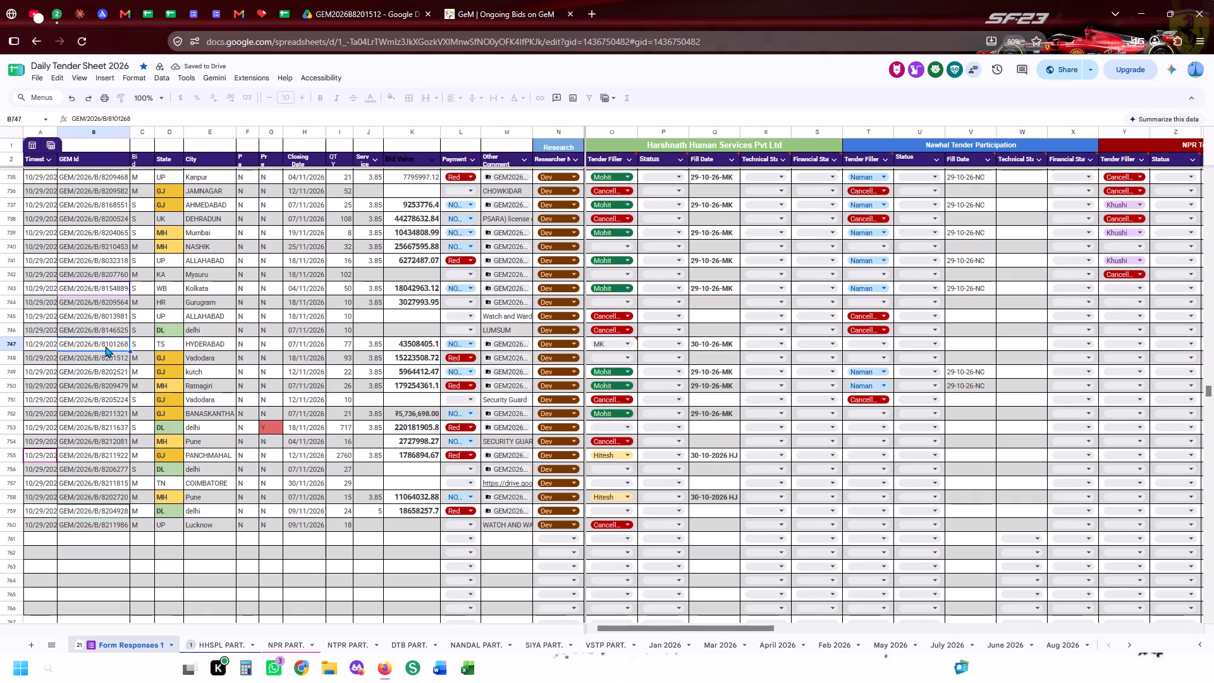
key(ctrl+c)
key(ctrl+c)
key(ctrl+c)
key(ctrl+c)
ctrl+click(494, 0)
click(522, 0)
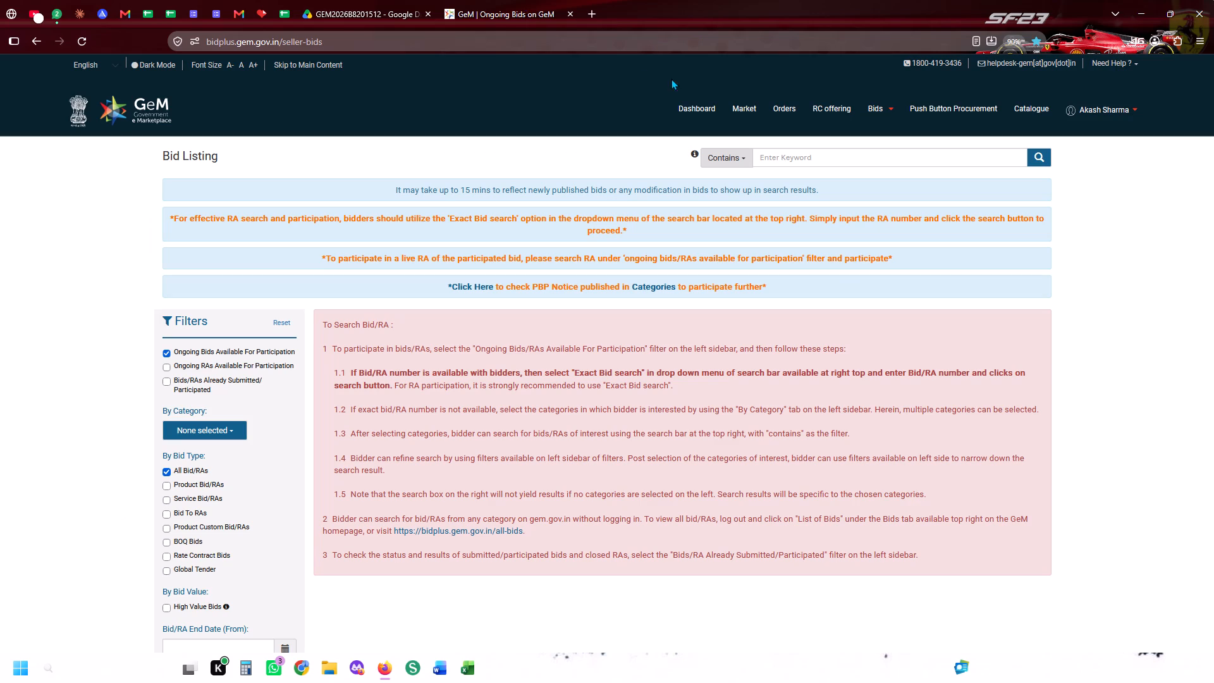
click(804, 154)
key(ctrl+v)
click(731, 164)
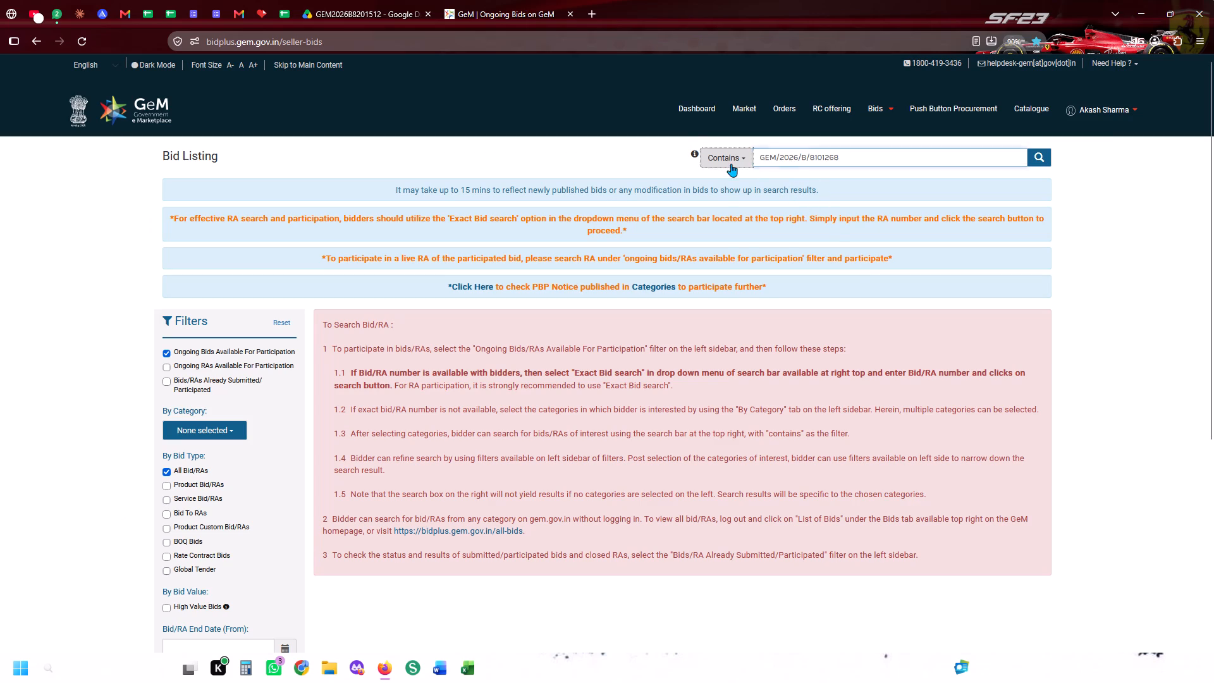
click(744, 230)
click(1028, 159)
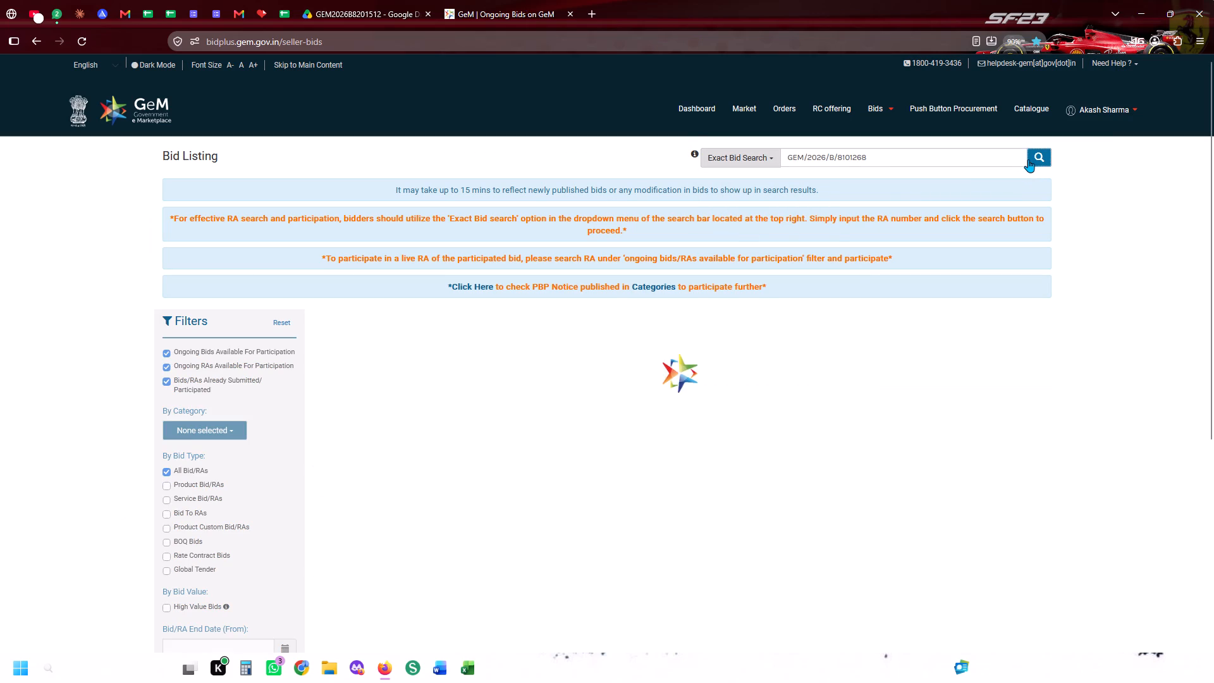
click(1003, 439)
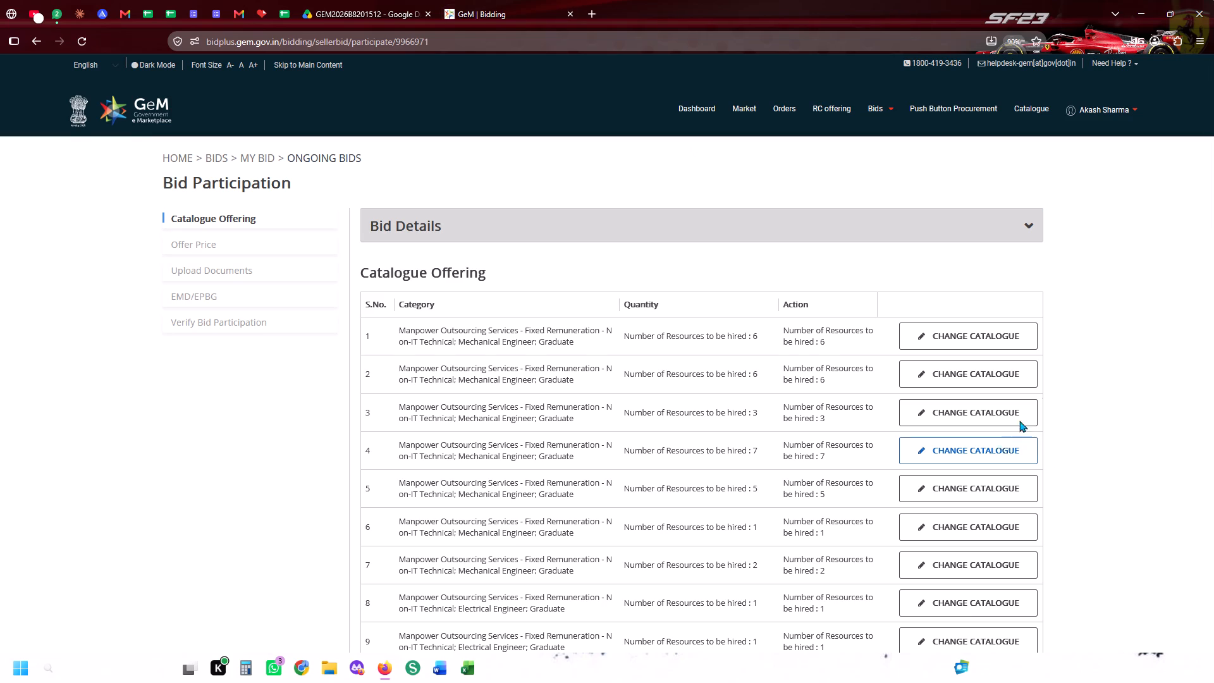
Select the catalogue for item 32, replace Andhra Pradesh with Telangana as the geographical presence state, and encrypt and save it.
scroll(1022, 367, down, 16)
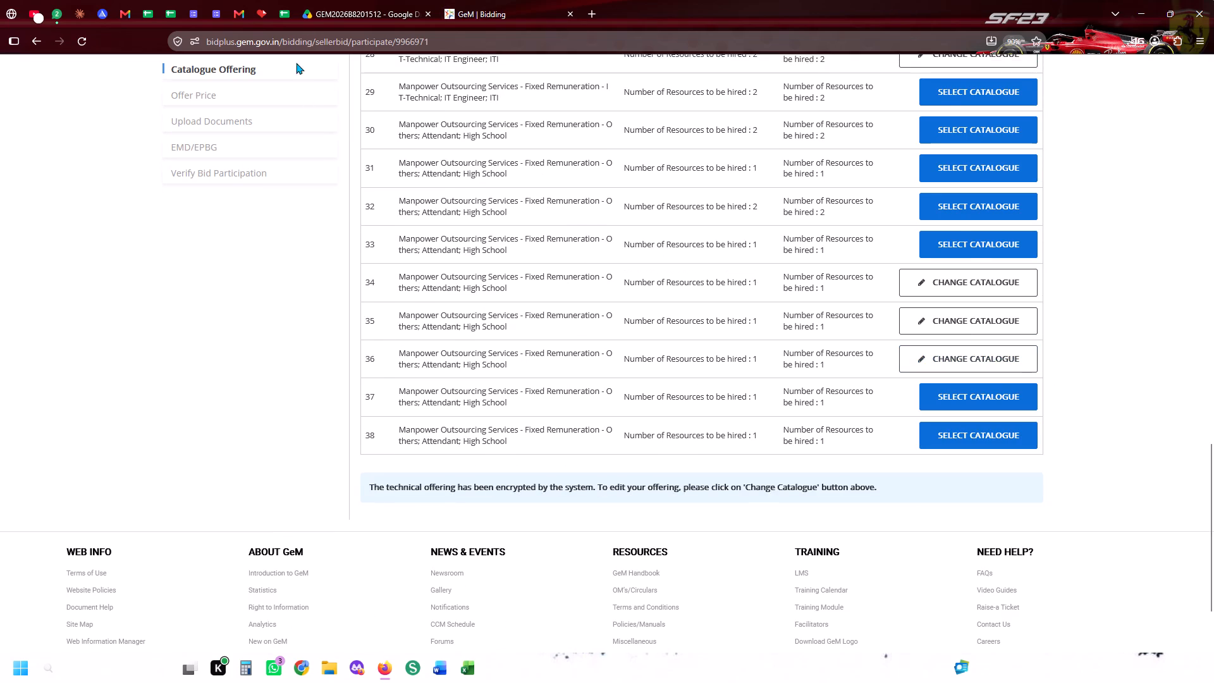
click(283, 0)
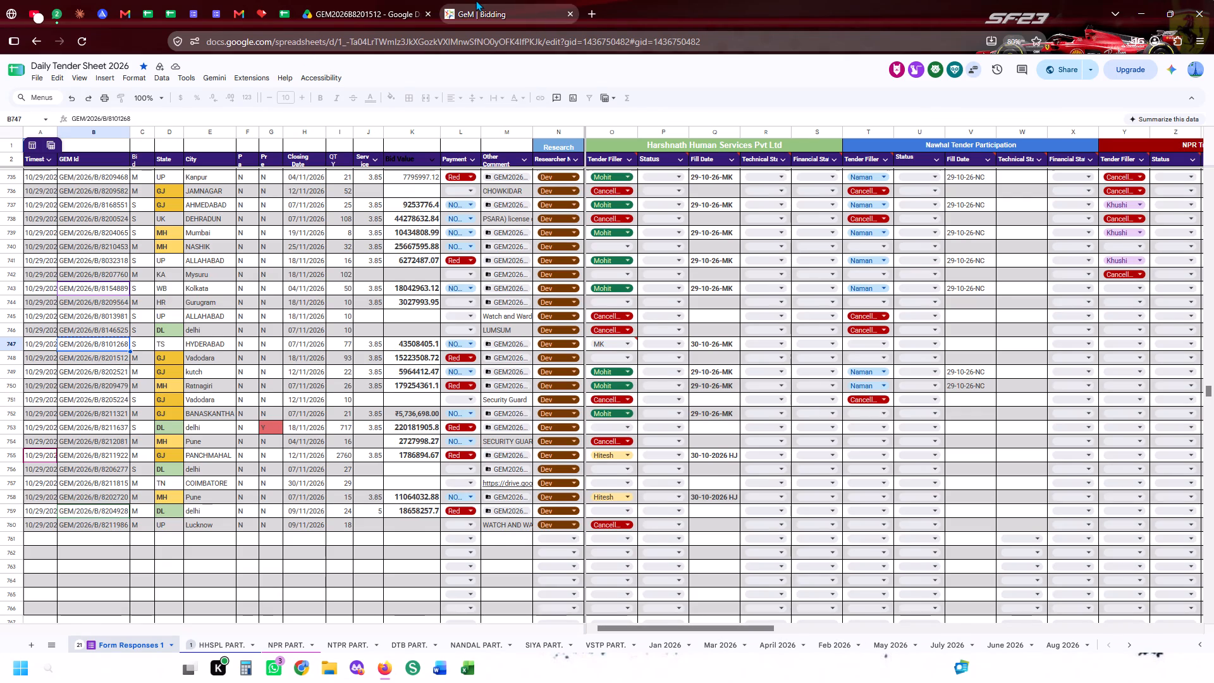
click(475, 0)
click(933, 198)
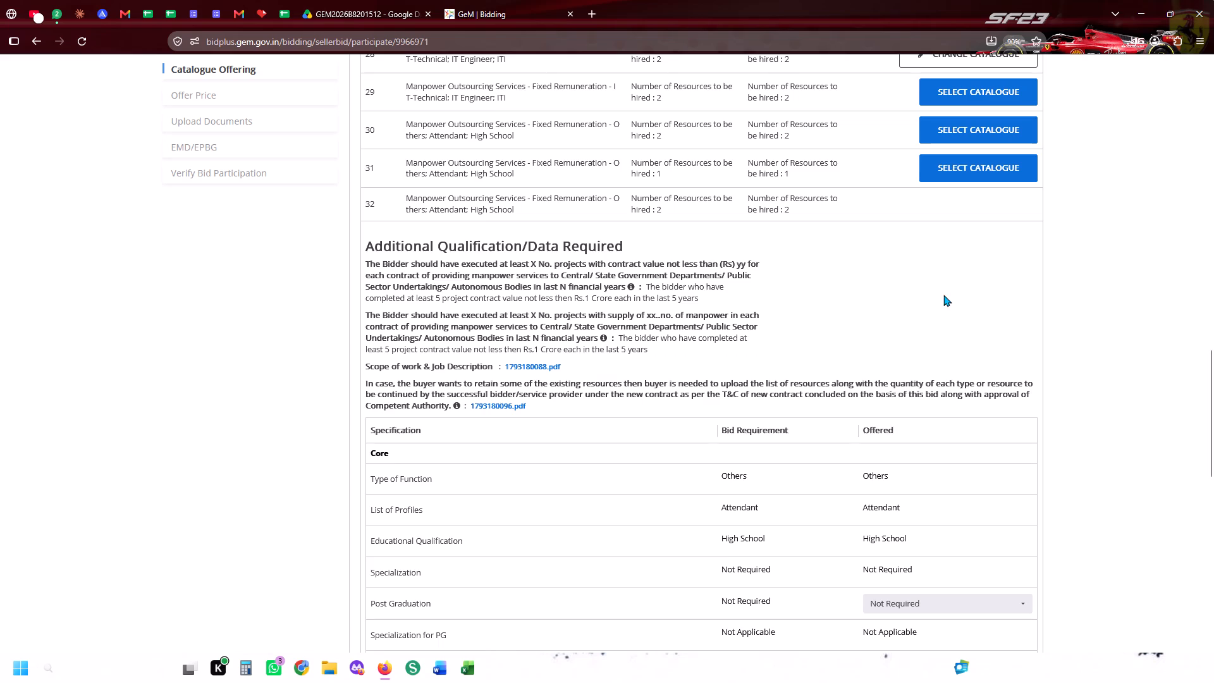
scroll(948, 295, down, 4)
scroll(912, 237, down, 3)
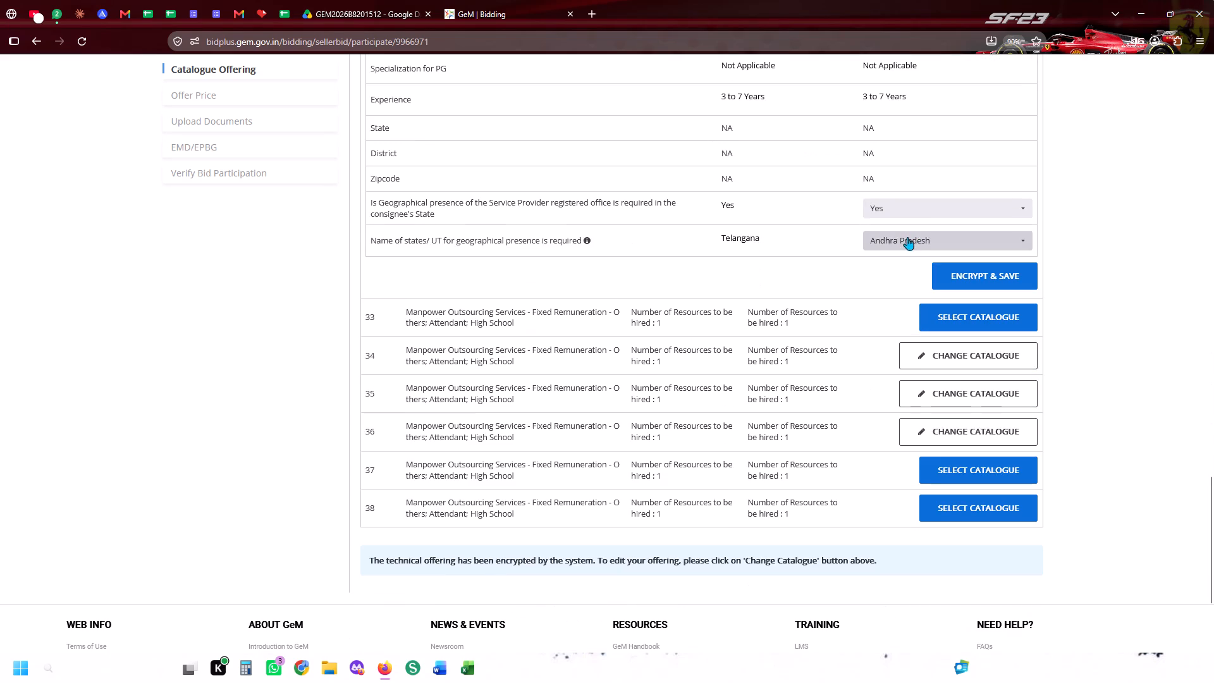
click(907, 238)
click(913, 266)
click(659, 281)
click(926, 246)
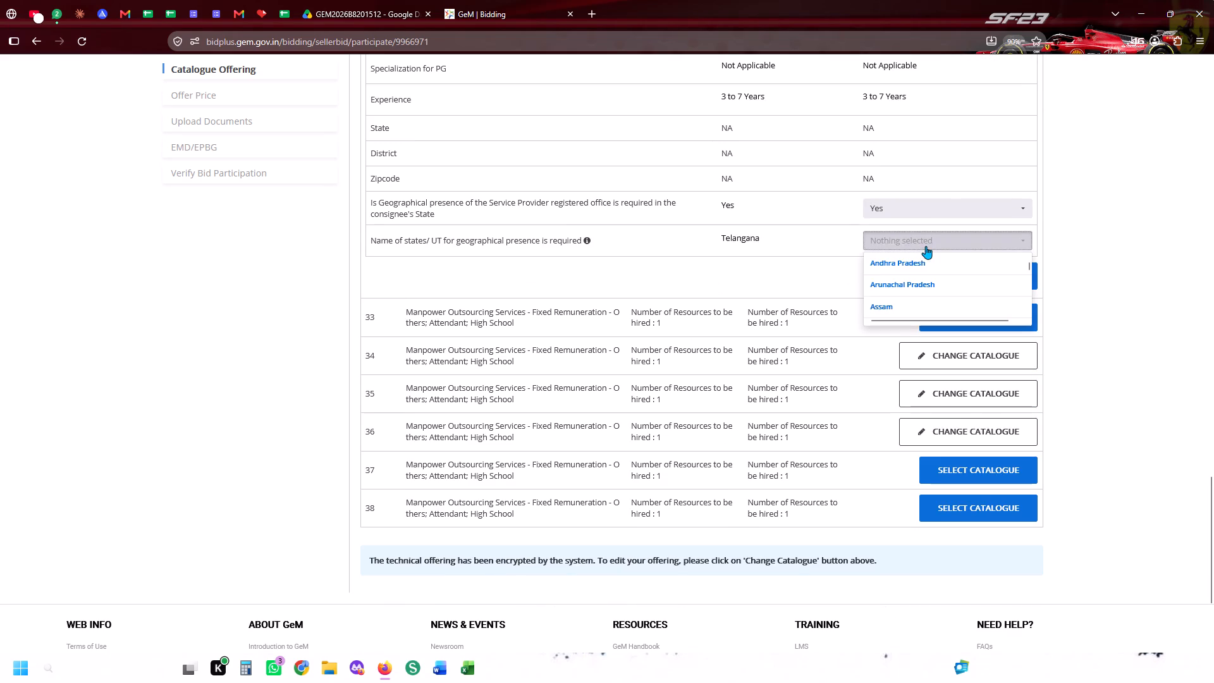
key(t)
key(t)
click(918, 302)
click(880, 236)
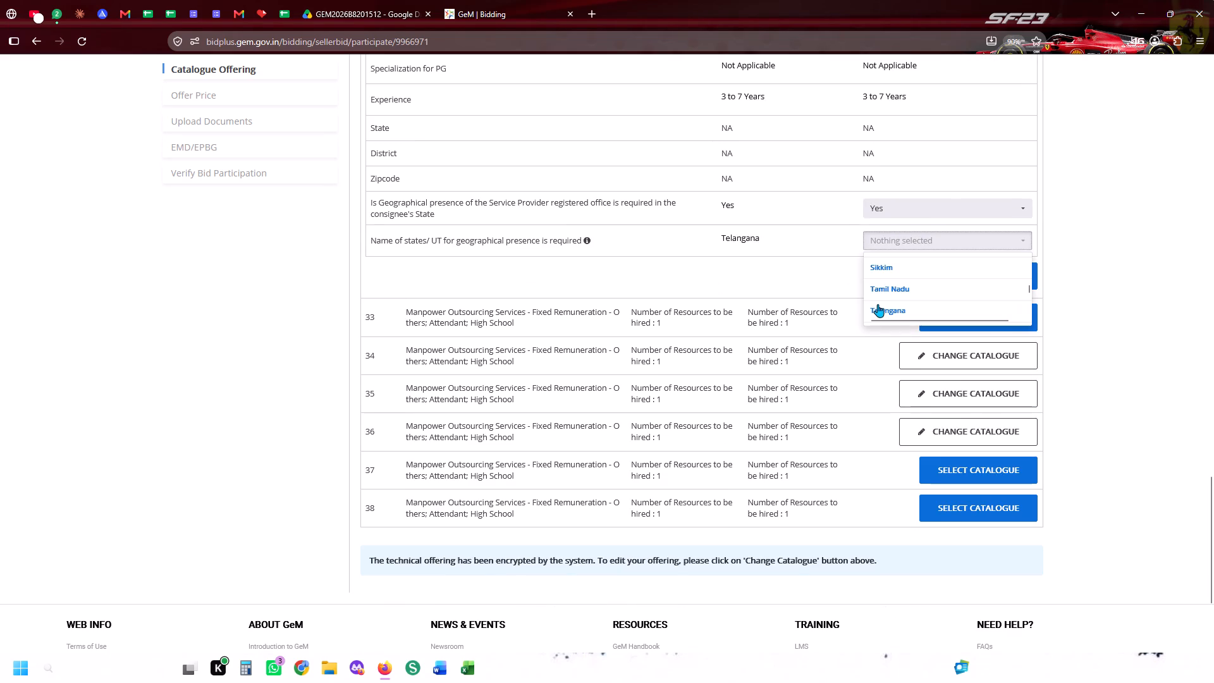
click(886, 317)
click(882, 313)
click(787, 285)
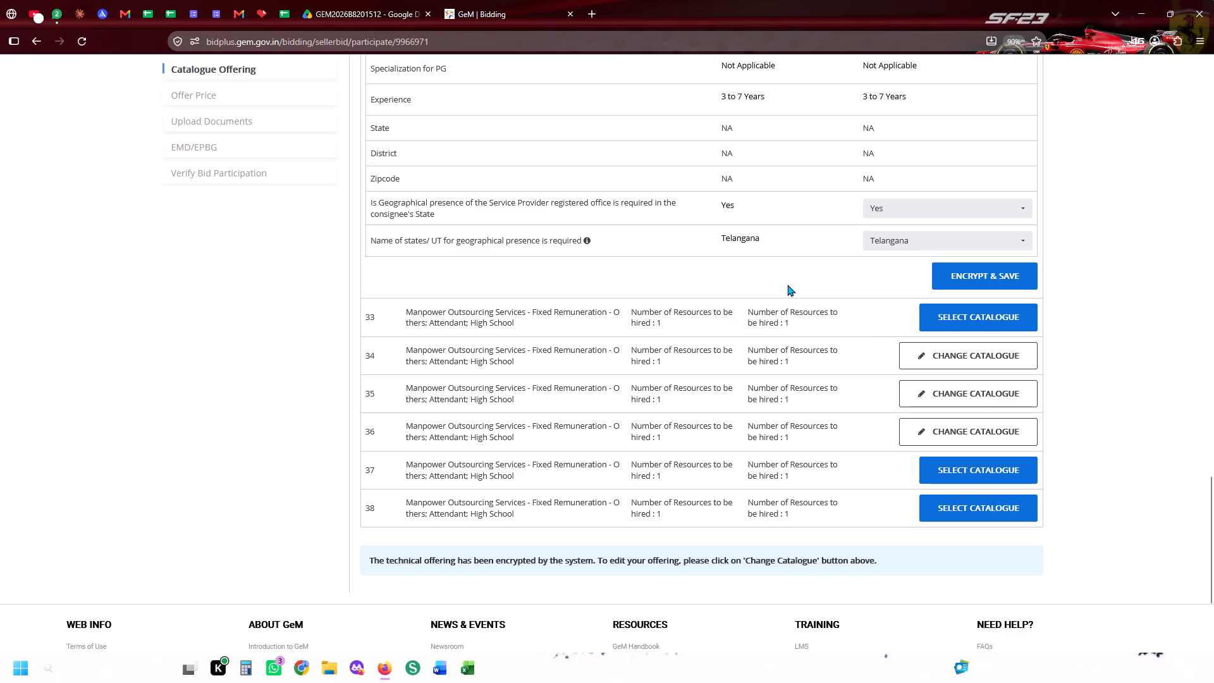
click(949, 275)
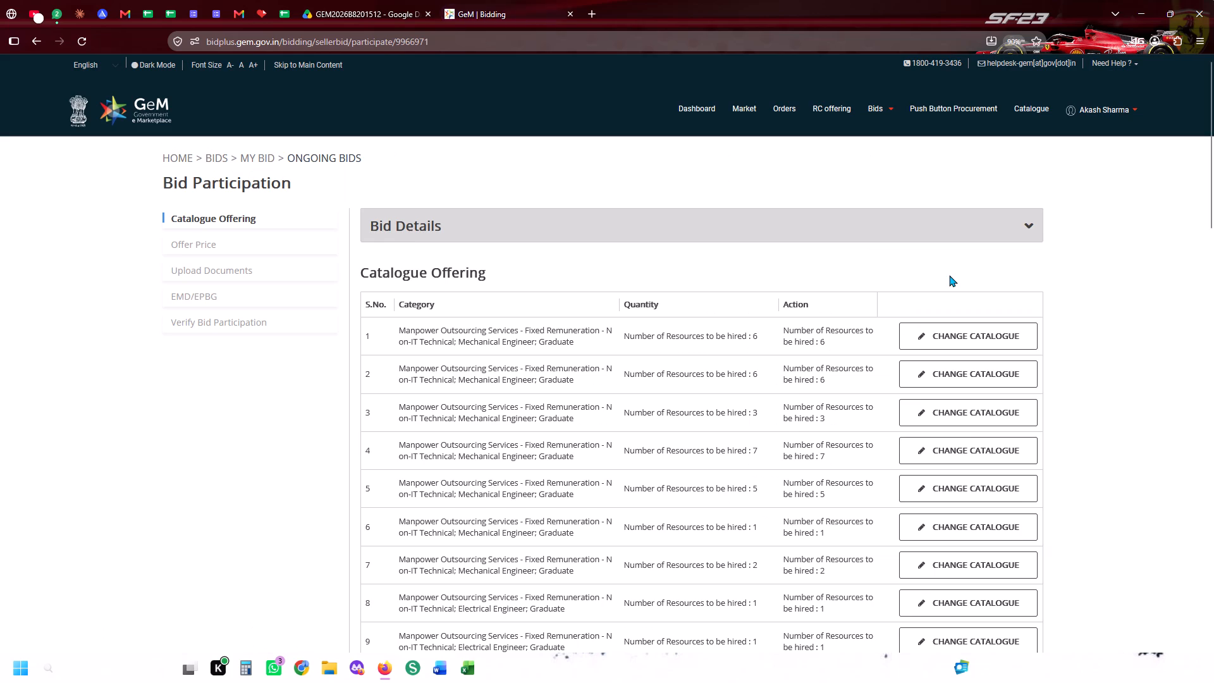
Select the catalogue for item 37, replace Andhra Pradesh with Telangana as the geographical presence state, and encrypt and save it.
scroll(949, 275, down, 5)
key(space)
key(space)
click(951, 261)
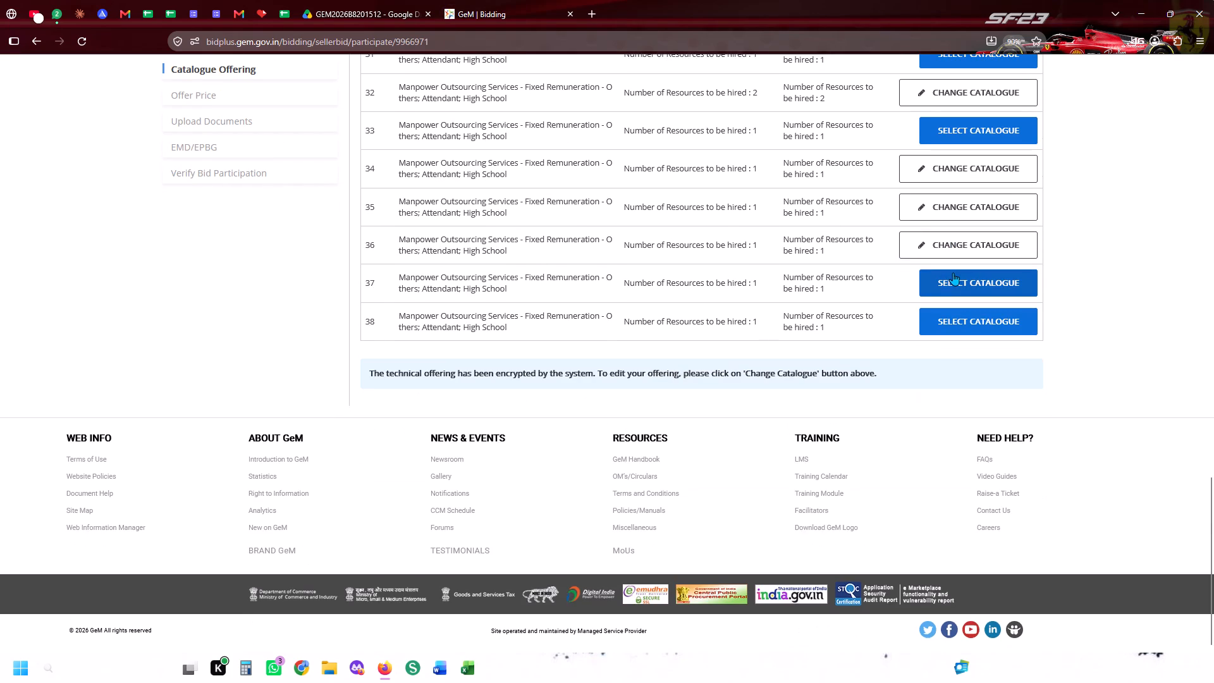
click(953, 276)
scroll(953, 276, down, 5)
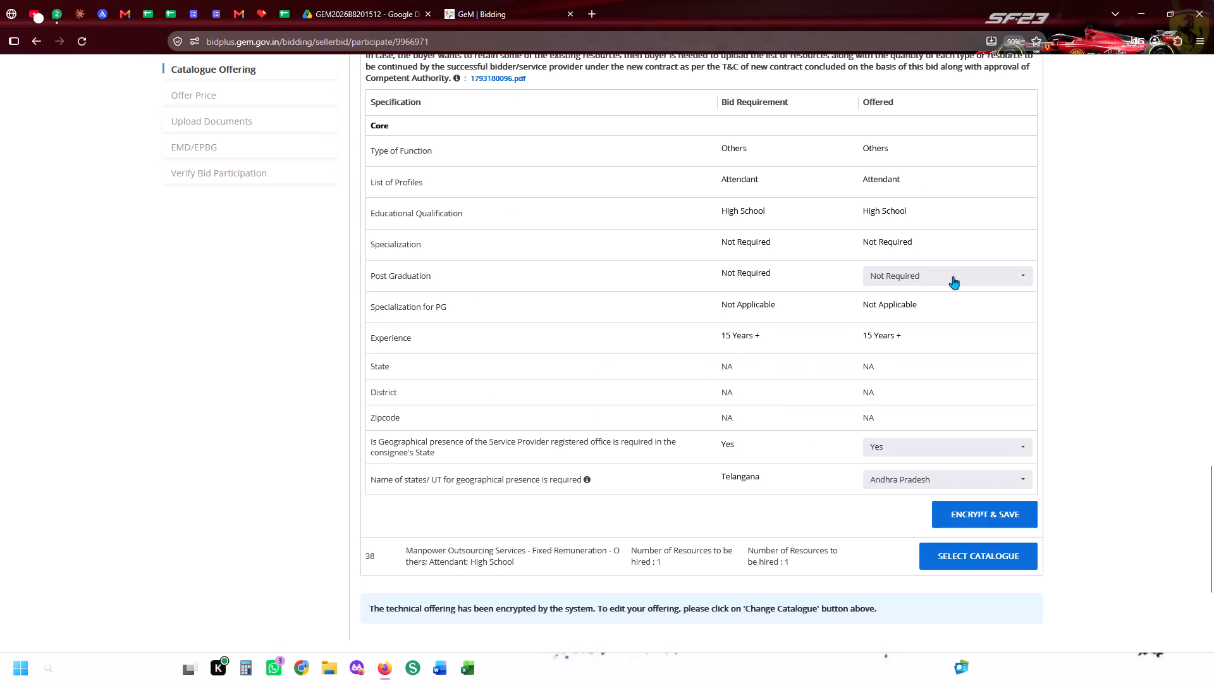
scroll(951, 277, down, 2)
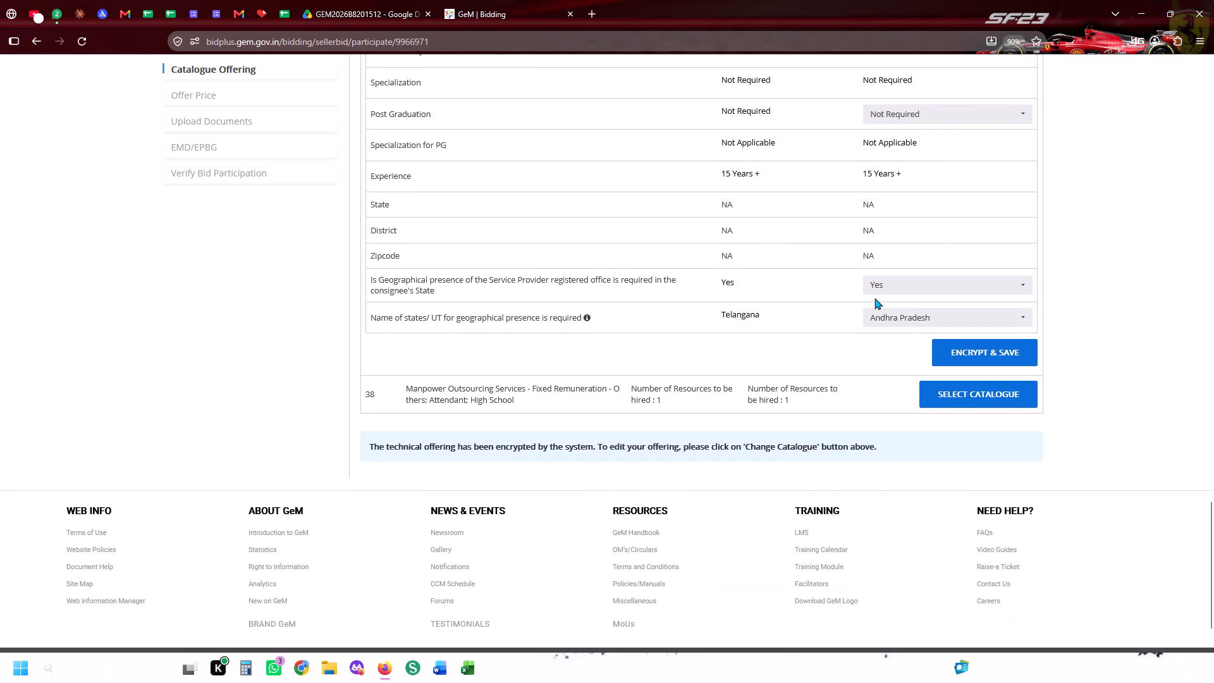
click(880, 316)
click(880, 334)
click(721, 340)
click(932, 306)
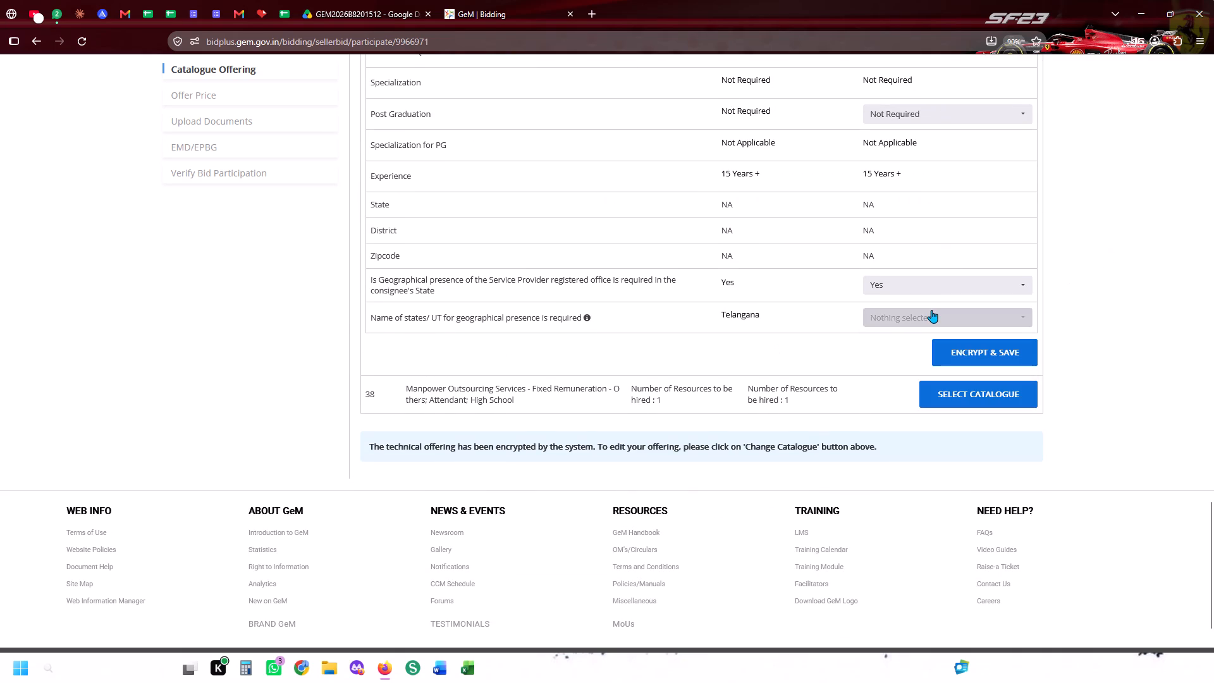
click(931, 310)
key(t)
key(t)
click(893, 382)
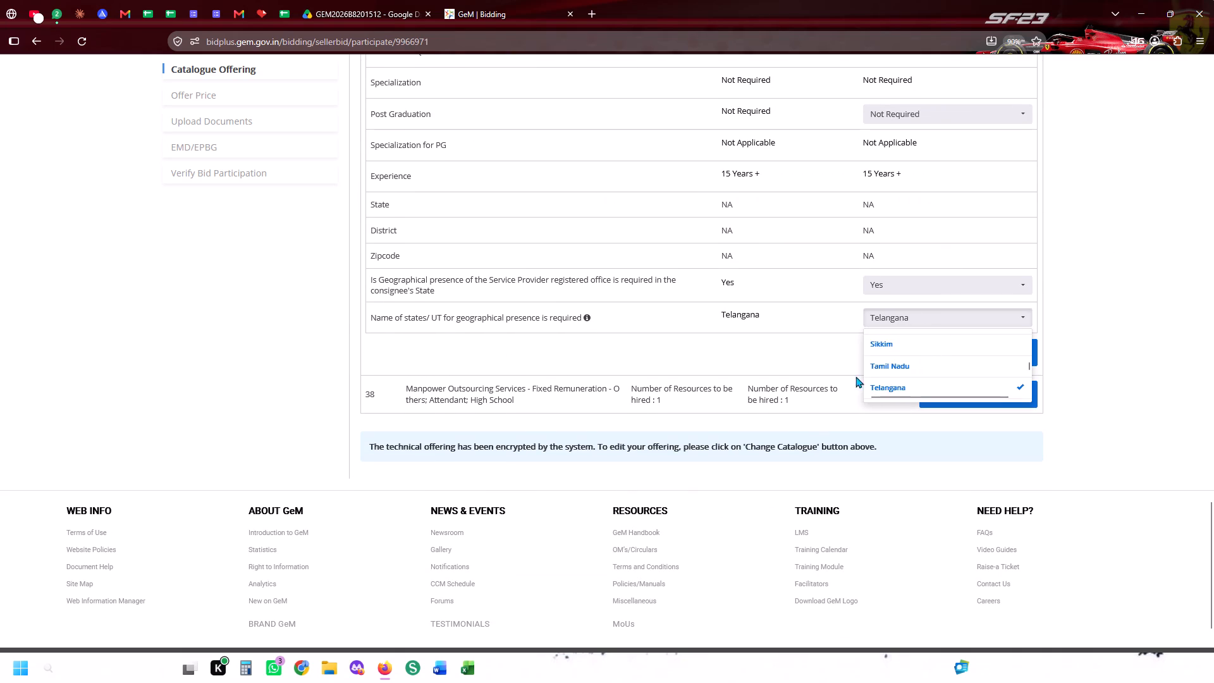
click(773, 352)
click(986, 354)
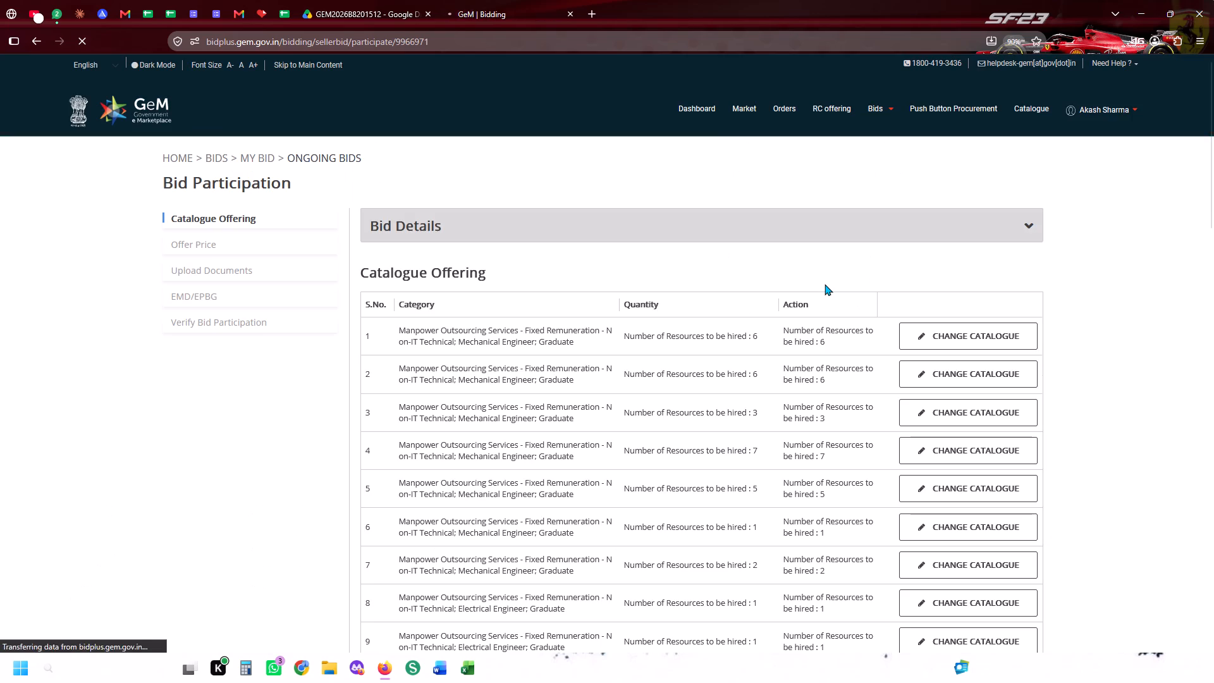
Select the catalogue for item 29, replace Andhra Pradesh with Telangana as the geographical presence state, and encrypt and save it.
scroll(825, 284, down, 4)
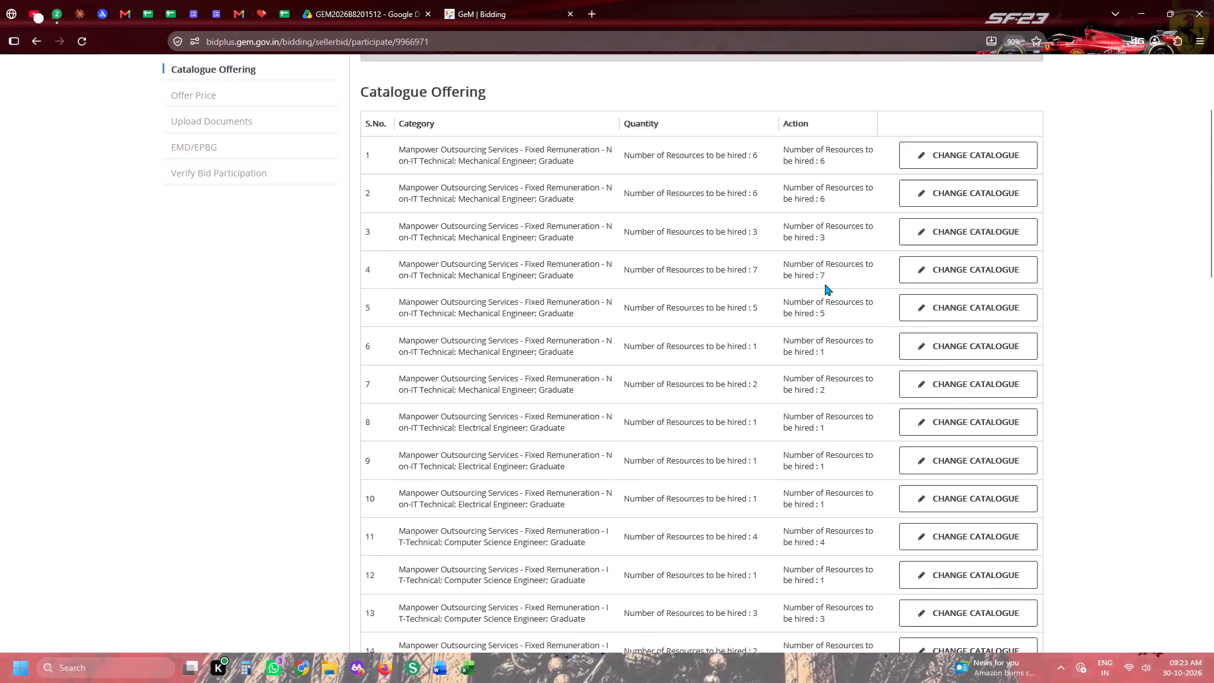
scroll(983, 259, down, 6)
scroll(1071, 302, down, 5)
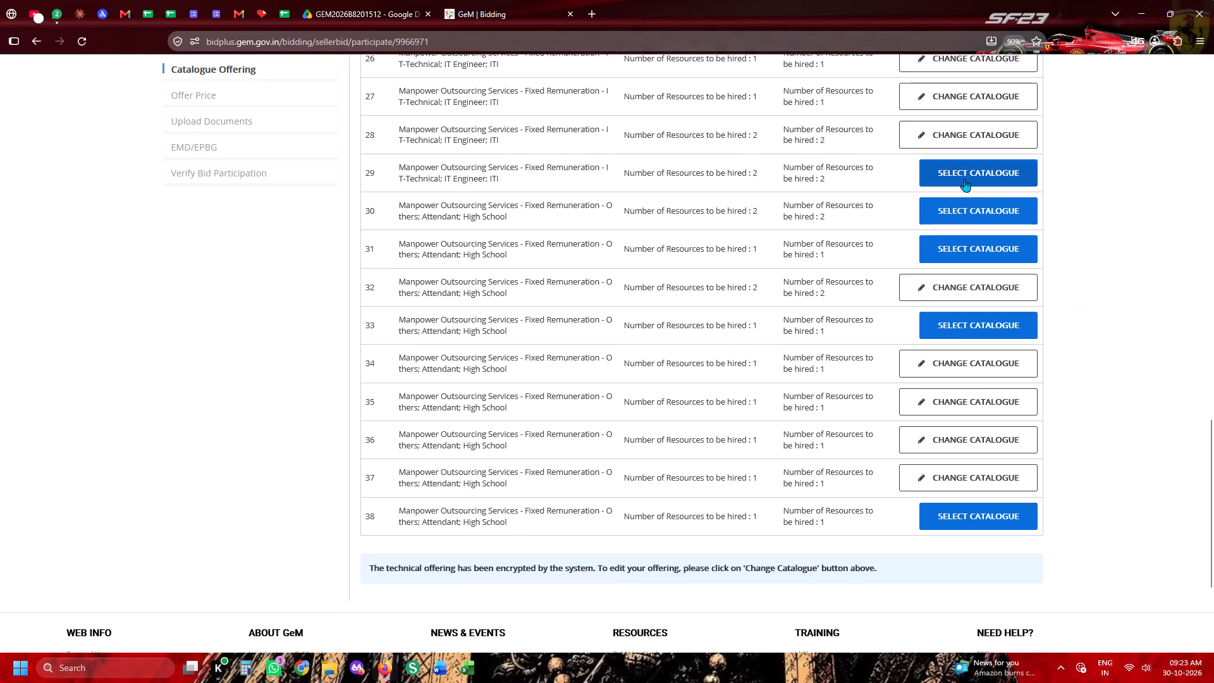
click(966, 171)
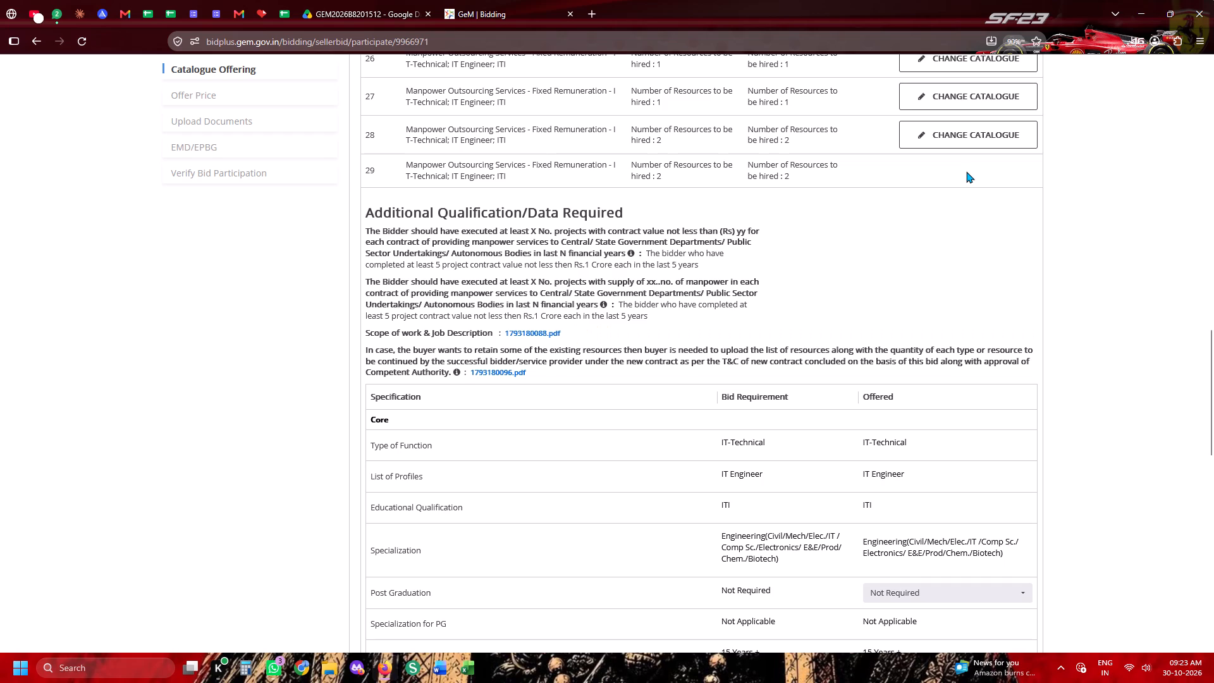
scroll(966, 171, down, 6)
click(886, 284)
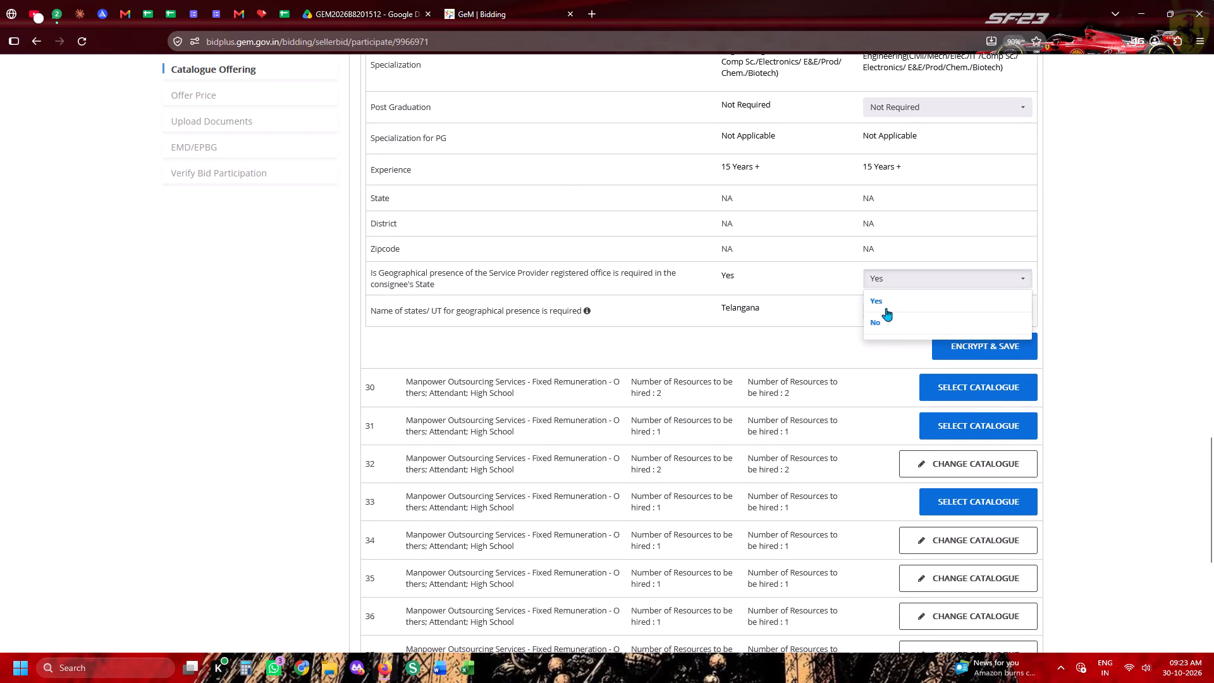
click(814, 309)
click(895, 317)
click(876, 341)
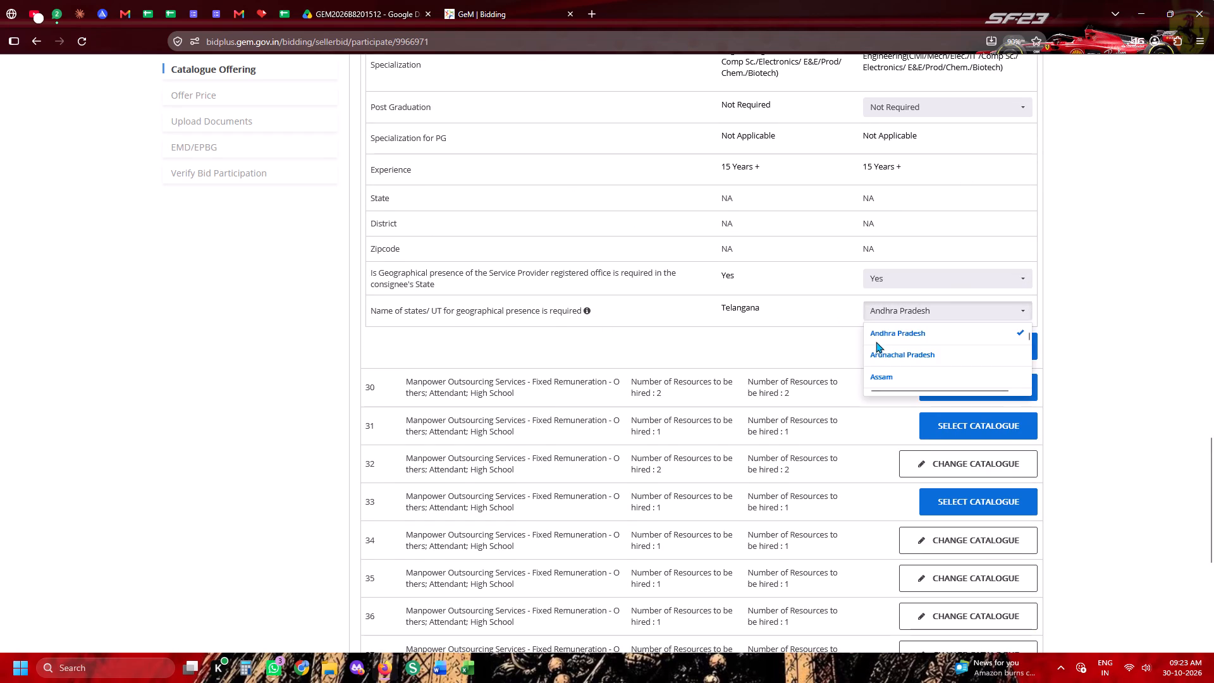
click(877, 315)
click(888, 333)
click(830, 329)
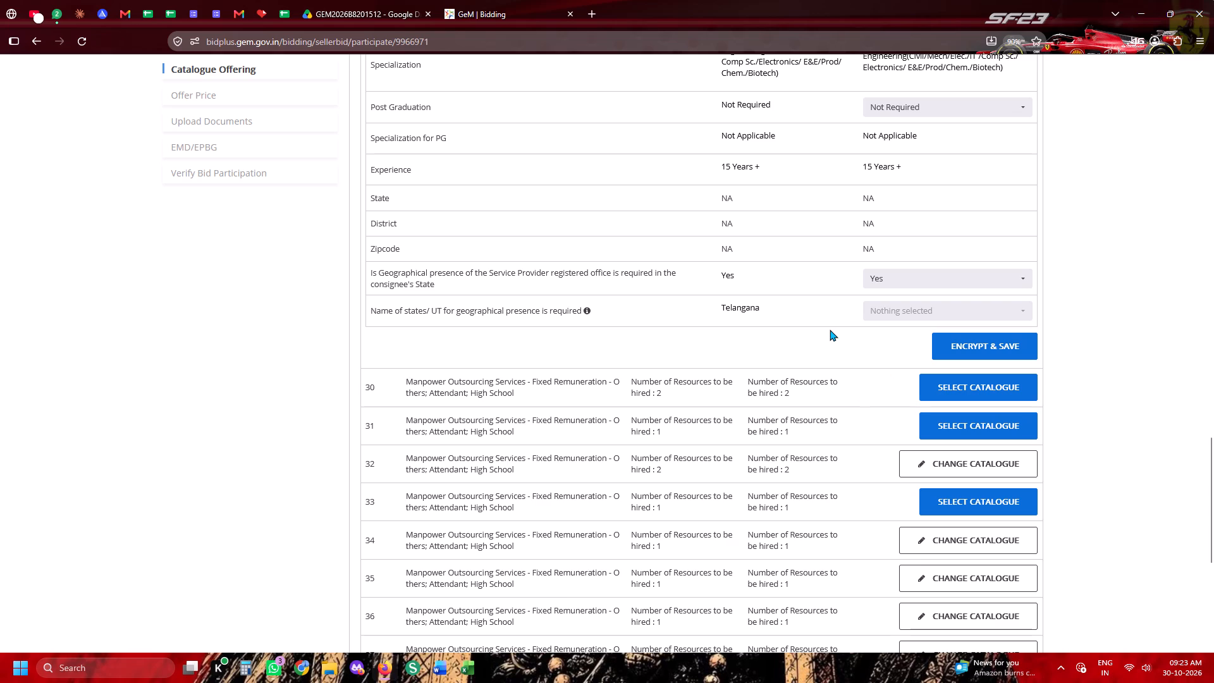
click(893, 309)
key(t)
key(t)
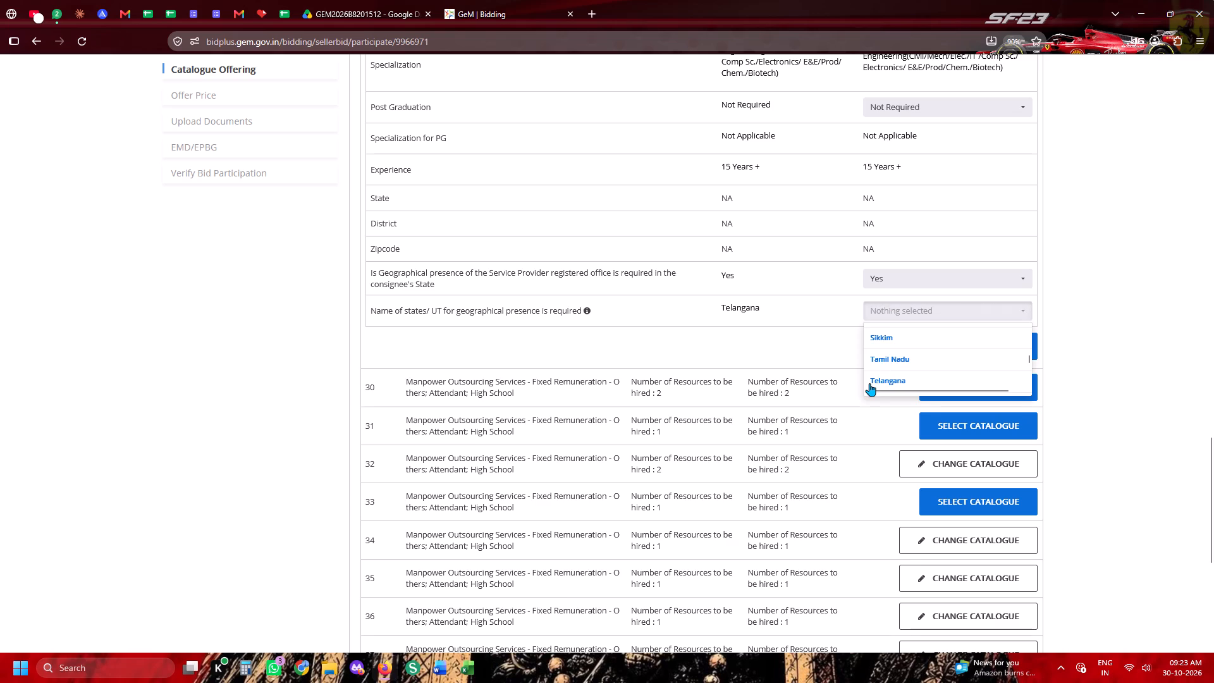
click(876, 382)
click(785, 341)
click(993, 342)
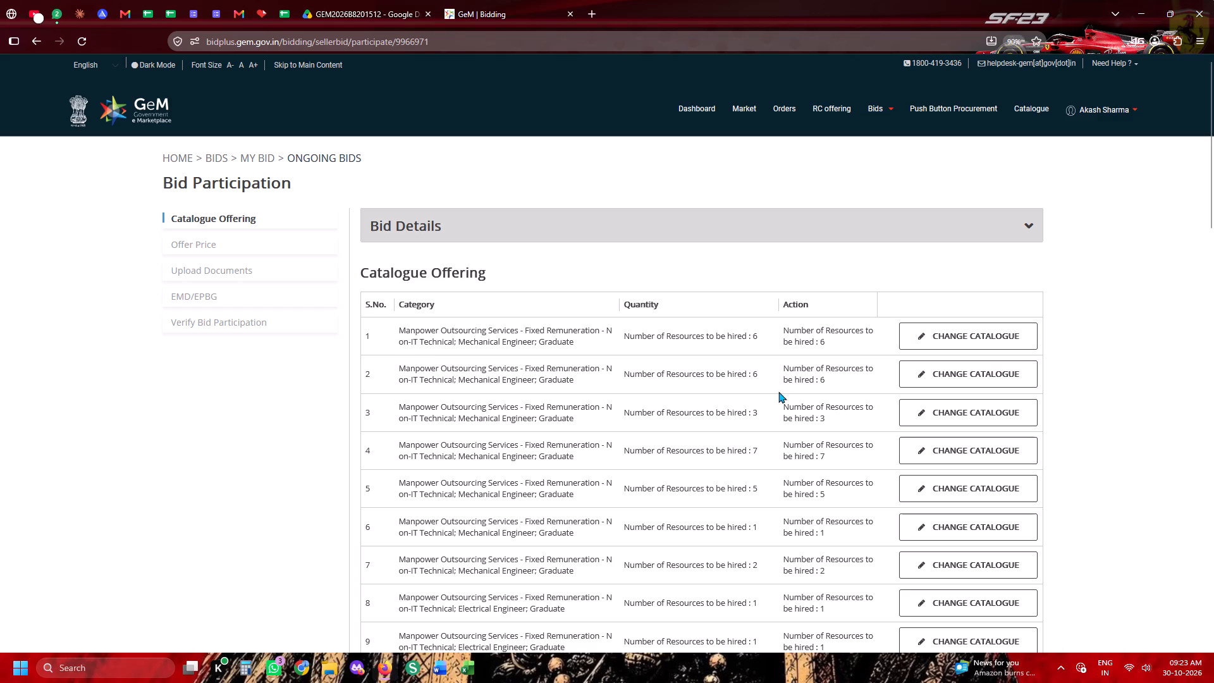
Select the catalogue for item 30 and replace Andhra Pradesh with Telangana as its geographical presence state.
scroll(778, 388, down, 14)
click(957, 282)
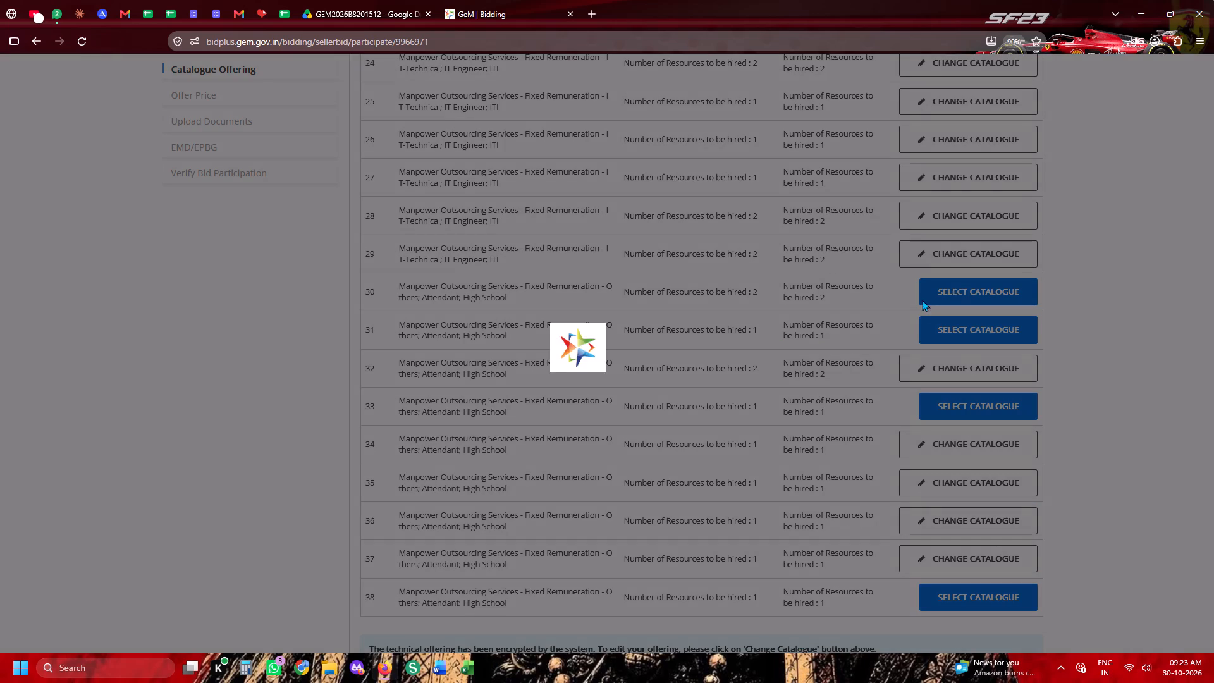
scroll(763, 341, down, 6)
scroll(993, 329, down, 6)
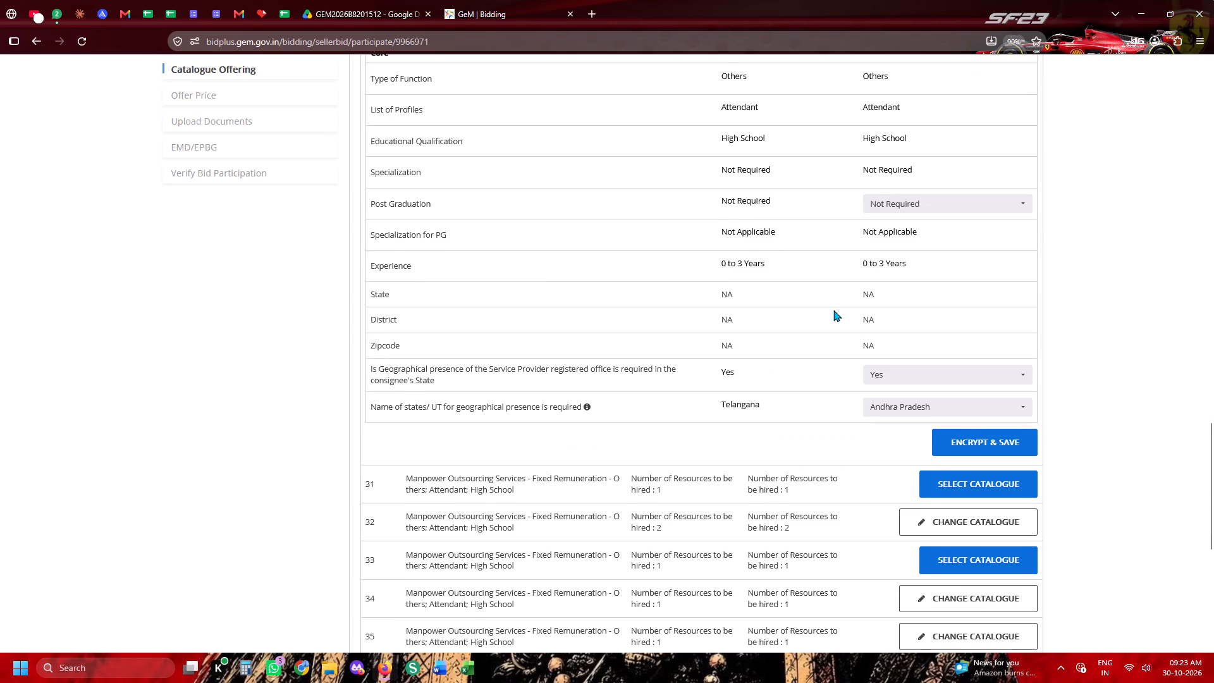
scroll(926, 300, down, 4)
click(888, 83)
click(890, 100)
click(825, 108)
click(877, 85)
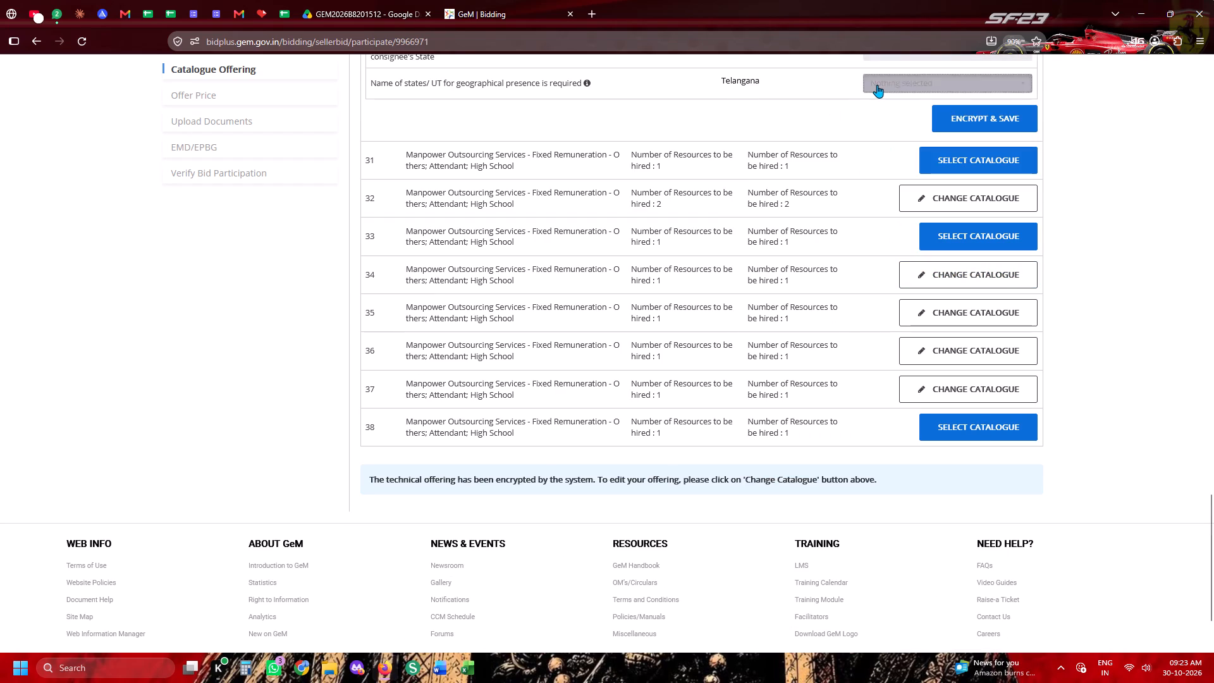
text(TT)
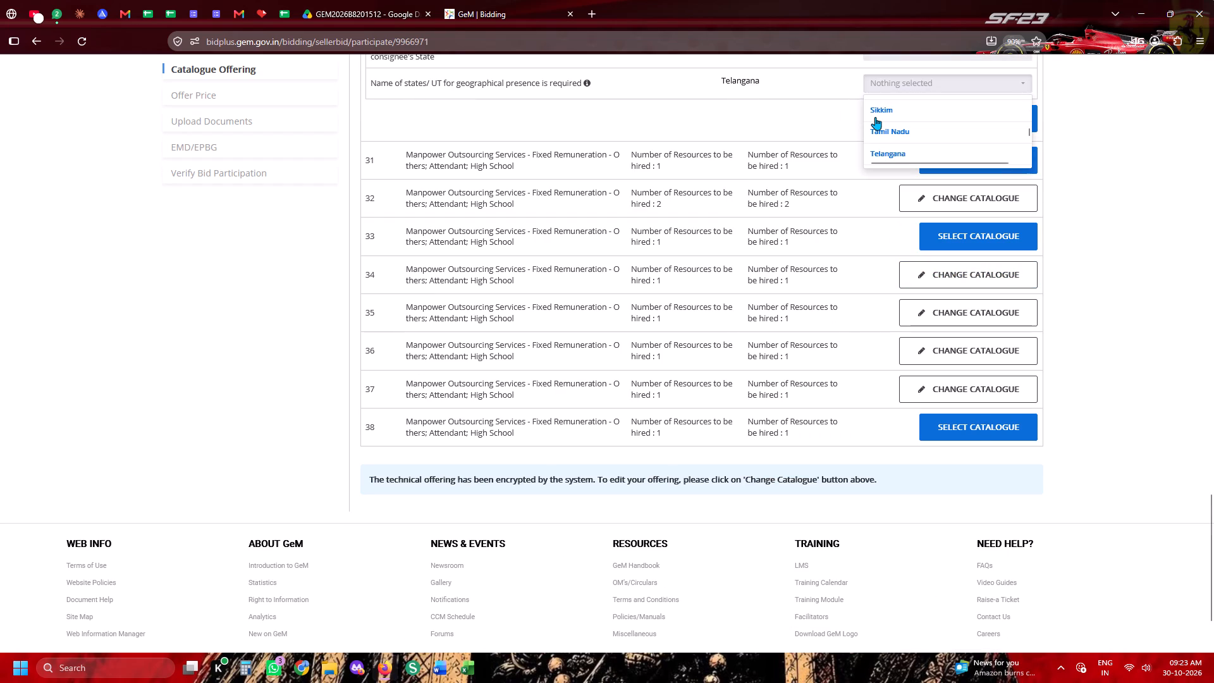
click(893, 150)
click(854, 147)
In the catalogue offering for item 31, replace Andhra Pradesh with Telangana as the geographical presence state, and encrypt and save it.
scroll(863, 354, down, 3)
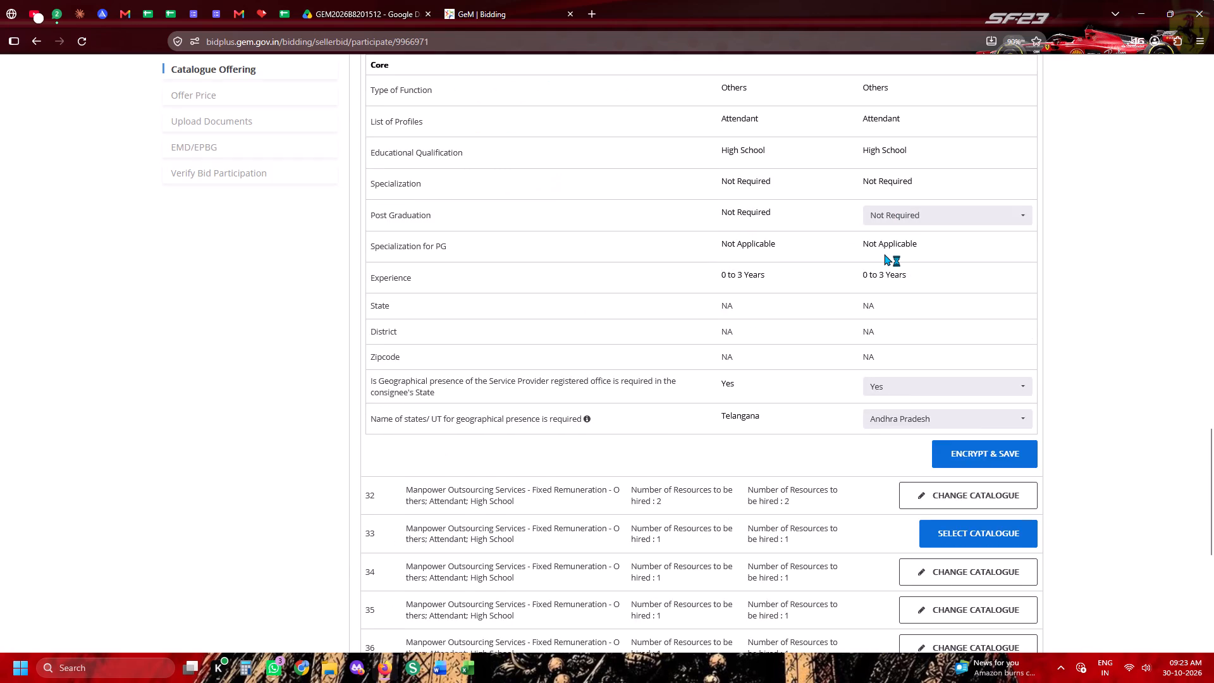
scroll(884, 254, down, 2)
click(881, 243)
click(876, 281)
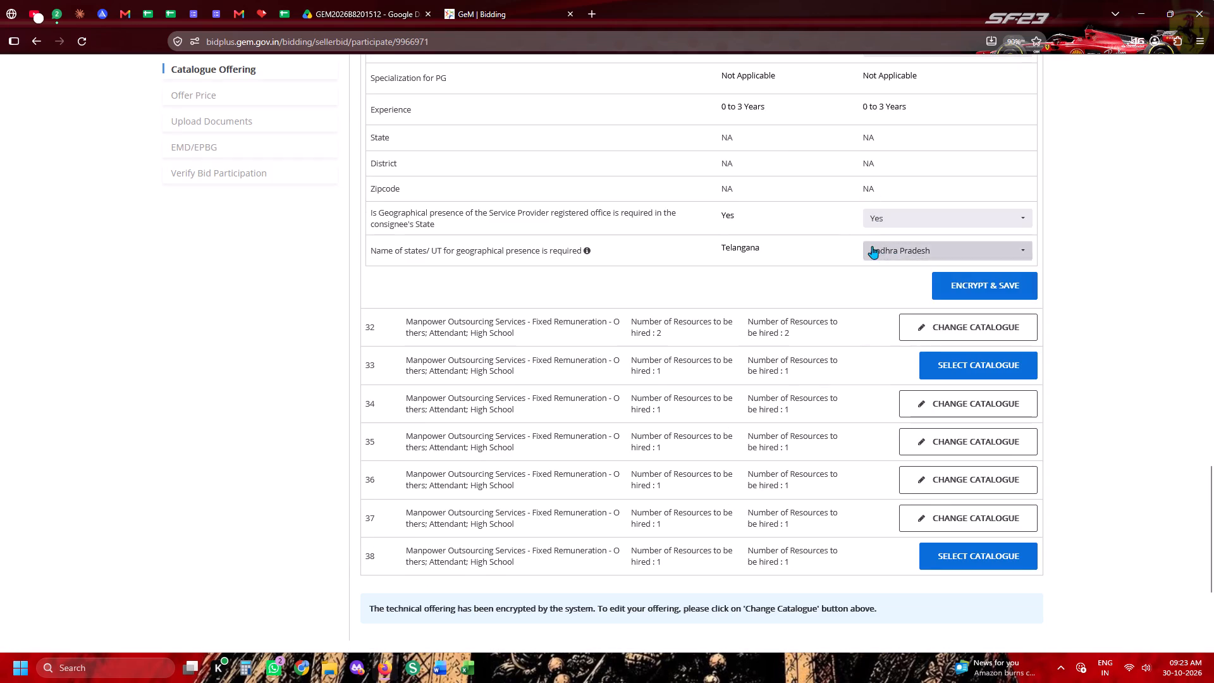
click(872, 246)
click(886, 268)
click(812, 271)
click(897, 260)
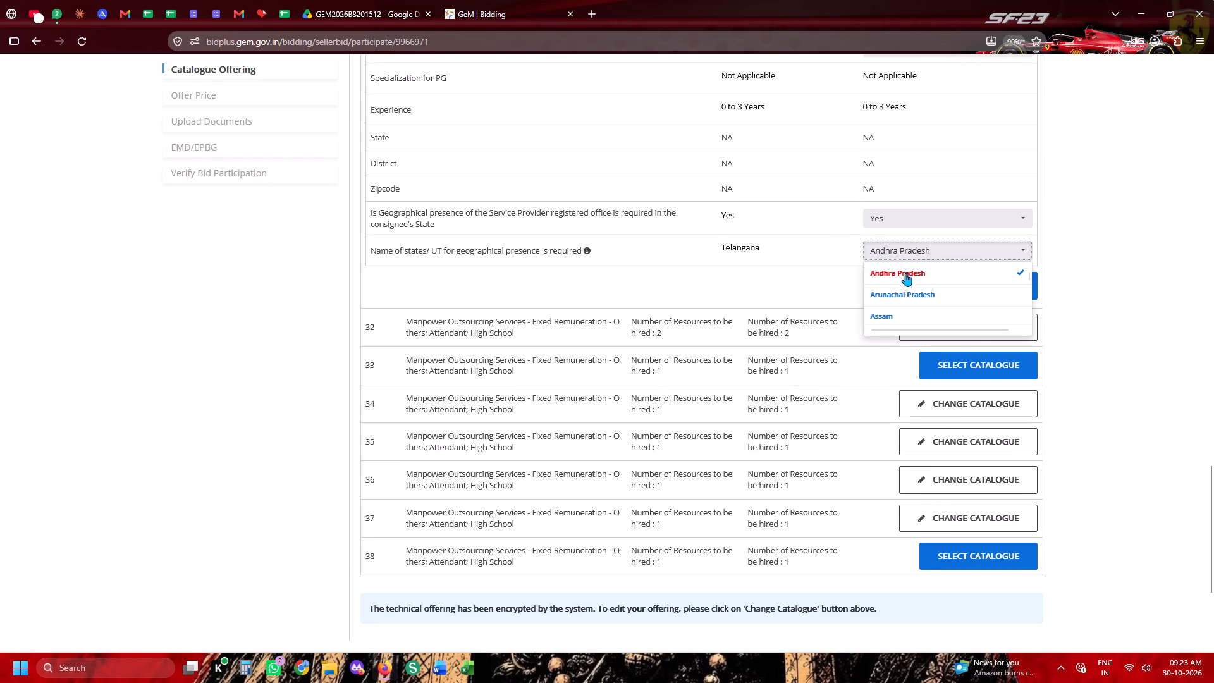
click(898, 273)
click(776, 273)
click(885, 255)
key(t)
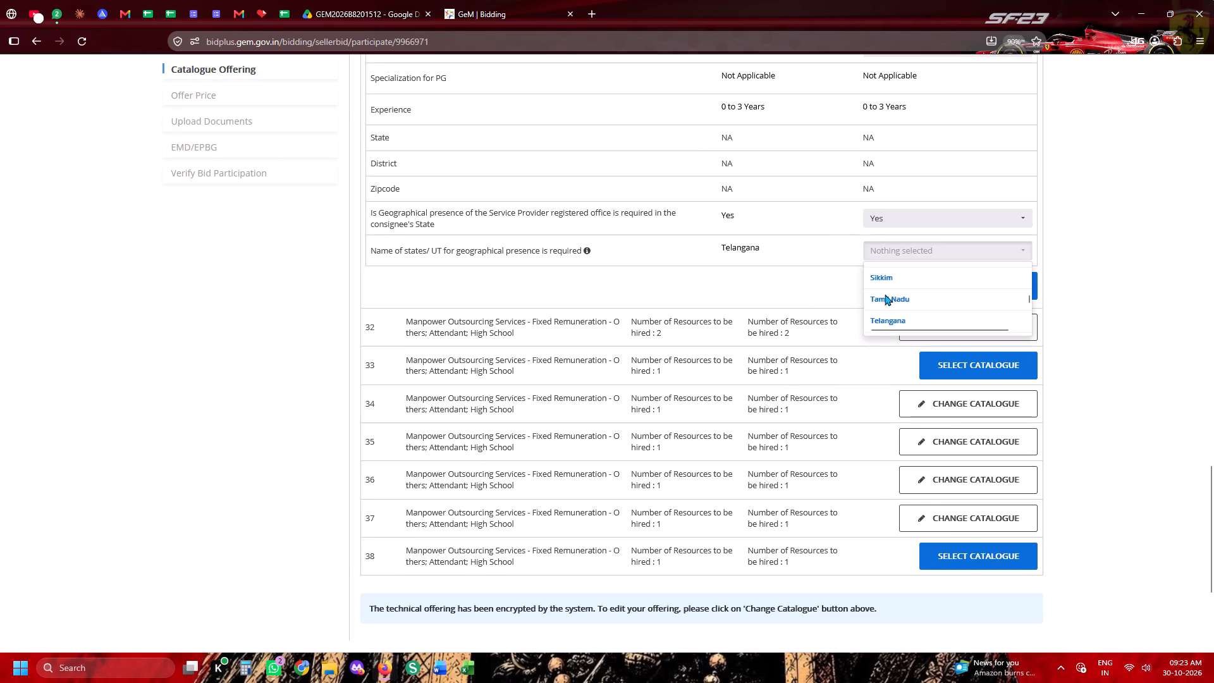
key(t)
click(878, 319)
click(755, 288)
click(948, 280)
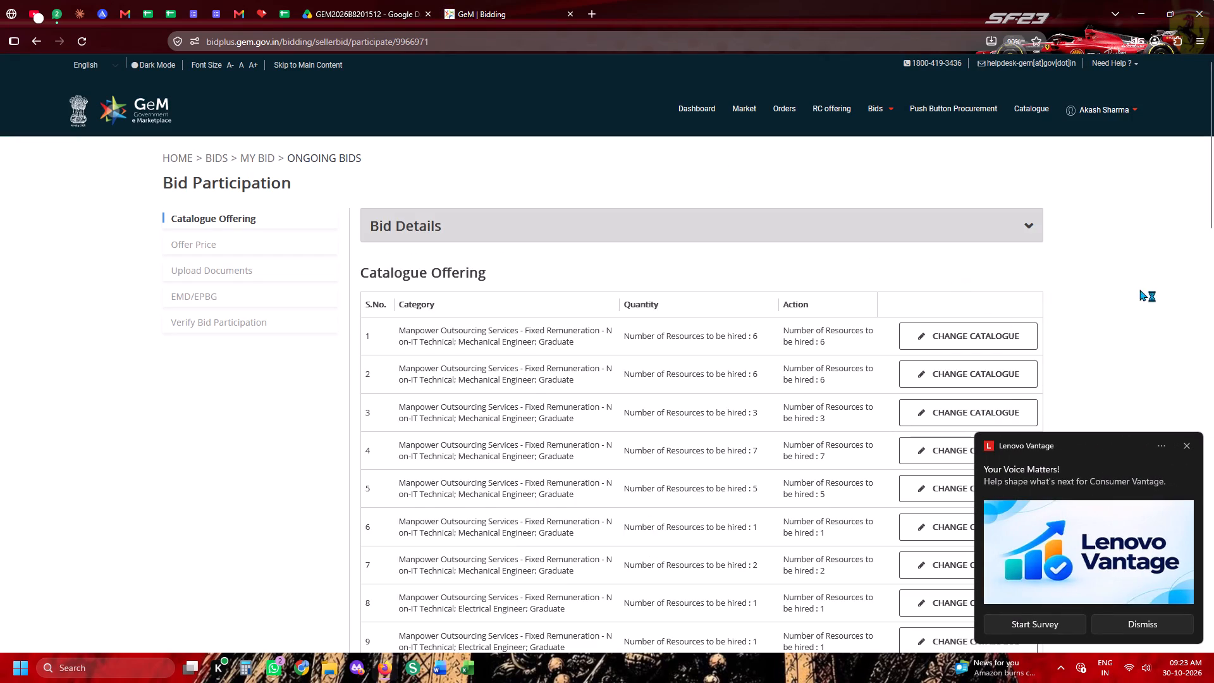
Dismiss the Lenovo Vantage survey notification.
click(1186, 440)
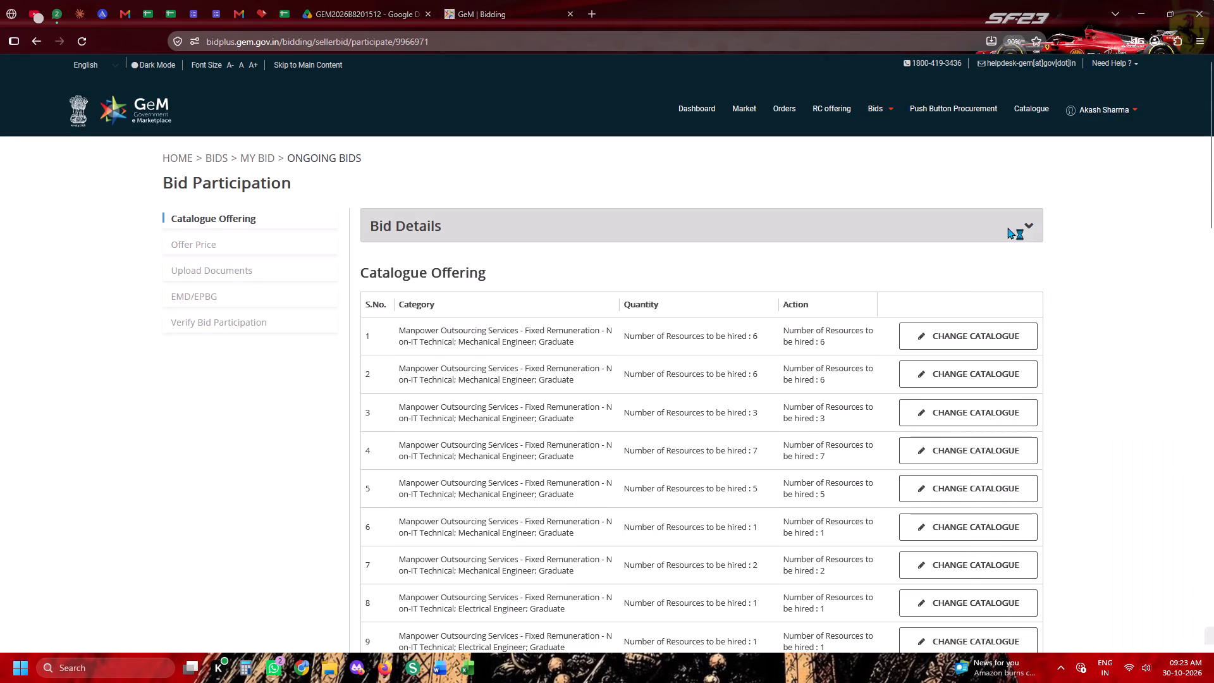
Select the catalogue for item 33, replace Andhra Pradesh with Telangana as the geographical presence state, and encrypt and save it.
scroll(1007, 227, down, 18)
click(1001, 143)
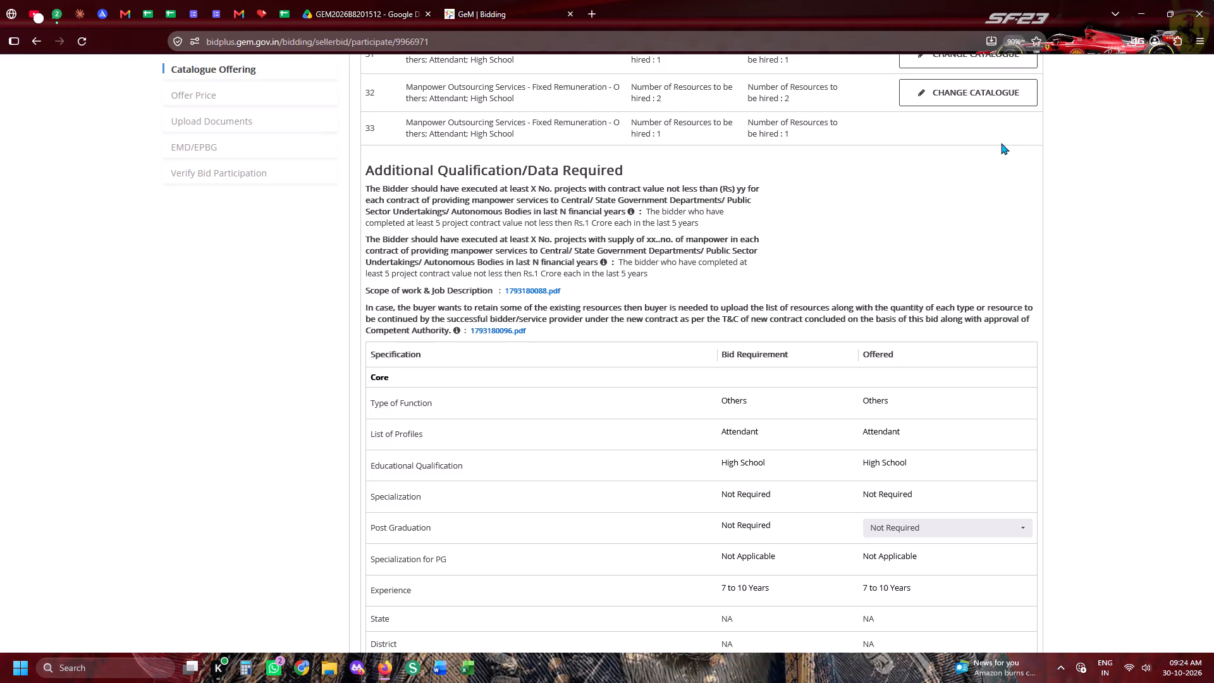
scroll(1001, 141, down, 7)
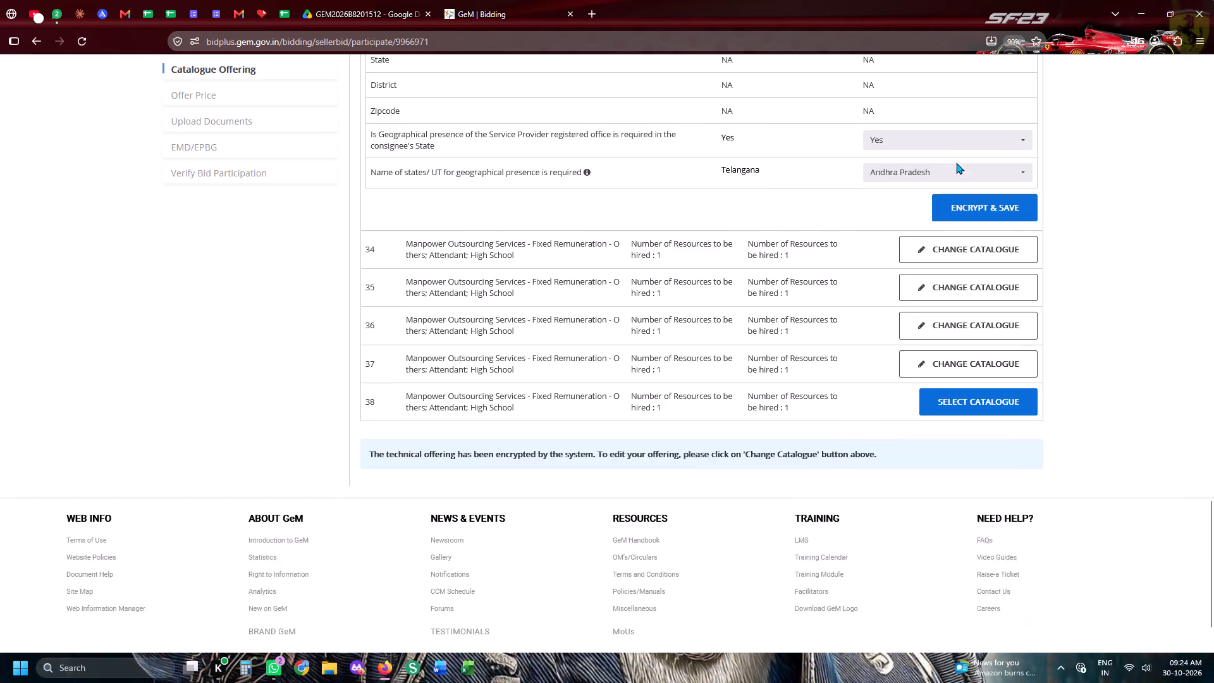
click(939, 168)
click(943, 183)
click(653, 179)
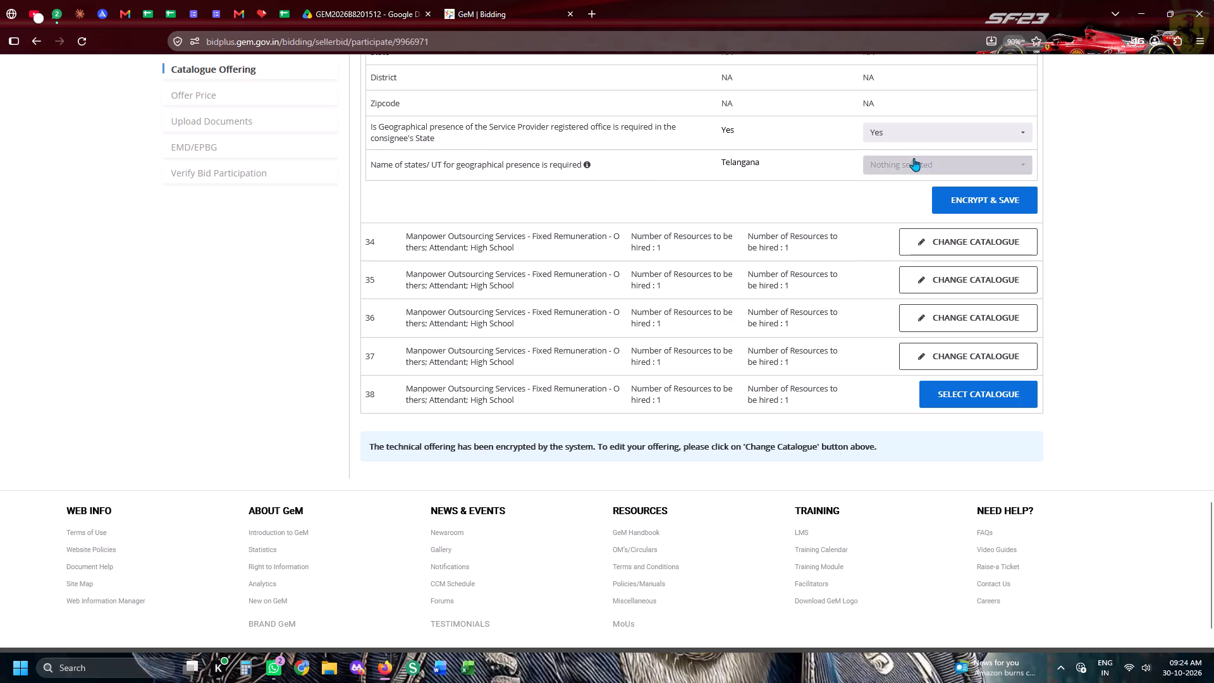
click(919, 168)
key(t)
key(t)
click(886, 230)
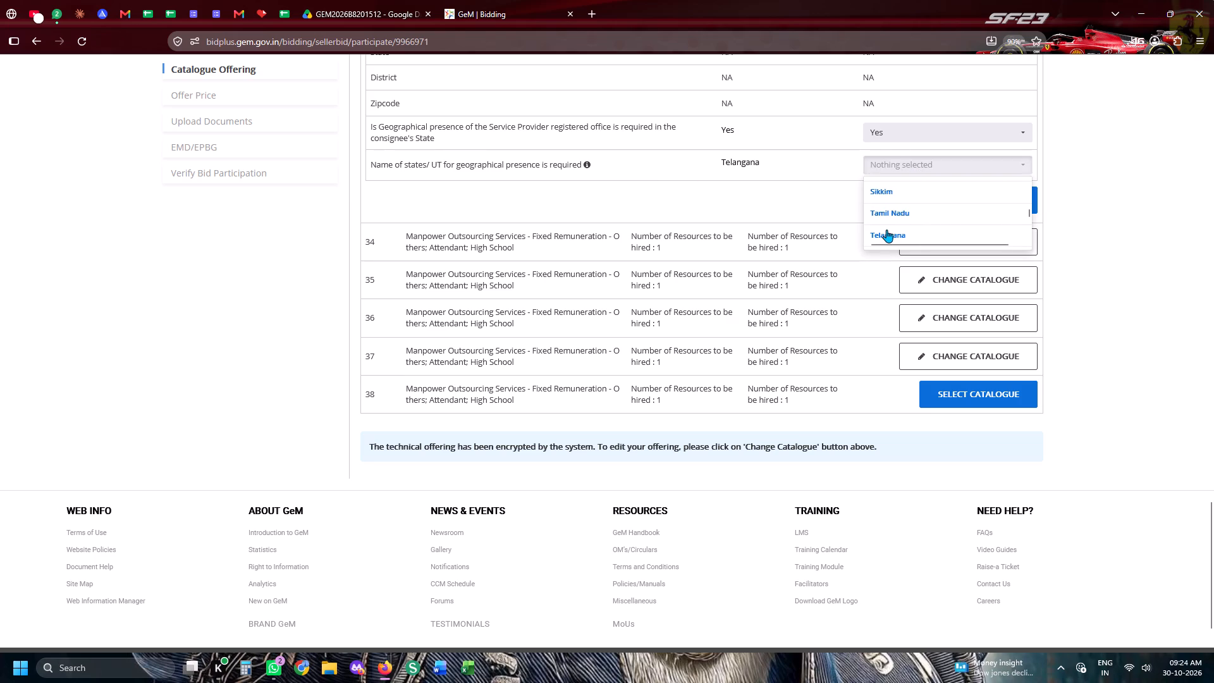
click(784, 218)
scroll(843, 223, up, 4)
scroll(843, 223, down, 5)
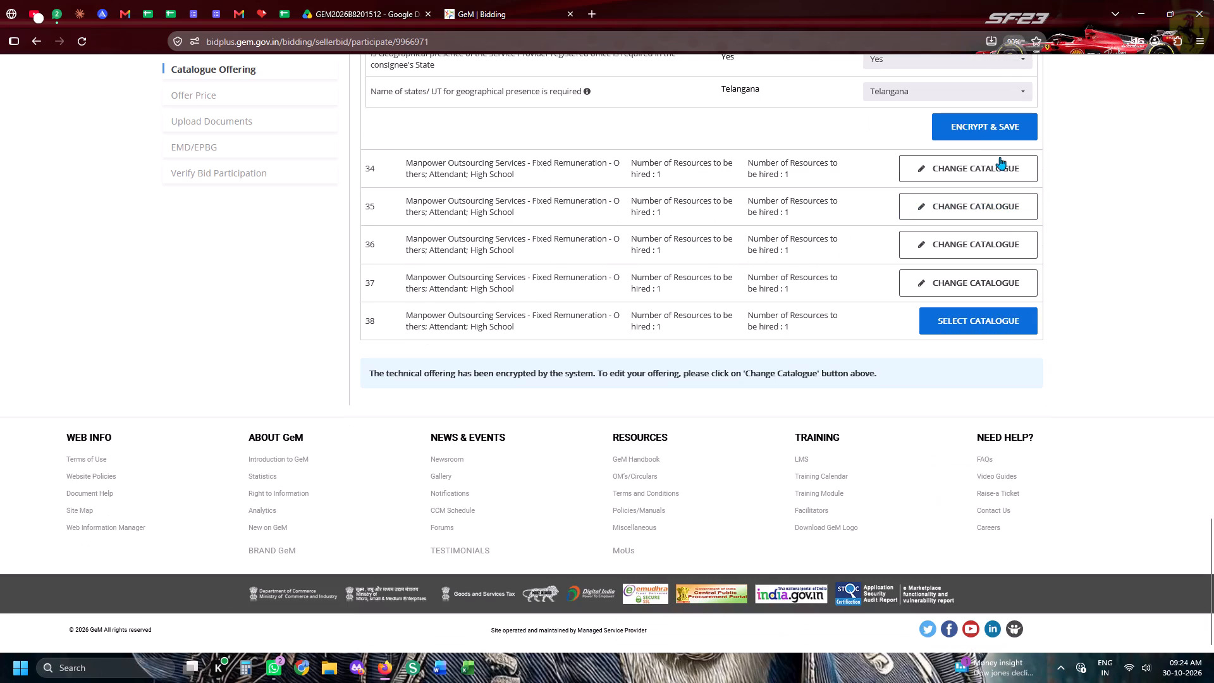
click(976, 128)
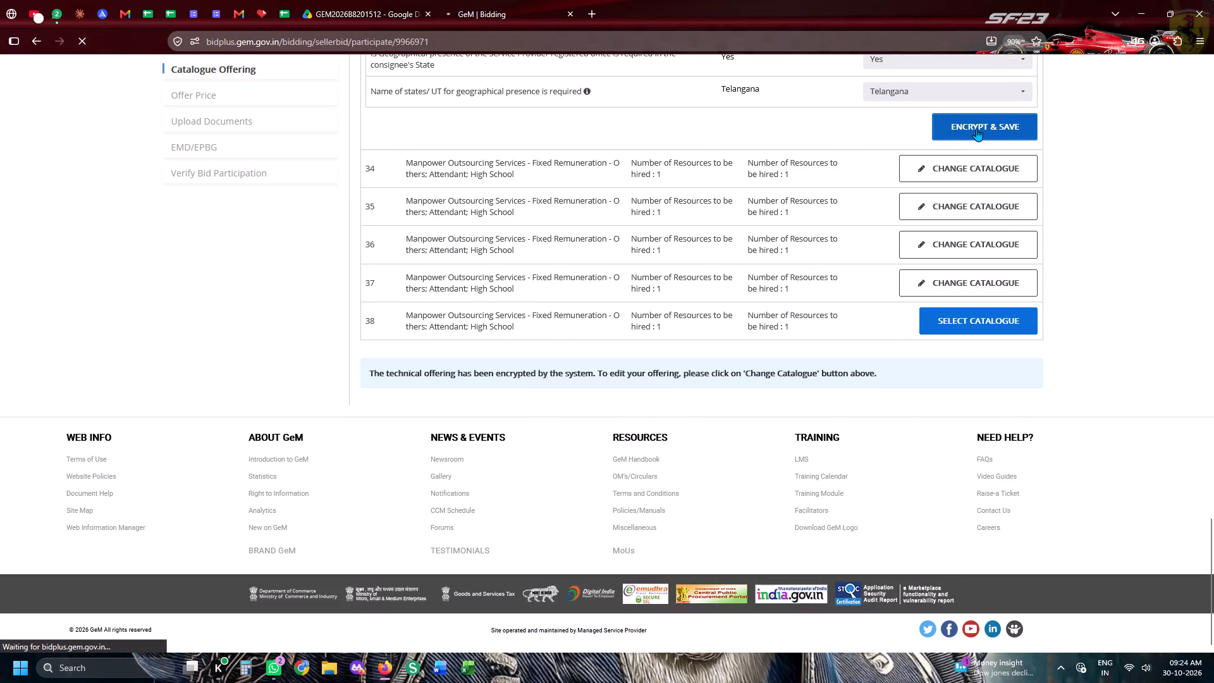
Select the catalogue for item 30, replace Andhra Pradesh with Telangana as the geographical presence state, and encrypt and save it.
scroll(976, 128, down, 6)
key(space)
key(space)
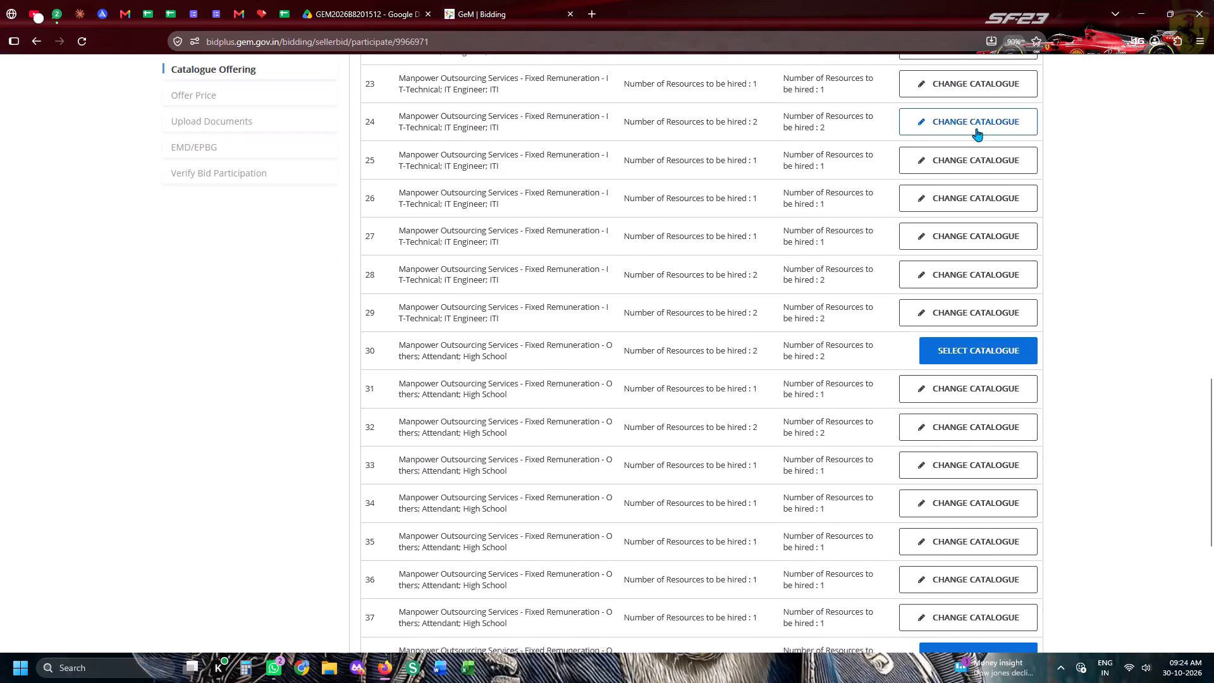
scroll(976, 128, up, 2)
click(974, 183)
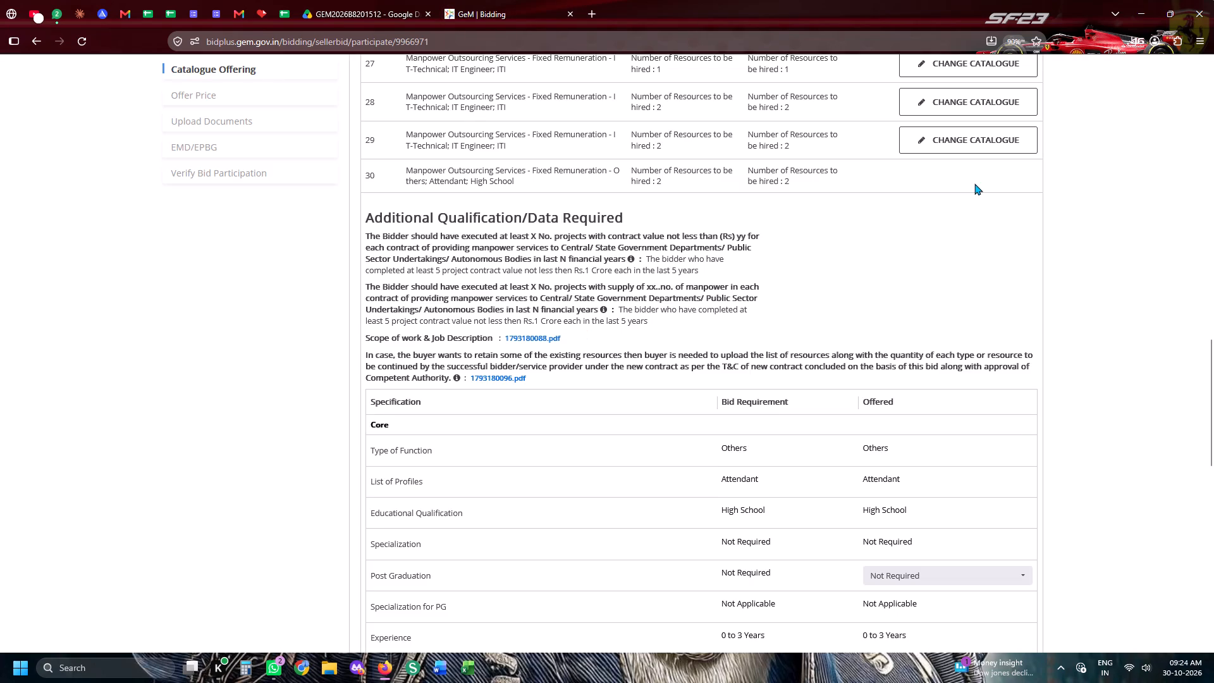
scroll(974, 183, down, 9)
scroll(897, 187, up, 1)
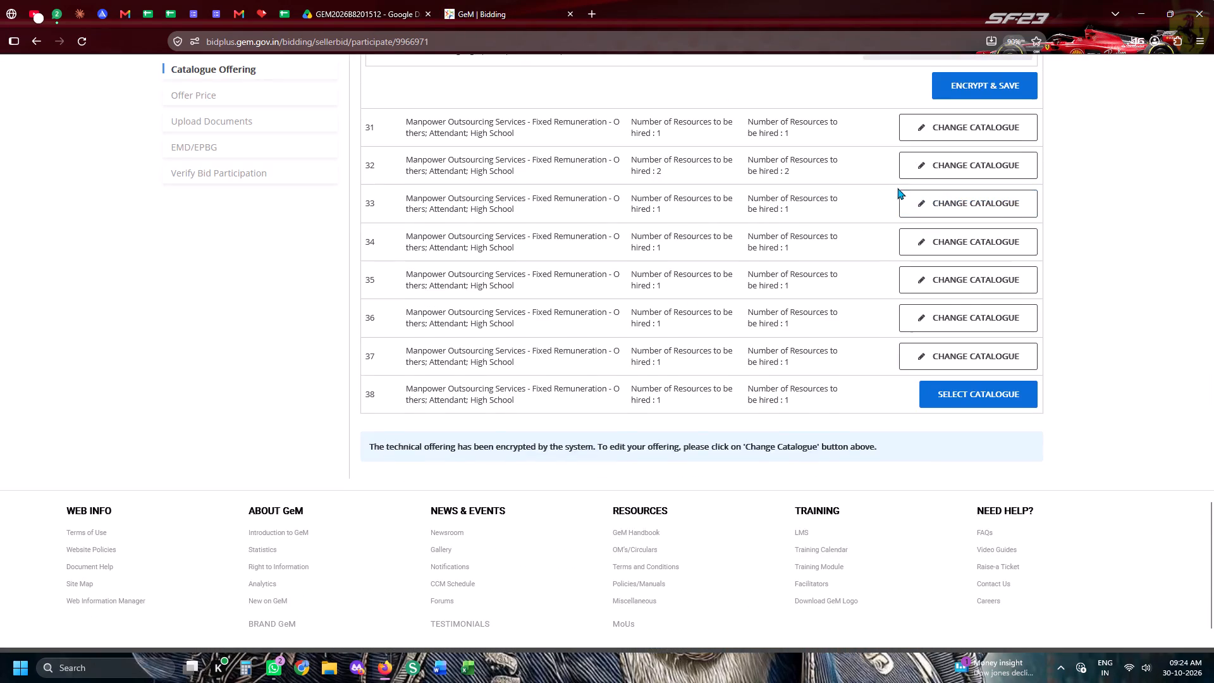
scroll(897, 188, up, 1)
click(895, 214)
click(898, 231)
click(783, 231)
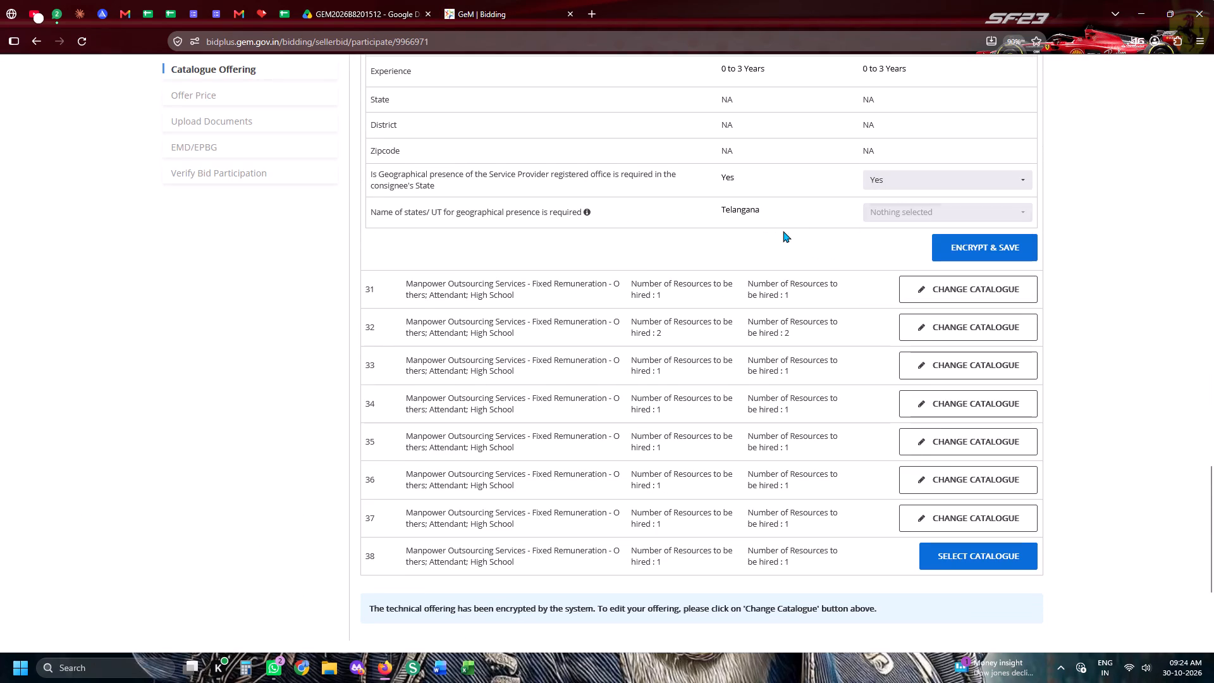
click(892, 218)
key(t)
key(t)
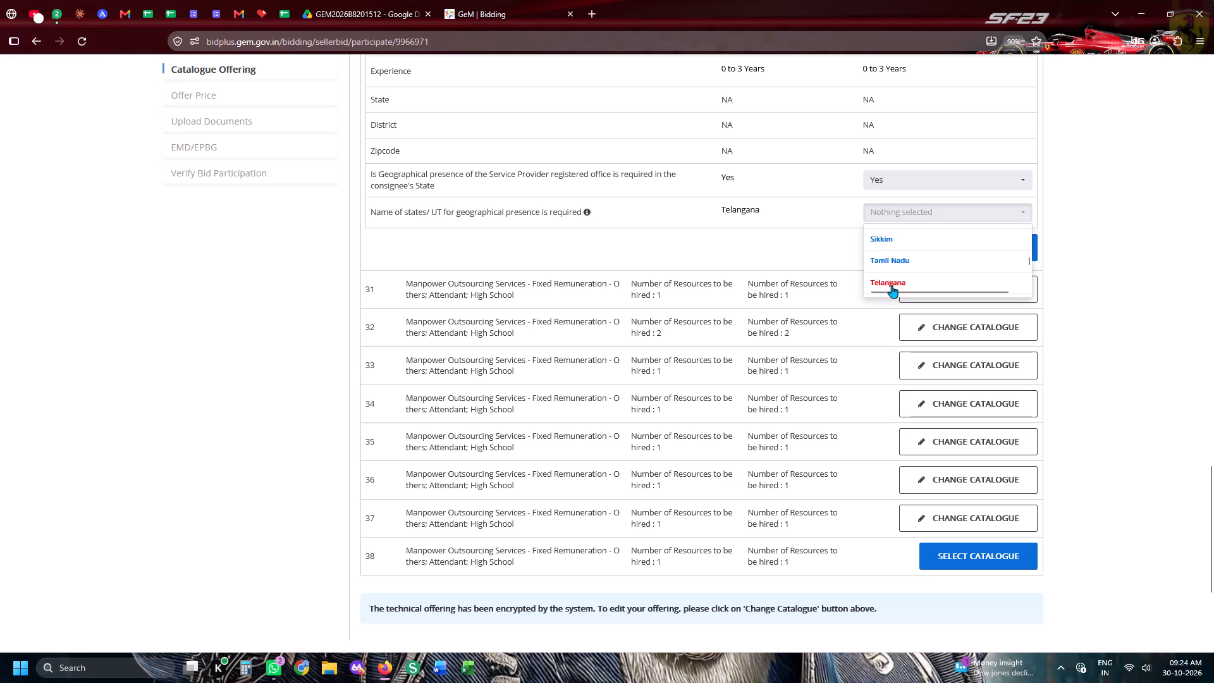
click(892, 285)
click(764, 247)
click(997, 261)
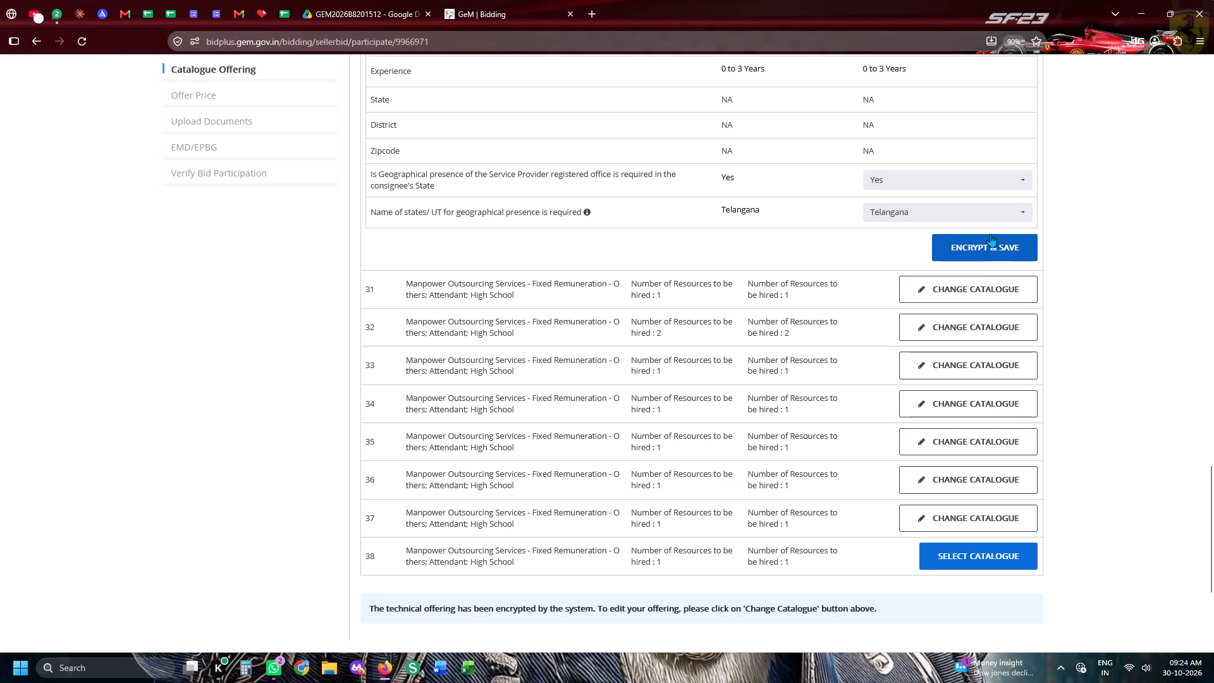
click(981, 255)
Select the catalogue for item 38, replace Andhra Pradesh with Telangana as the geographical presence state, and encrypt and save it.
scroll(958, 252, down, 7)
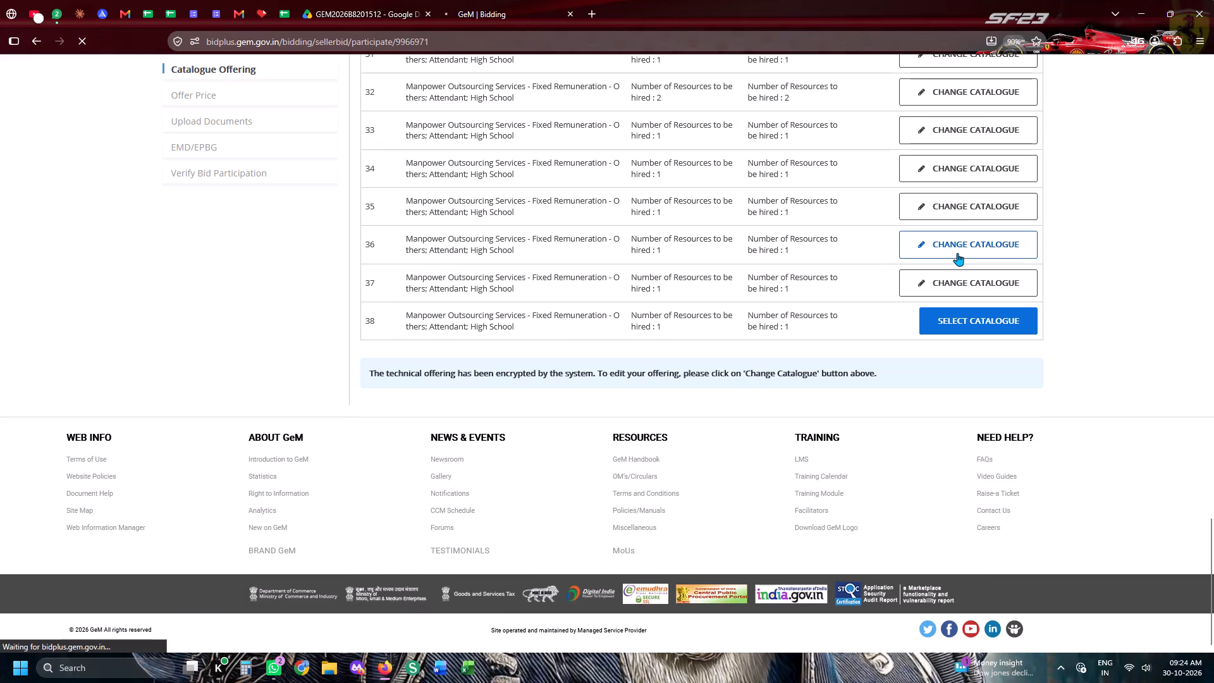
scroll(957, 253, down, 9)
key(End)
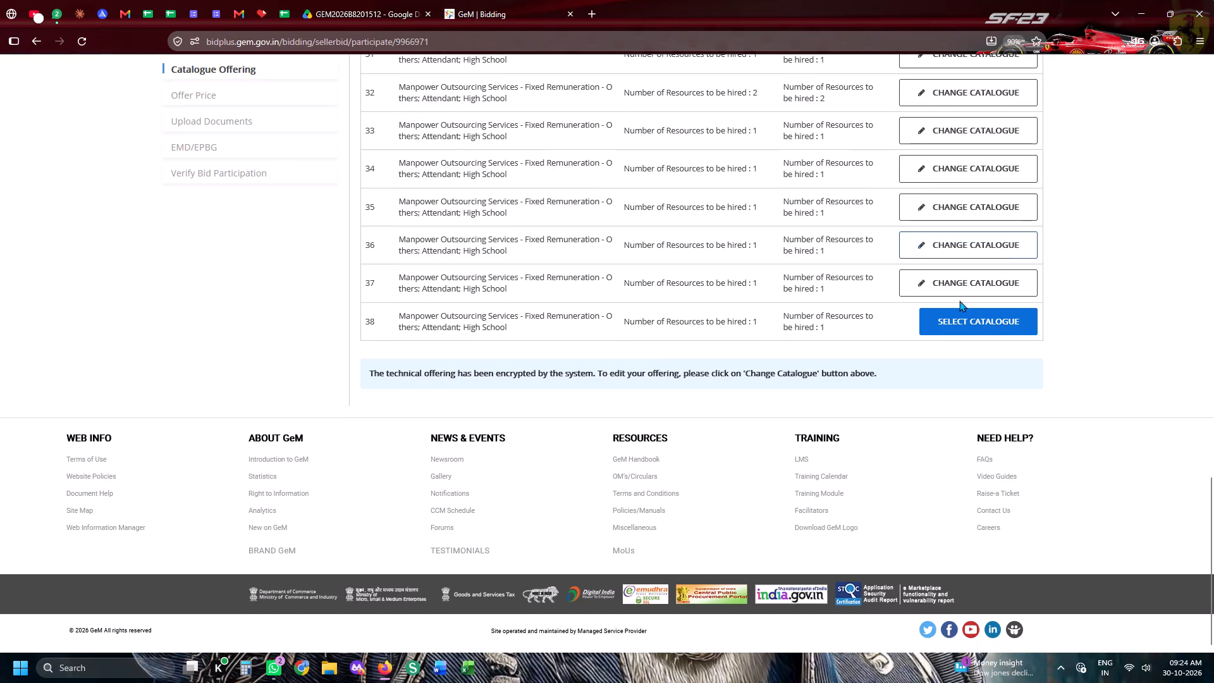
click(959, 352)
click(963, 317)
scroll(959, 321, down, 3)
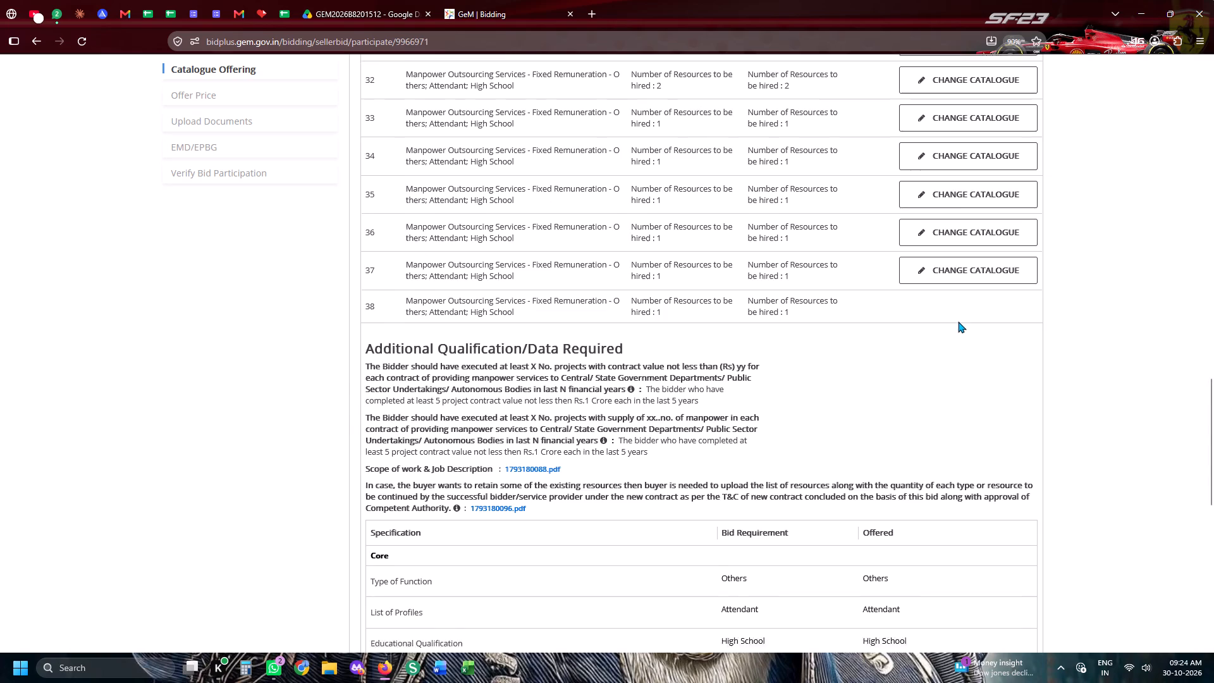
scroll(888, 292, down, 6)
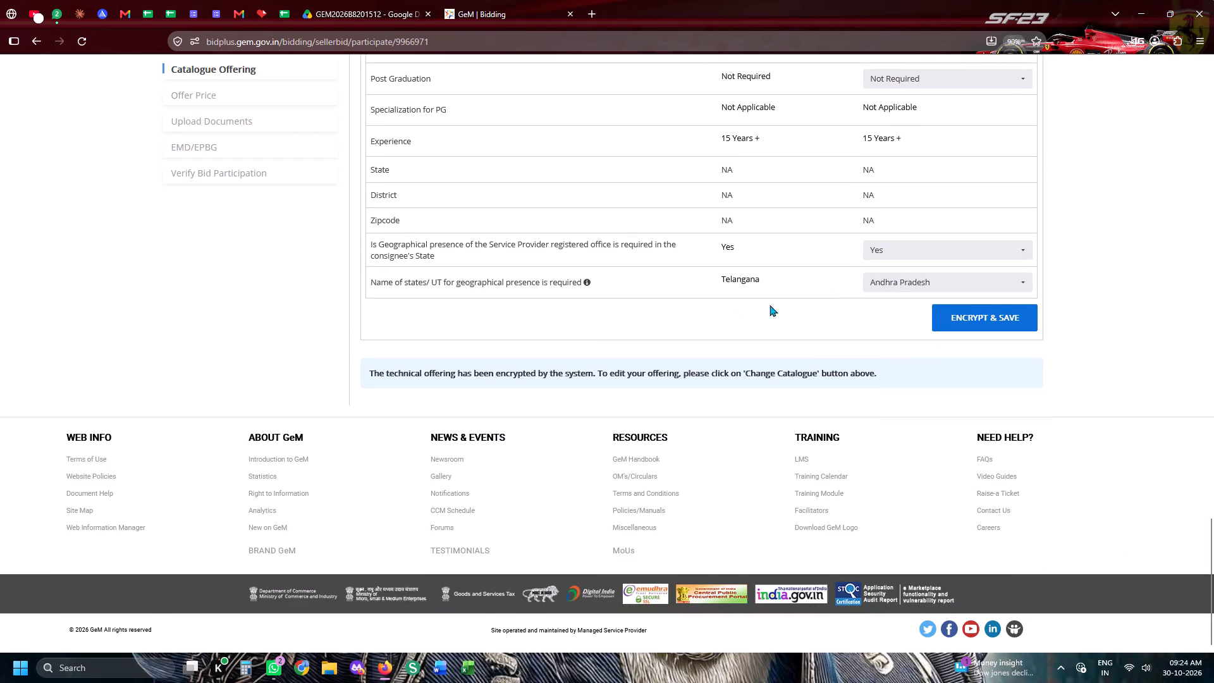
click(727, 307)
click(892, 284)
click(888, 302)
click(775, 301)
click(877, 285)
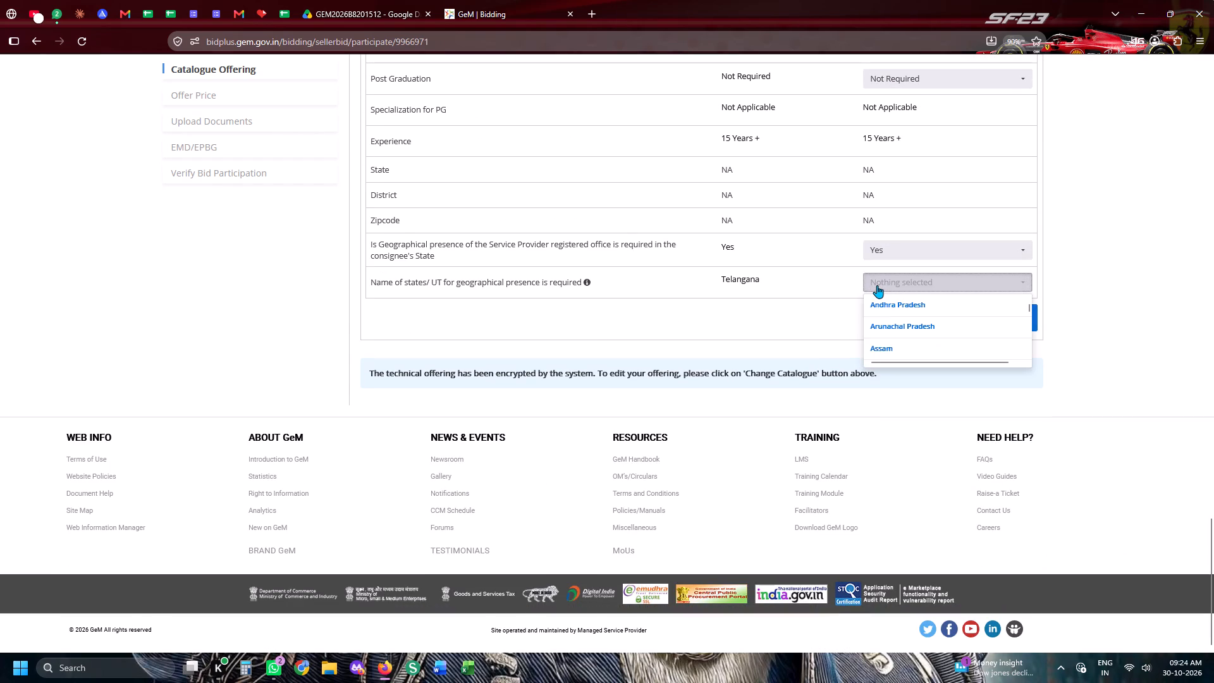
key(t)
key(t)
click(880, 355)
click(819, 329)
click(950, 319)
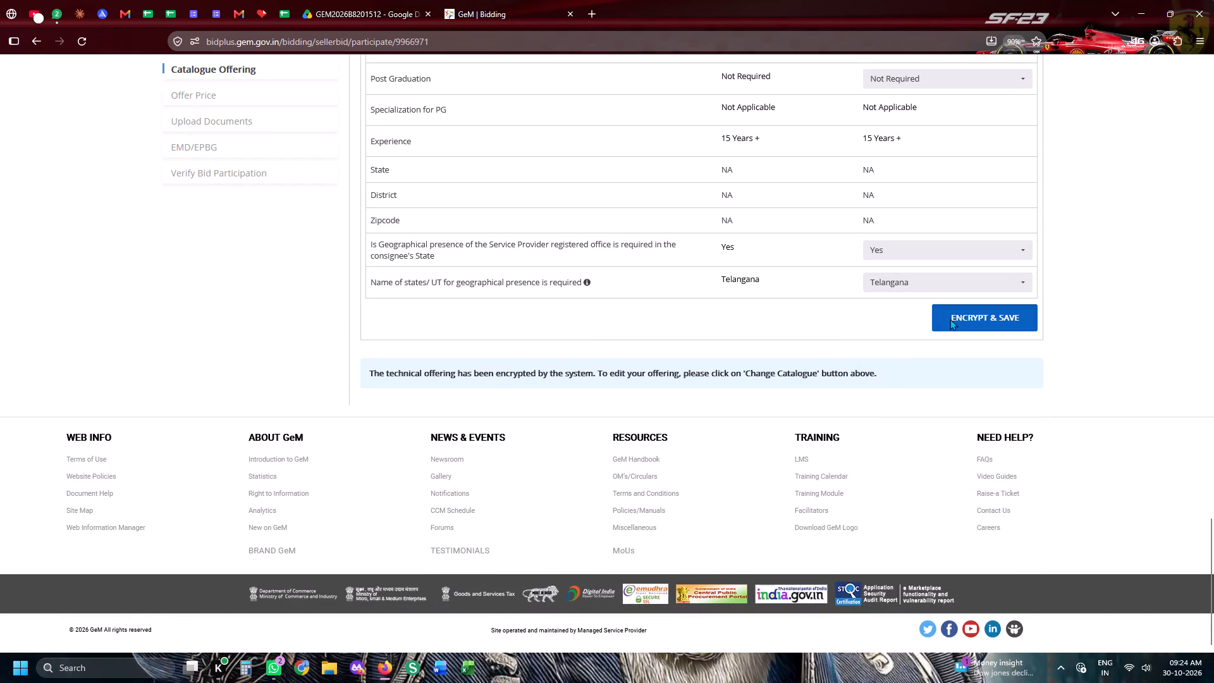
Continue from the completed catalogue offering to the Offer Price stage of the bid participation.
scroll(722, 150, down, 7)
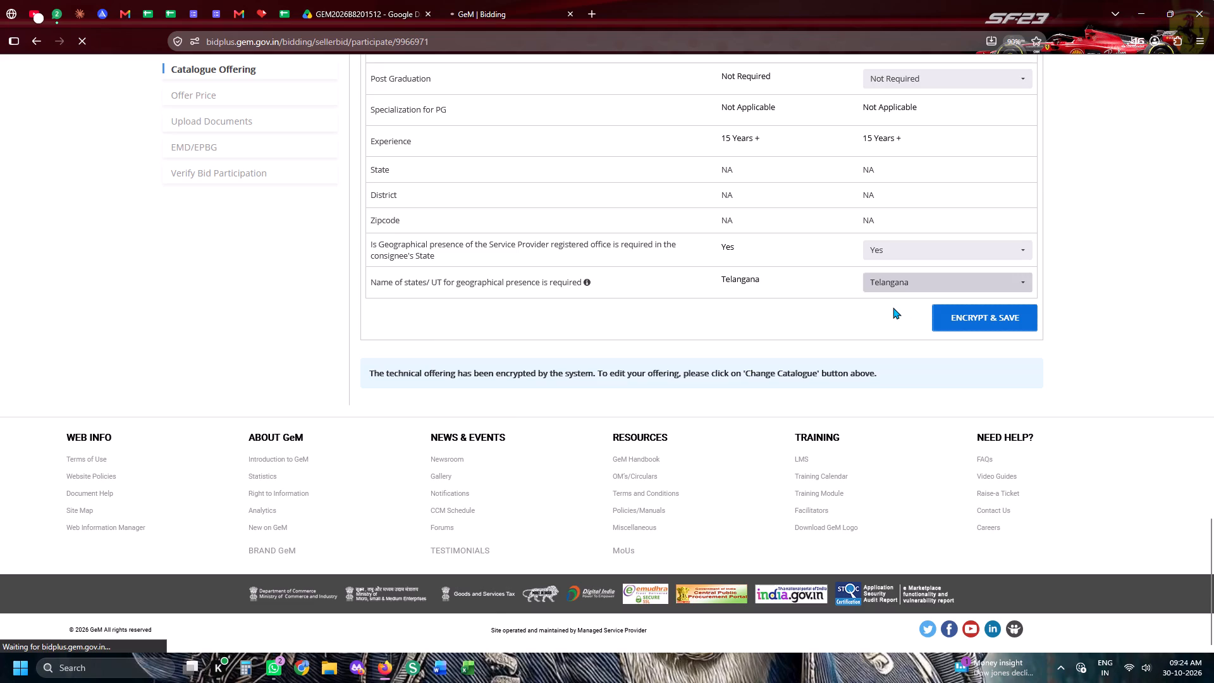
scroll(893, 307, down, 13)
key(space)
key(space)
key(space)
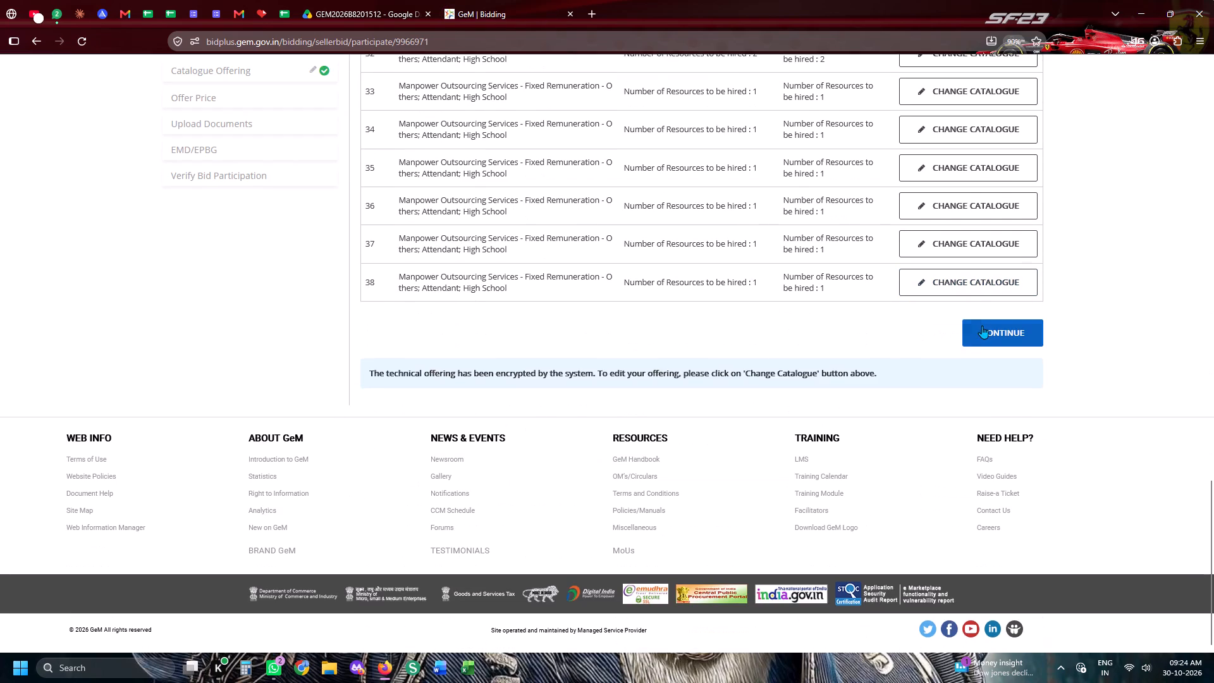
click(983, 335)
Check the row for GEM/2026/B/8101268 in the Daily Tender Sheet 2026 for its service charge.
click(300, 0)
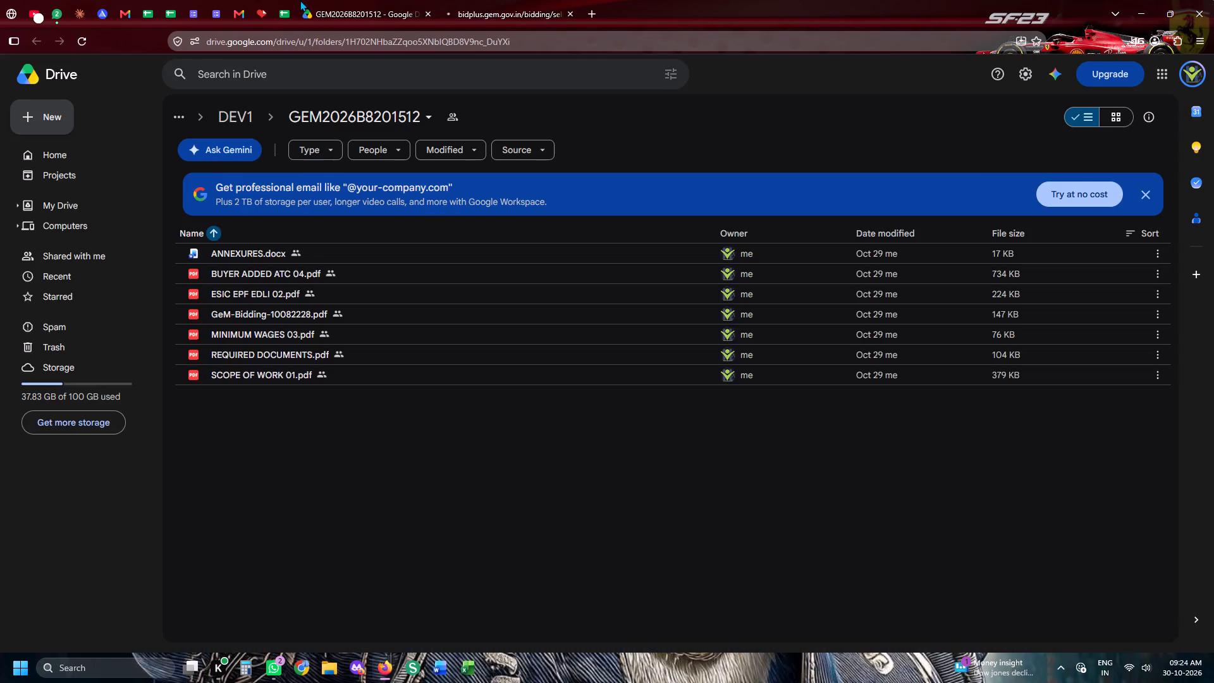
click(285, 1)
scroll(437, 286, down, 6)
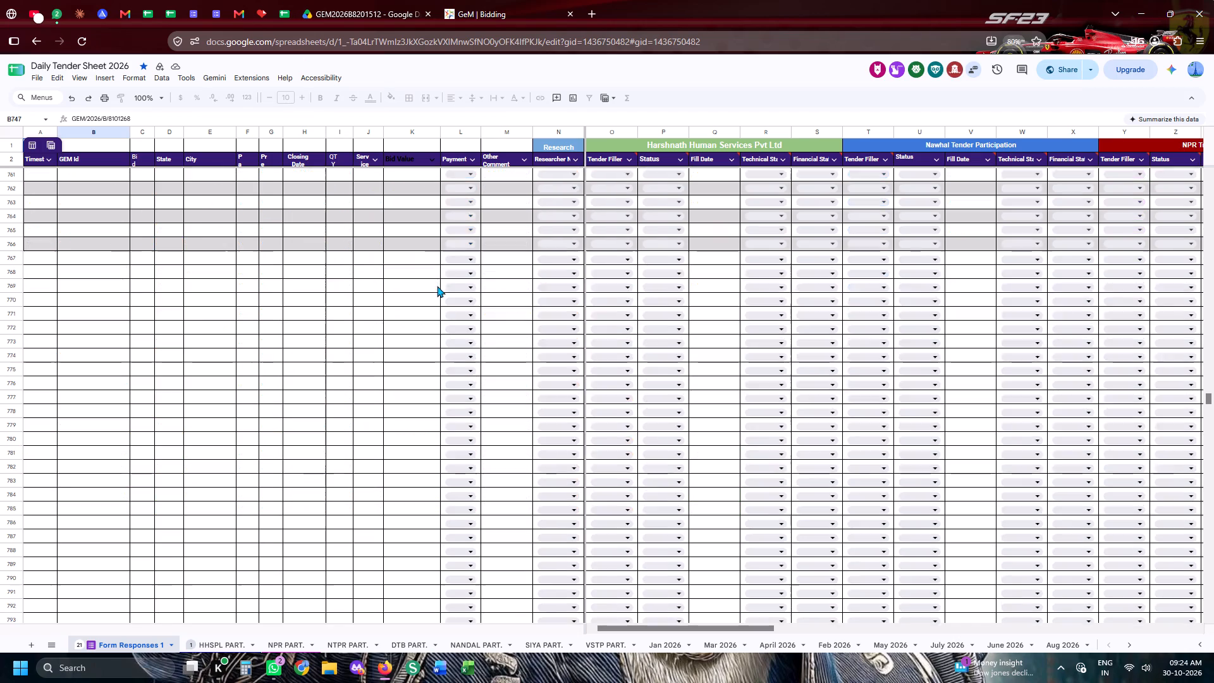
scroll(437, 286, up, 7)
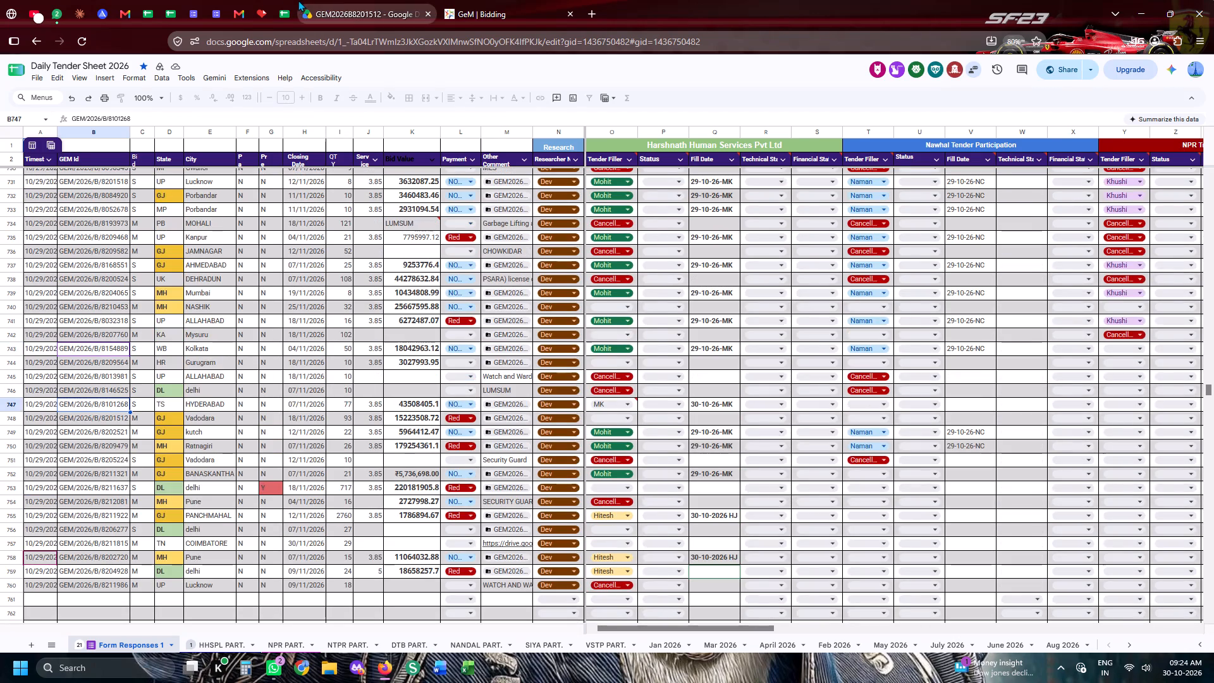
On the GeM Offer Price page, enter 3.85 for the seven Mechanical Engineer items, except 3.8 for the third.
click(540, 0)
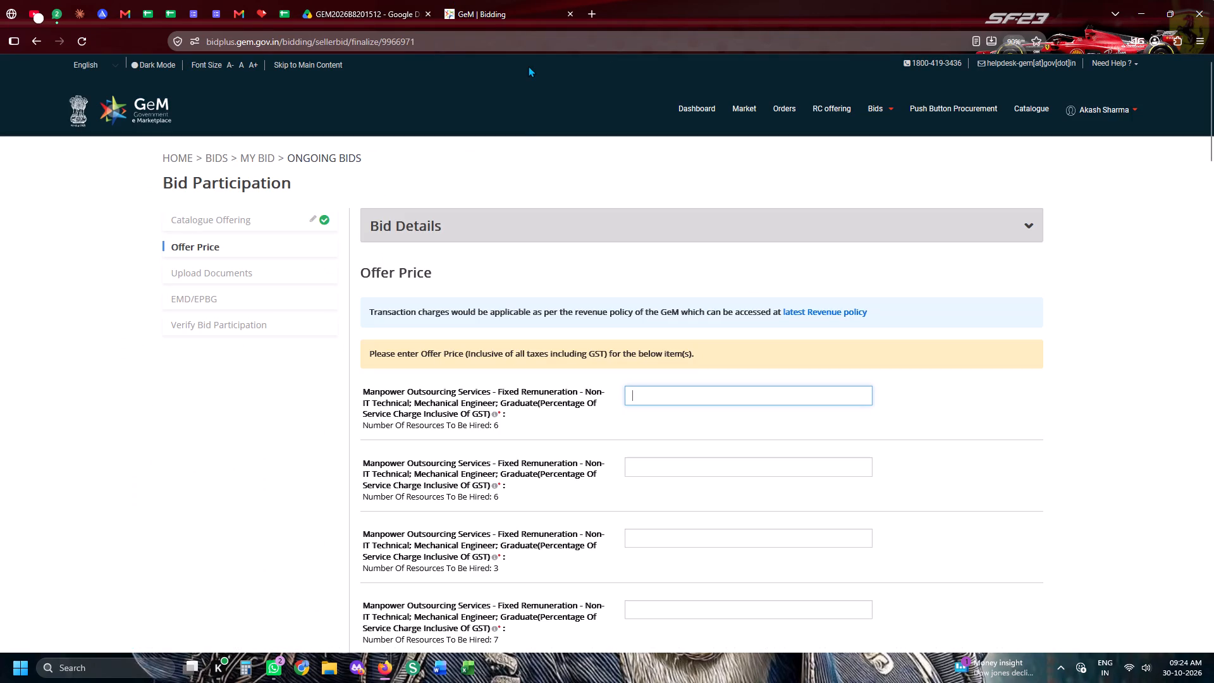
text(3.8)
key(5)
key(Tab)
text(3.85)
key(Tab)
text(3.8)
key(Tab)
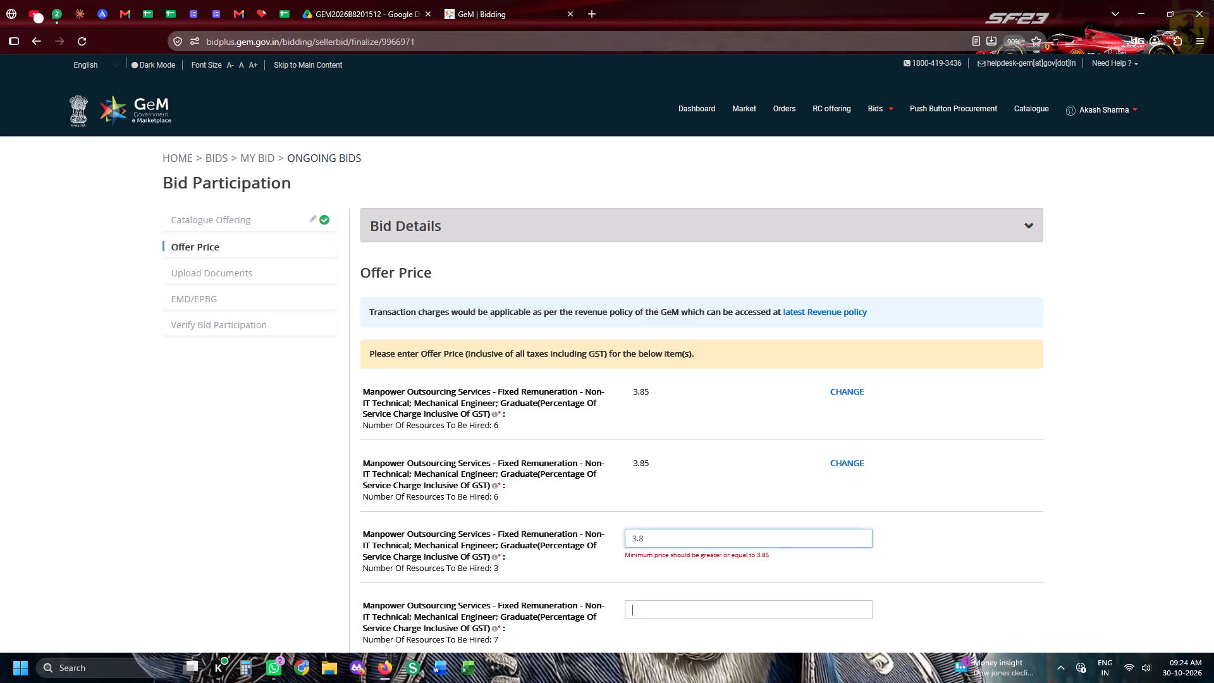
text(3.85)
key(Tab)
text(3.85)
key(Tab)
text(3.85)
key(Tab)
text(3.85)
key(Tab)
Enter offer prices for the three Electrical Engineer items: 3.85 for the first, 3.8 for the second and 3.85 for the third.
text(3.85)
key(Tab)
text(3.8)
key(Tab)
text(3.85)
key(Tab)
Enter 3.85 as the offer price for items 11 to 19, from the first Computer Science Engineer item through the last IT Engineer Diploma item.
text(3.85)
key(Tab)
text(3.85)
key(Tab)
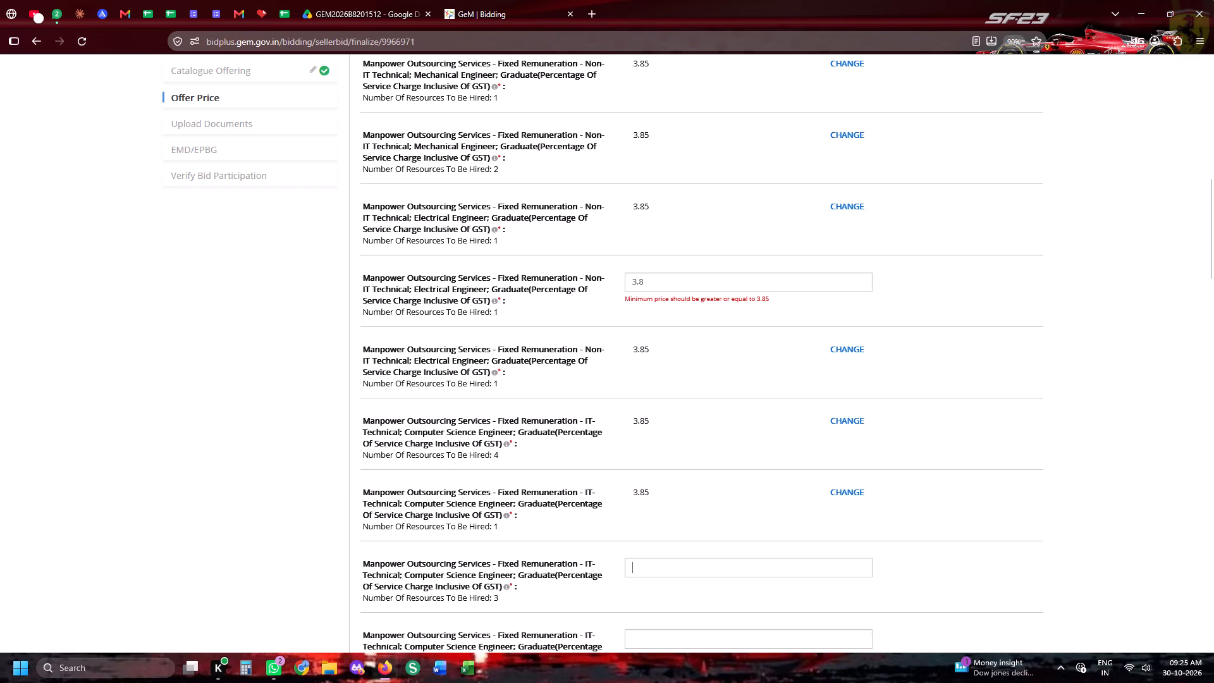
text(3.85)
key(Tab)
text(3.85)
key(Tab)
text(3.85)
key(Tab)
text(3.85)
key(Tab)
text(3.85)
key(Tab)
text(3.85)
key(Tab)
text(3.85)
key(Tab)
Enter offer prices for the first four IT Engineer ITI items: 3.88 for the second and 3.85 for the other three.
text(3.85)
key(Tab)
text(3.88)
key(Tab)
text(3.85)
key(Tab)
text(3.85)
key(Tab)
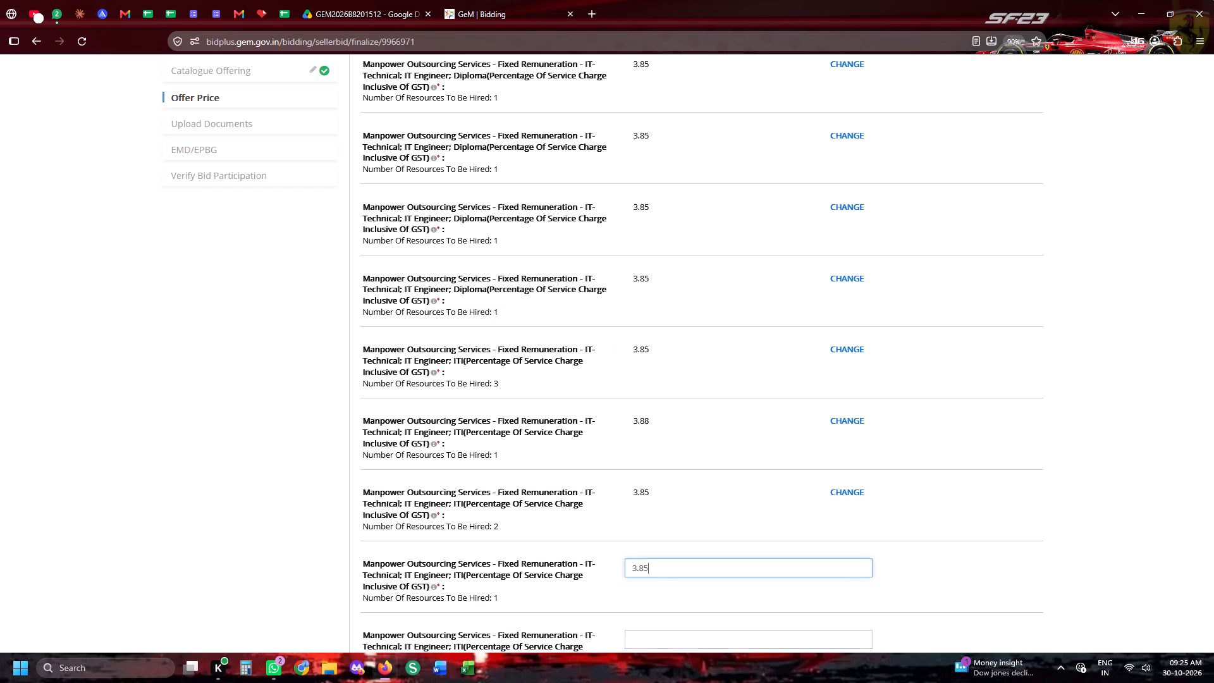
Change the offer price of the second IT Engineer ITI item to 3.85.
click(844, 421)
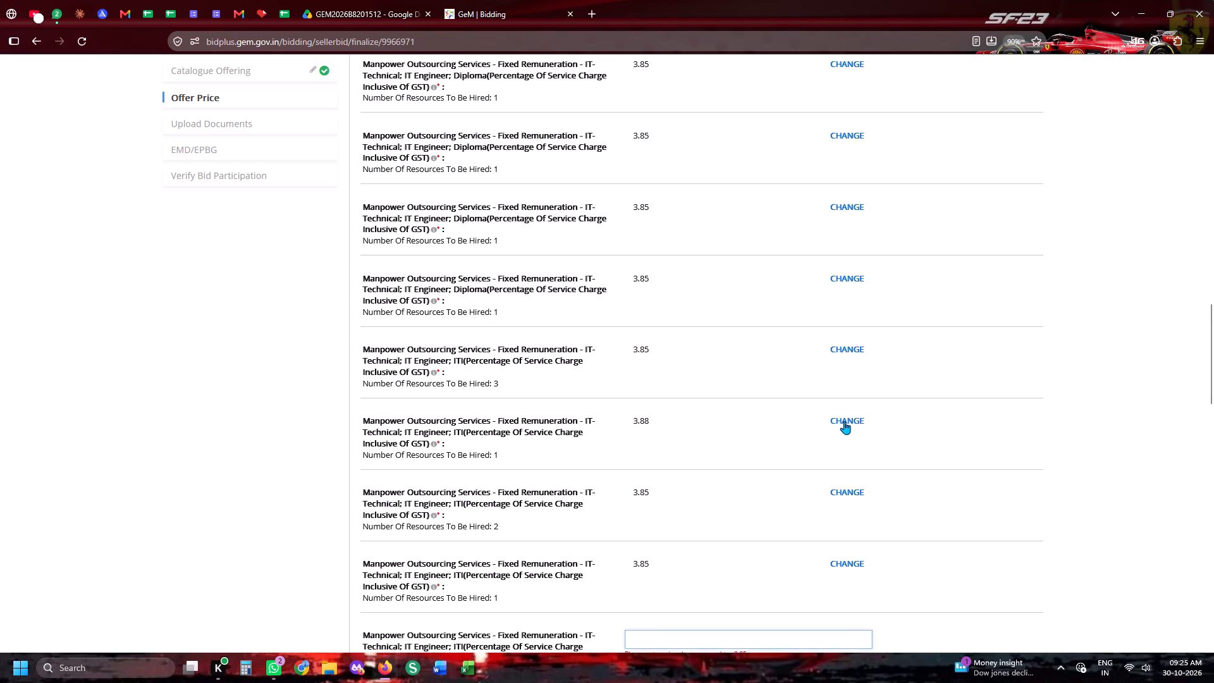
key(BackSpace)
key(5)
key(Tab)
Skip the fifth IT Engineer ITI item, and enter 3.85 for the sixth to ninth and 3.8 for the tenth.
key(Tab)
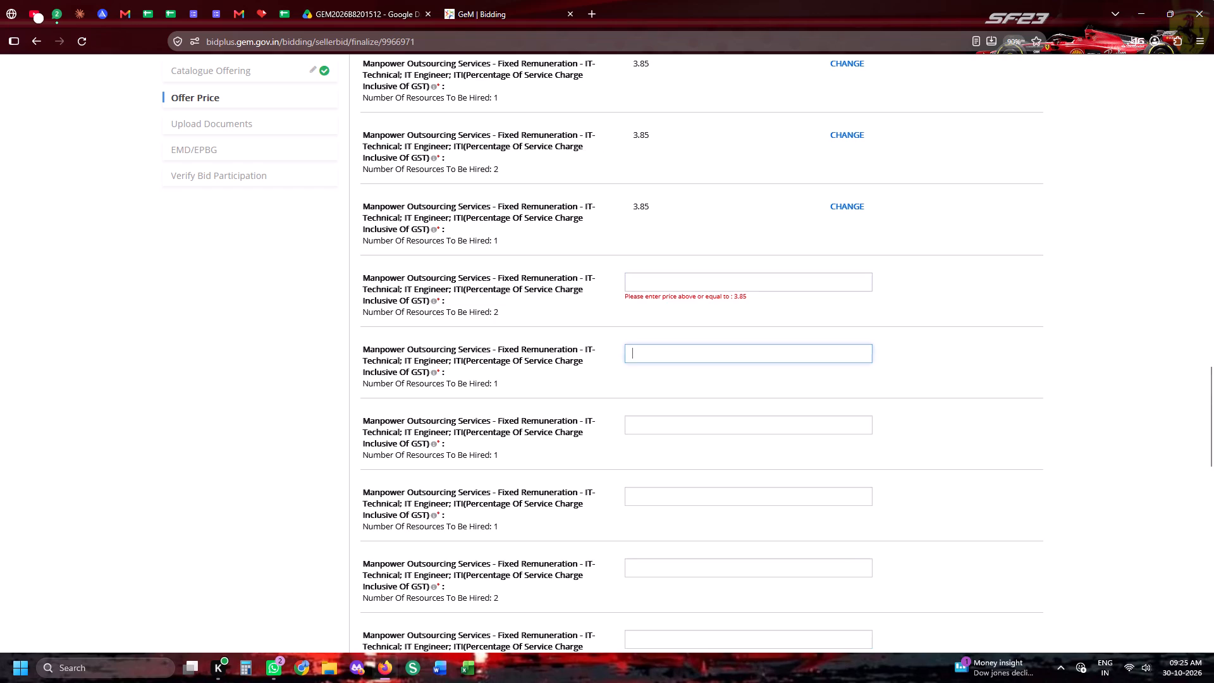
text(3.85)
key(Tab)
text(3.85)
key(Tab)
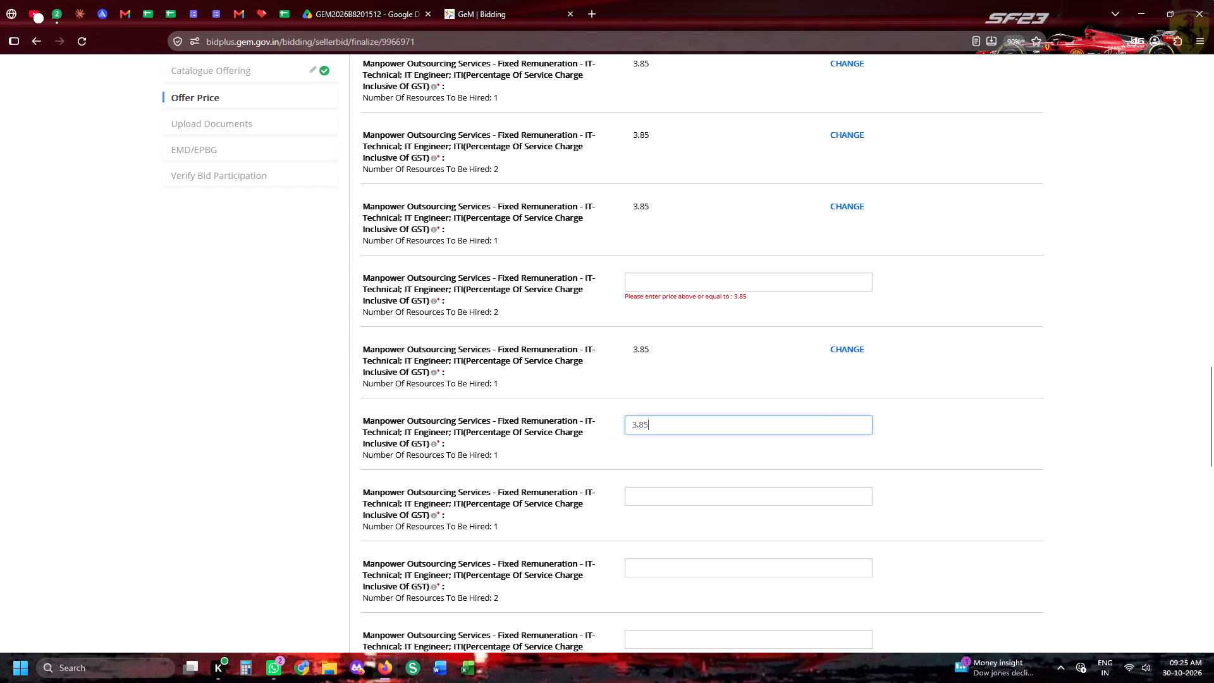
text(3.)
text(85)
key(Tab)
text(3.8)
key(5)
key(Tab)
text(3.8)
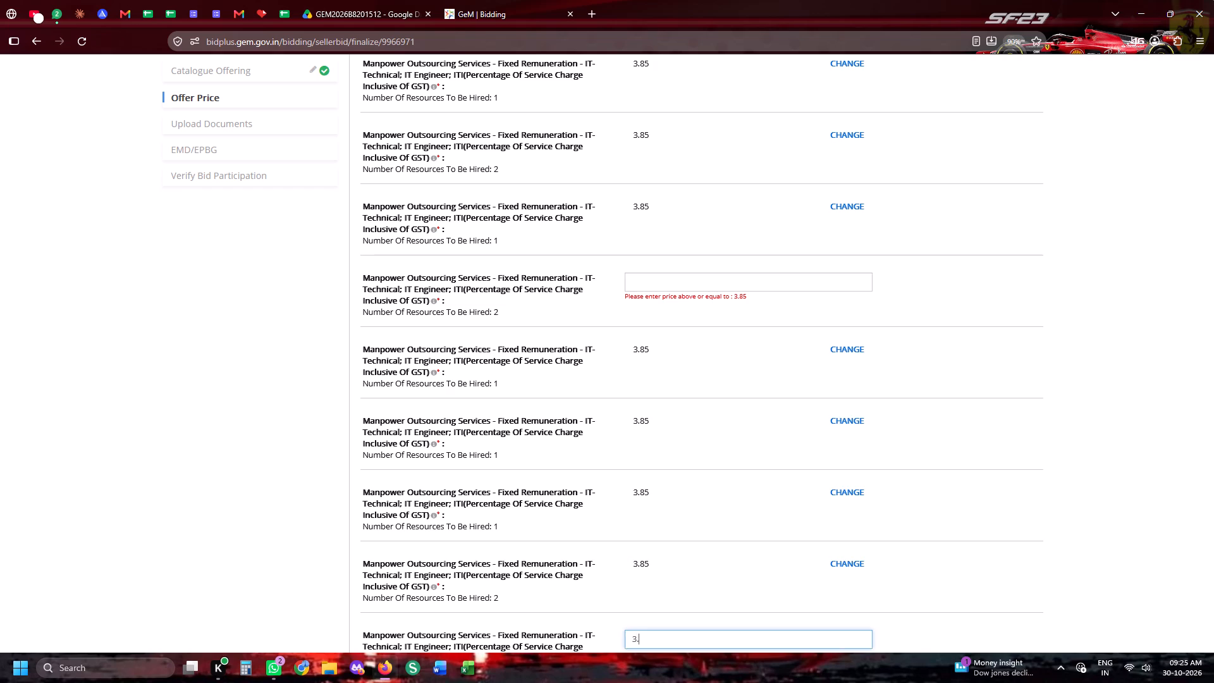
key(Tab)
Enter 3.85 as the offer price for the nine Attendant High School items, except 3.8 for the sixth.
text(3.85)
key(Tab)
text(3.85)
key(Tab)
text(3.85)
key(Tab)
text(3.85)
key(Tab)
text(3.85)
key(Tab)
text(3.8)
key(Tab)
text(3.855)
key(BackSpace)
text(3.85)
key(Tab)
text(3.85)
key(Tab)
text(3.85)
key(Tab)
text(3.)
Correct the offer price of the sixth Attendant High School item to 3.85.
scroll(666, 529, up, 3)
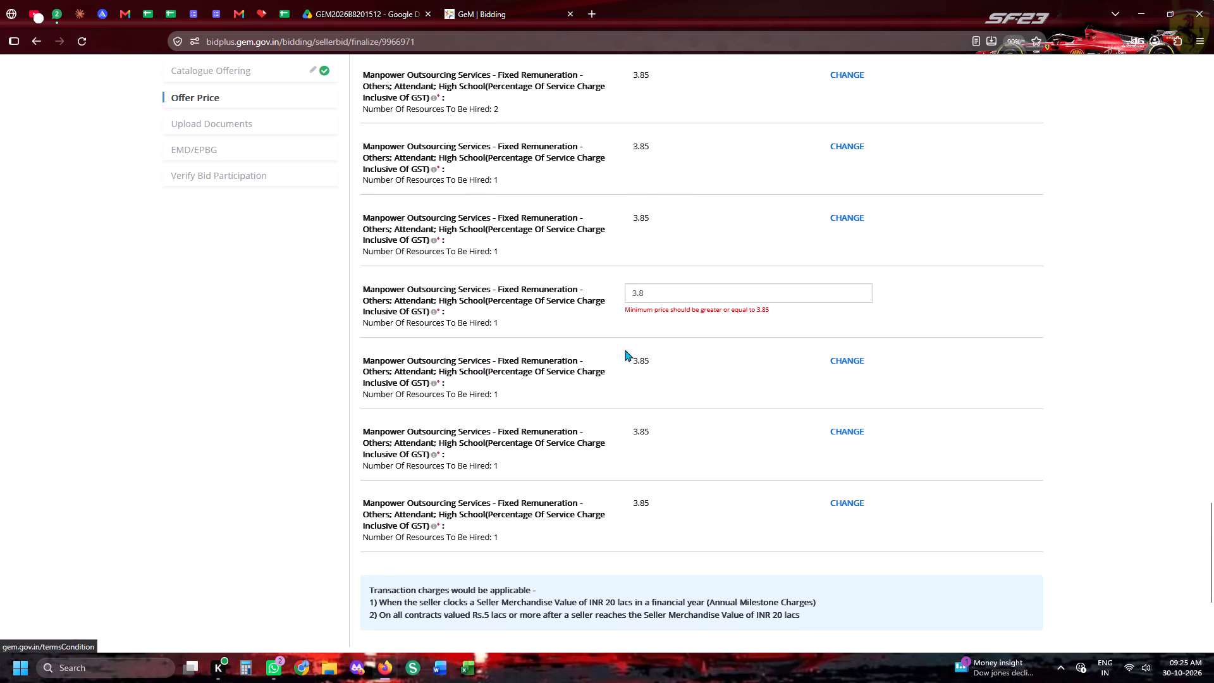
click(662, 289)
key(5)
key(Tab)
Set the offer price to 3.85 for the blank fifth IT Engineer ITI item and the tenth ITI item.
scroll(662, 289, up, 3)
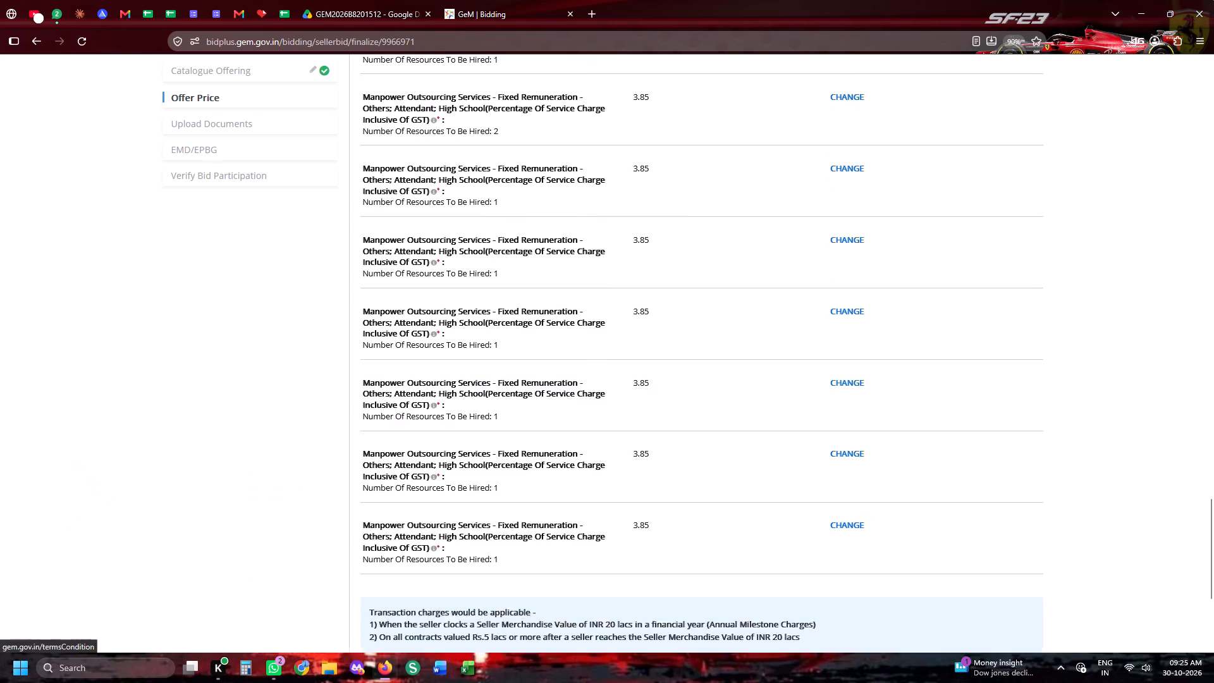
scroll(662, 289, up, 10)
click(666, 313)
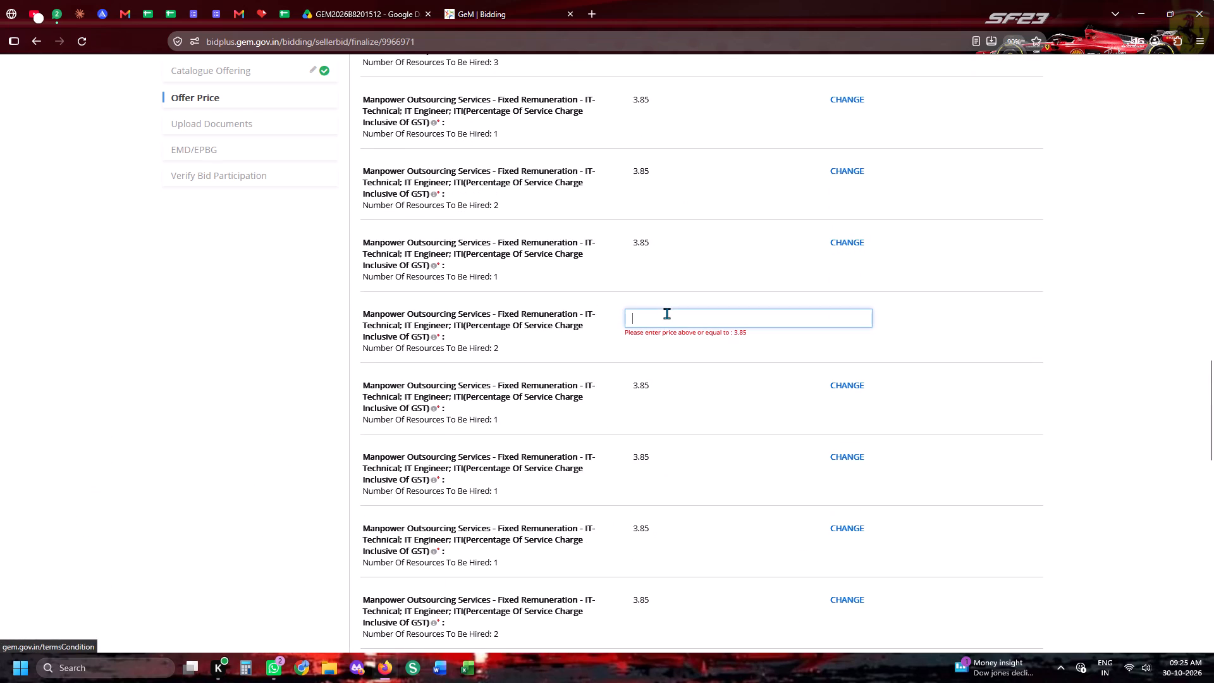
text(3.85)
key(Tab)
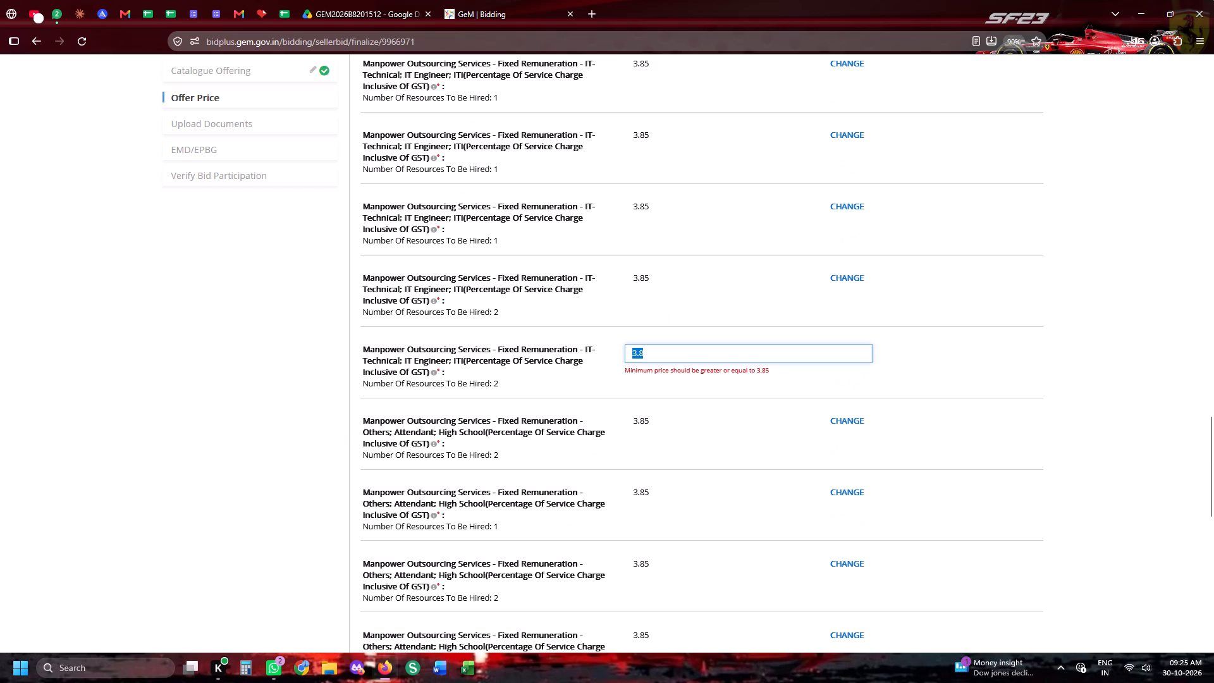
text(3.85)
key(Tab)
Correct the offer price of the second Electrical Engineer item to 3.85.
scroll(666, 313, up, 7)
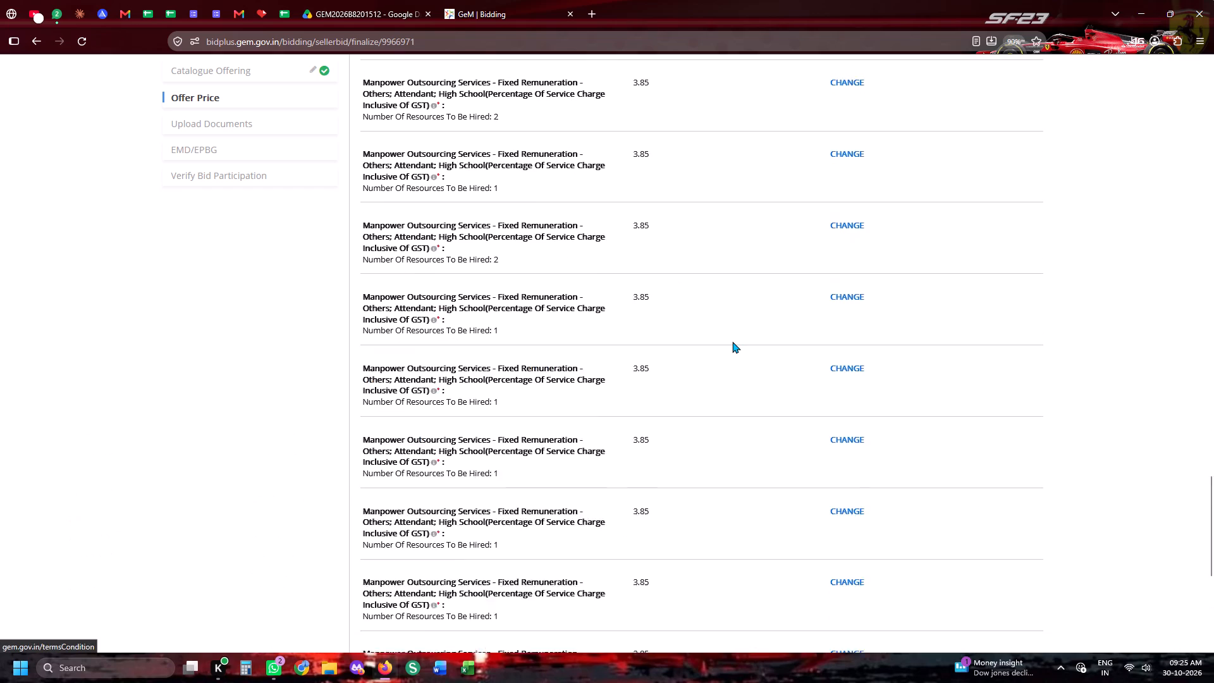
scroll(732, 341, up, 20)
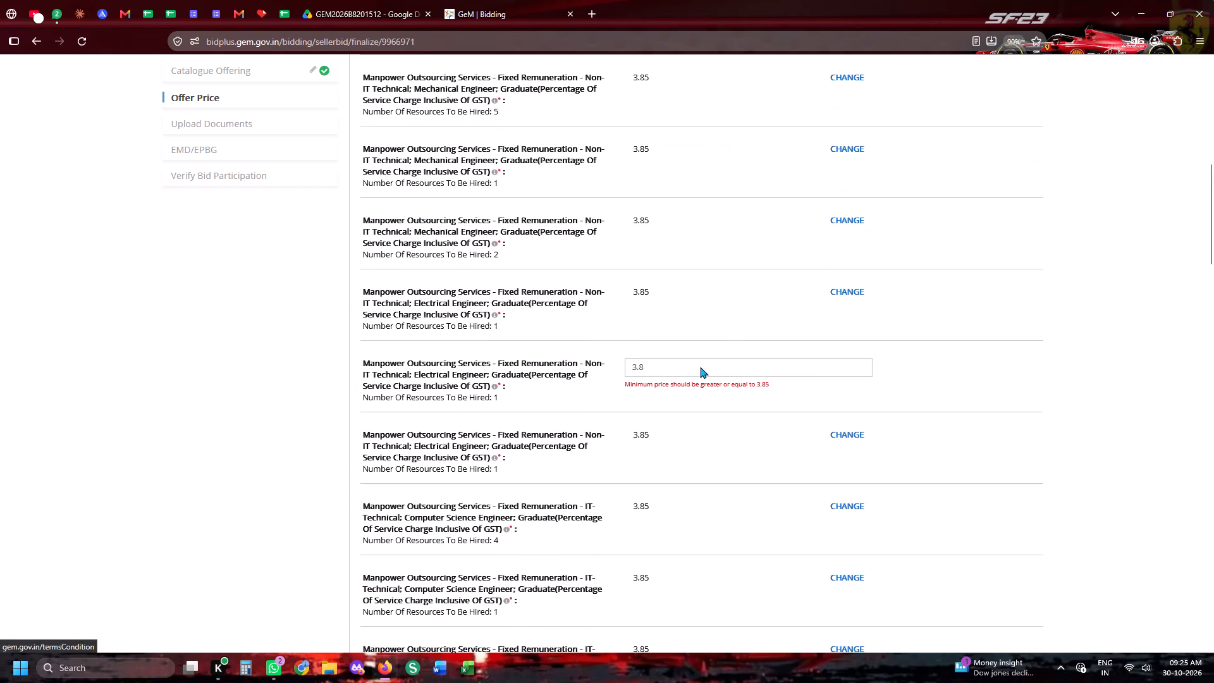
click(699, 382)
key(5)
key(Tab)
Correct the offer price of the third Mechanical Engineer item to 3.85.
scroll(699, 382, up, 7)
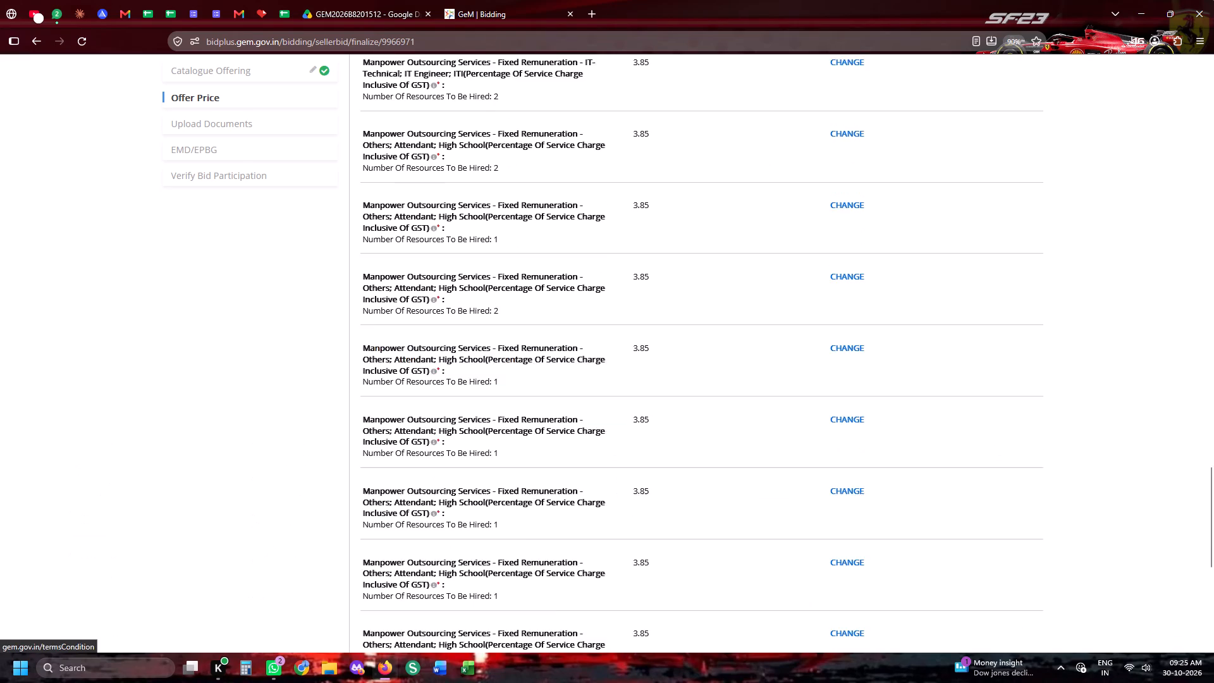
scroll(699, 382, up, 20)
scroll(699, 382, up, 14)
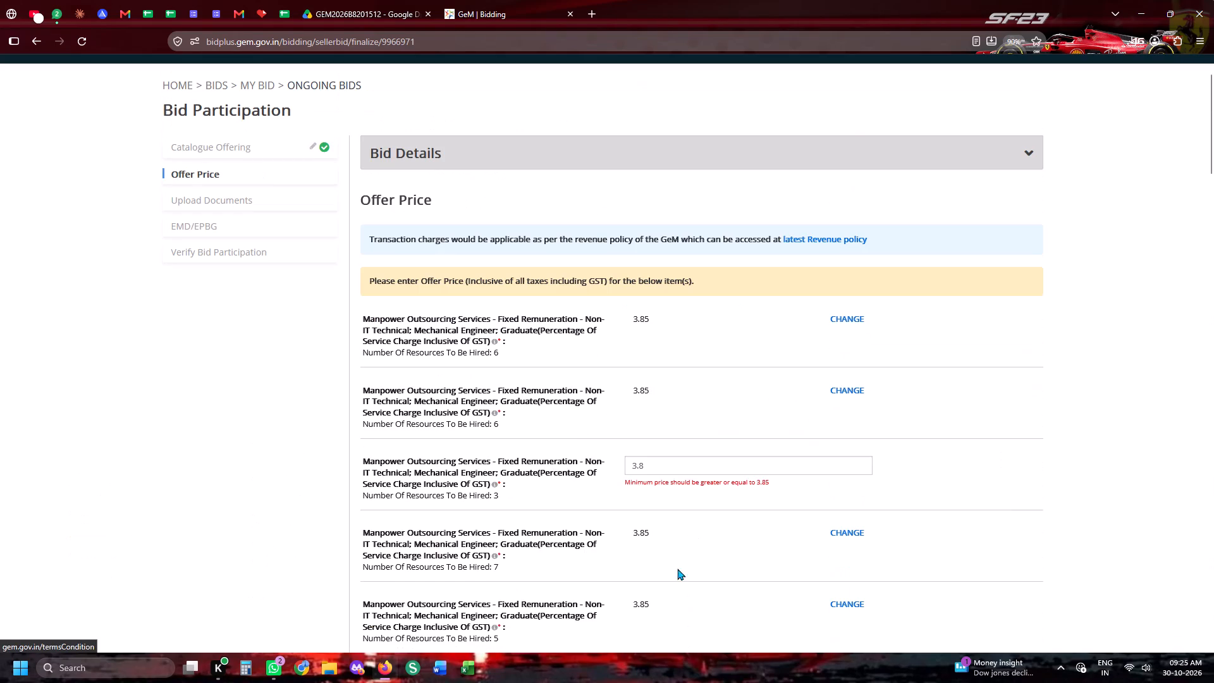
click(676, 549)
click(678, 549)
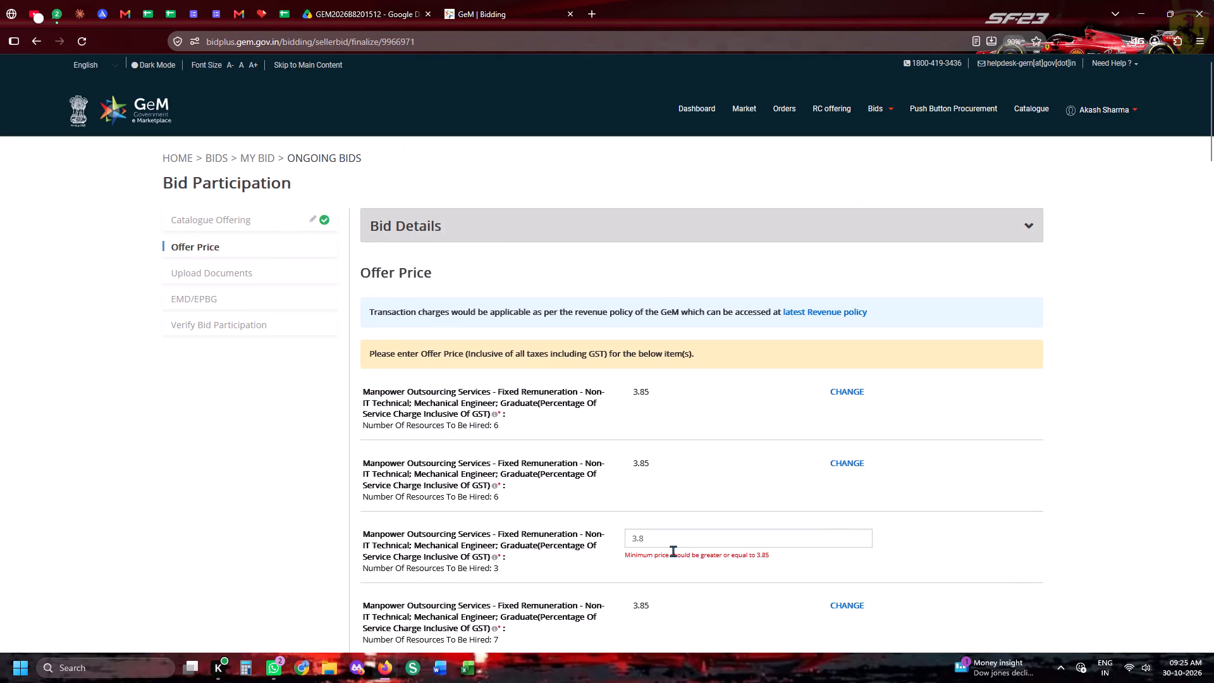
click(677, 546)
key(5)
key(Tab)
Show the estimated price, go to the end of the breakdown and close it.
key(End)
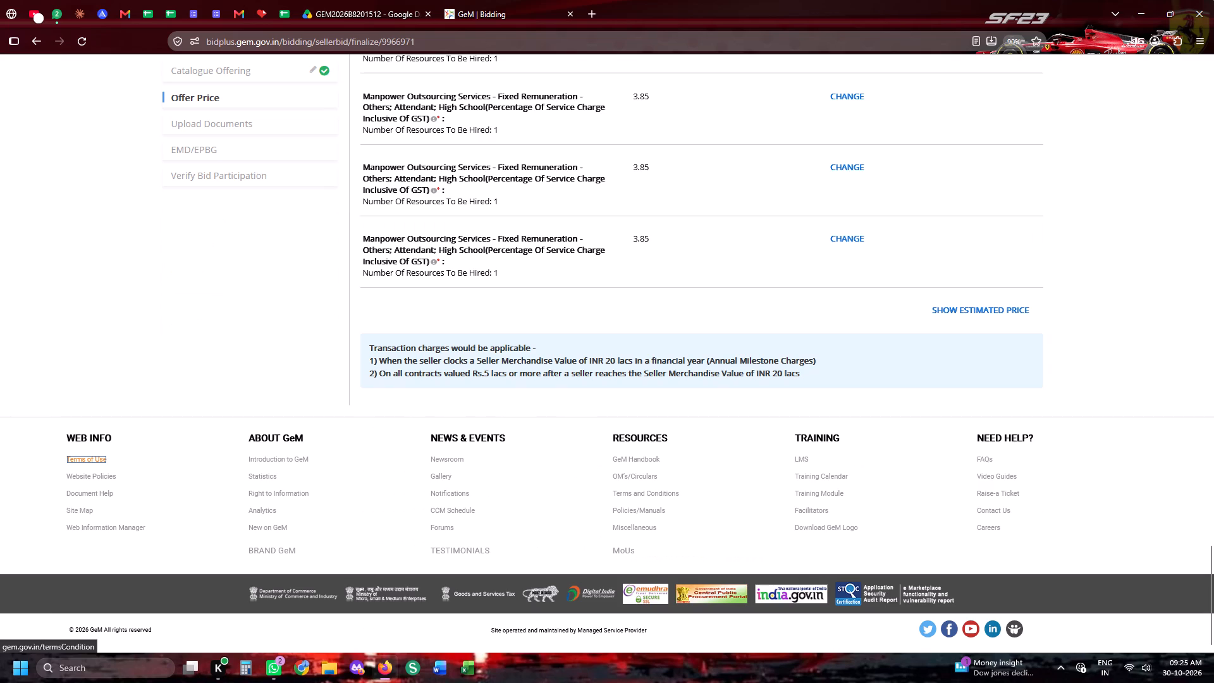
click(959, 299)
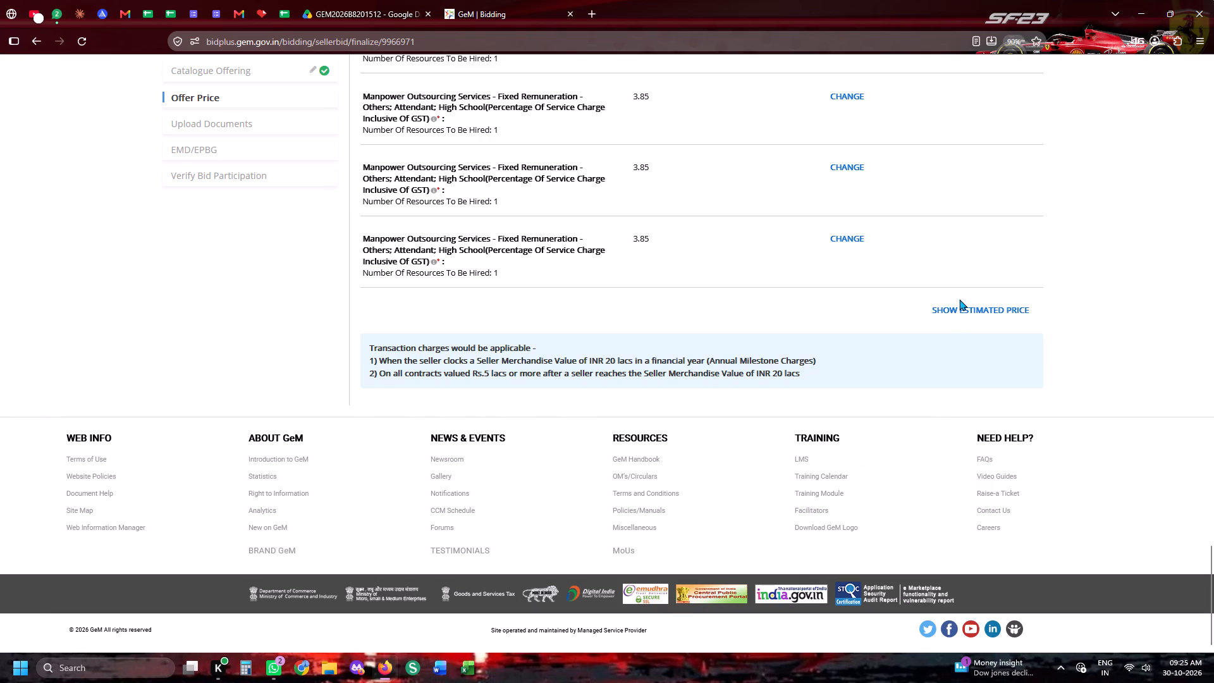
click(964, 311)
key(End)
key(End)
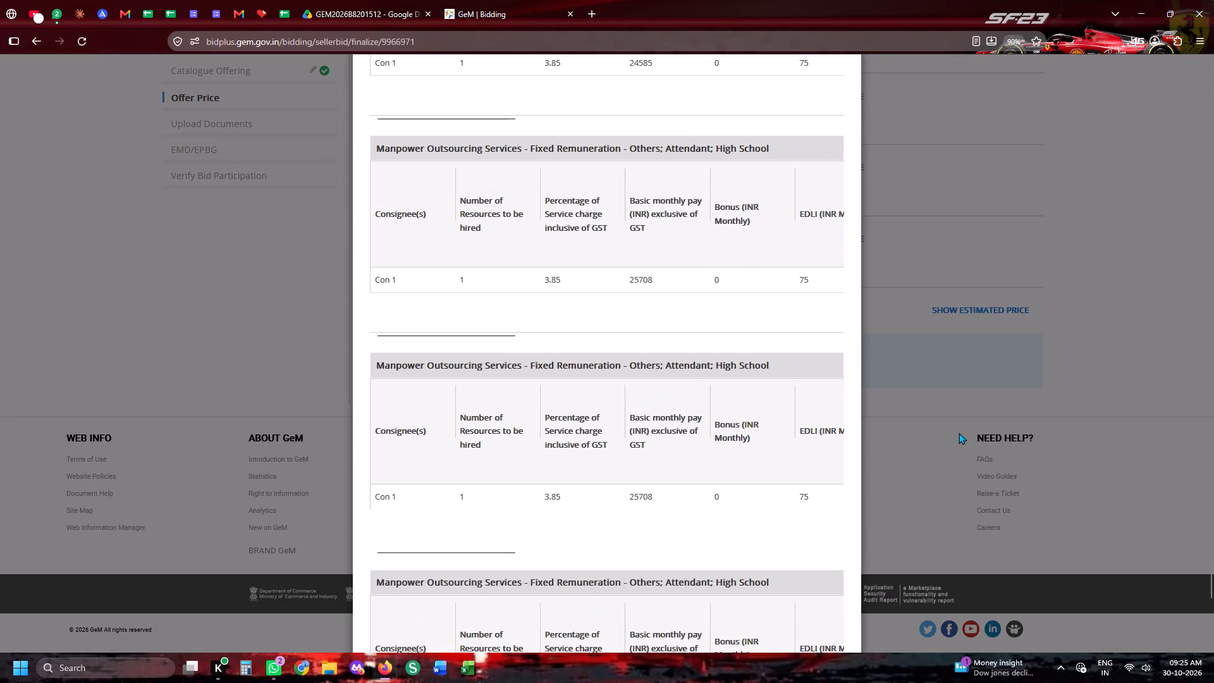
key(End)
key(End)
click(792, 598)
Encrypt and save the offer prices, accepting the encryption confirmation.
click(974, 343)
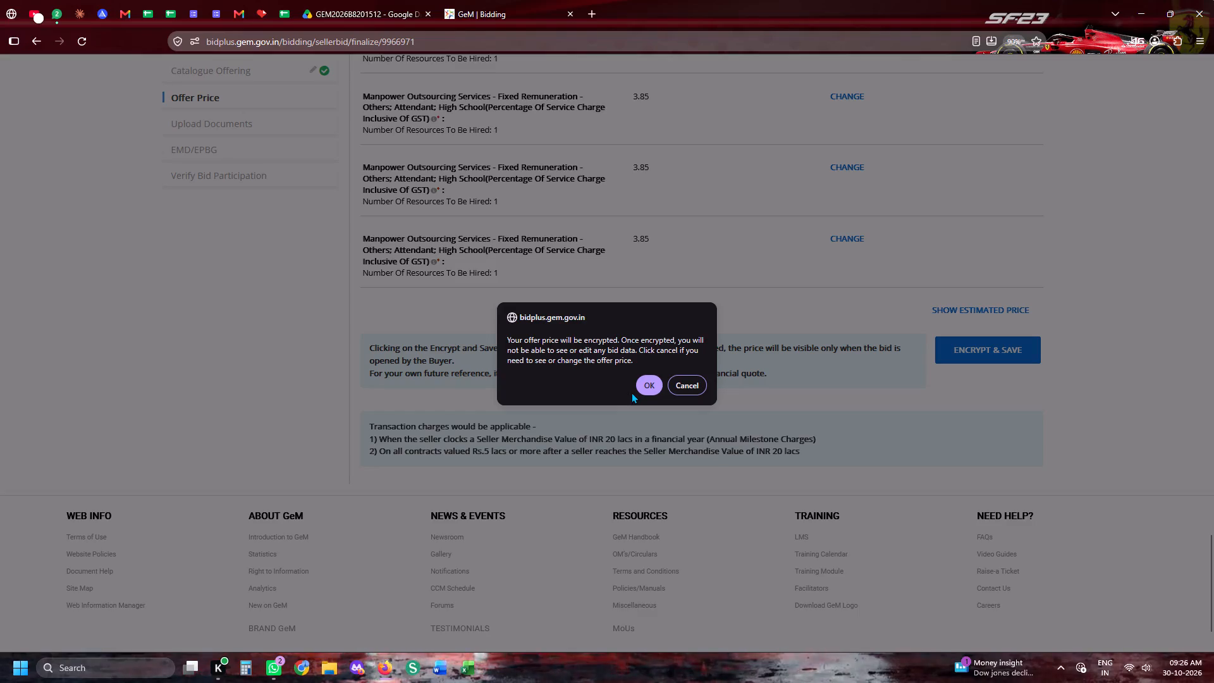
click(632, 392)
click(636, 392)
click(646, 384)
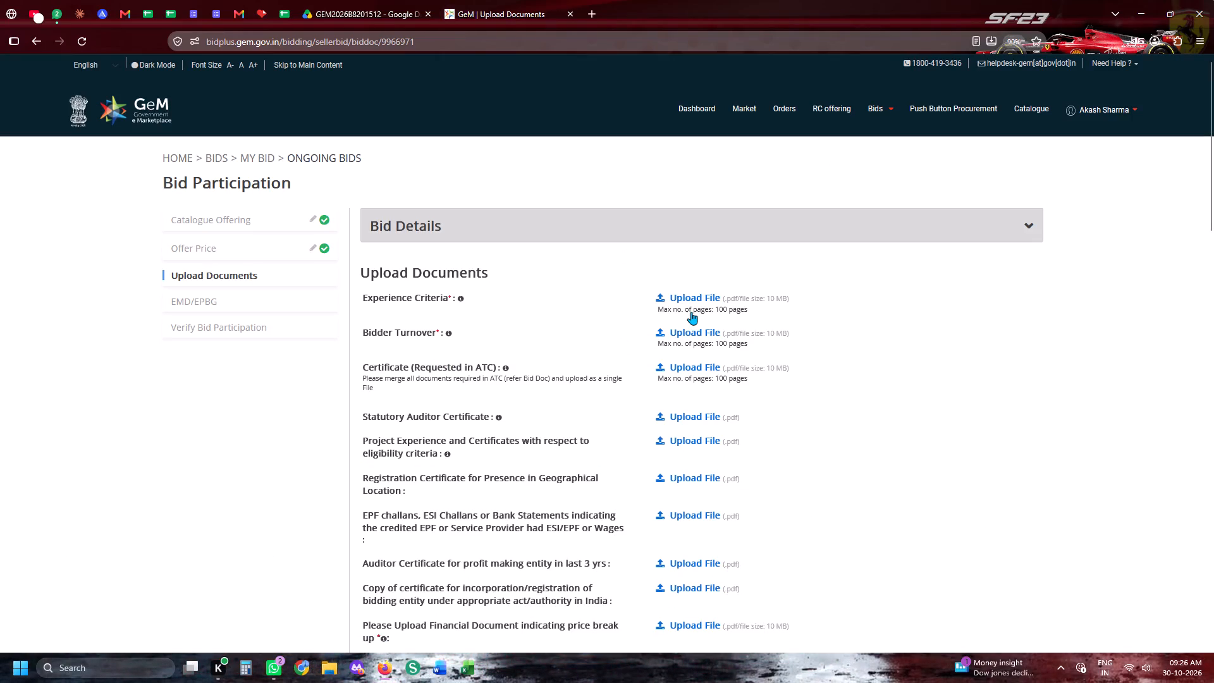
Upload experience-ceretera-hhspl from the Gem Bid Documents - HHSPL folder for Experience Criteria.
click(691, 312)
scroll(863, 346, up, 3)
click(866, 262)
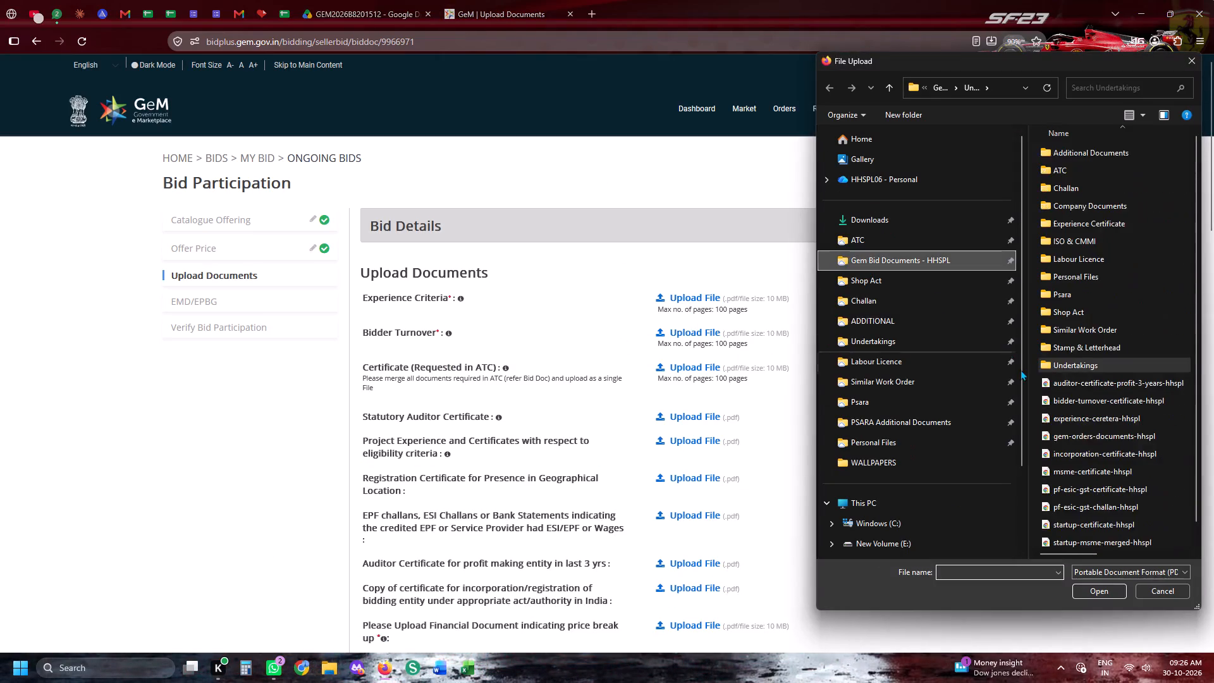
scroll(1052, 431, down, 5)
double_click(1063, 403)
Upload bidder-turnover-certificate-hhspl for Bidder Turnover.
click(741, 352)
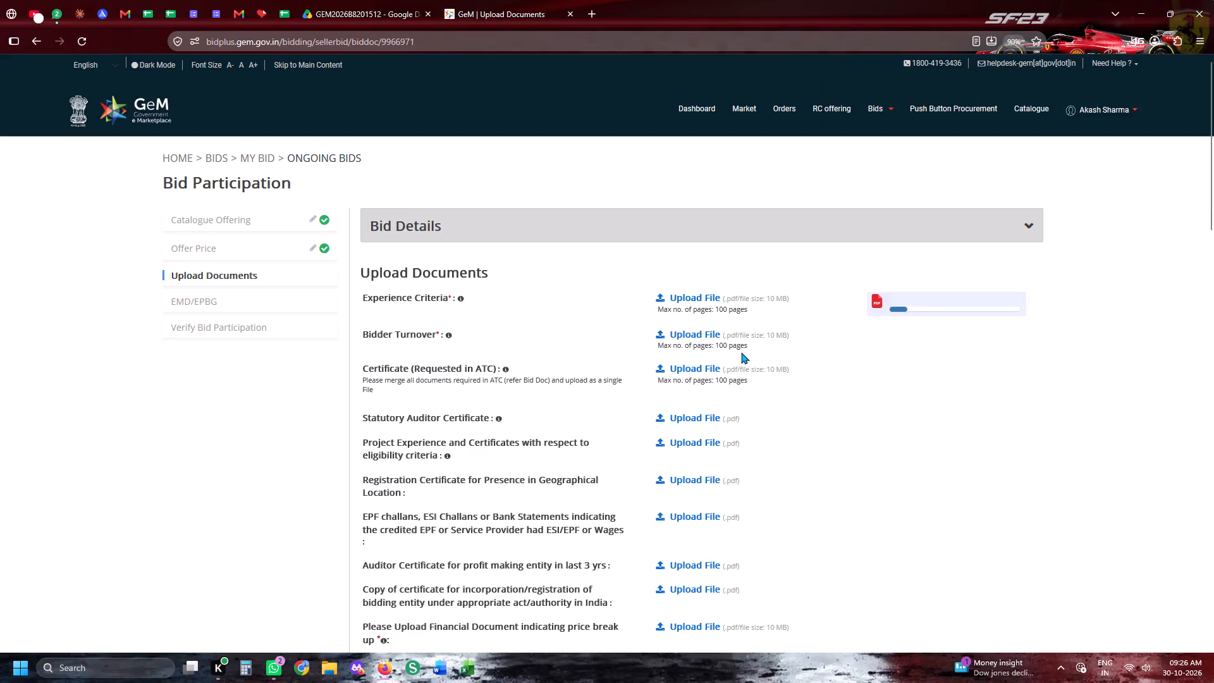
click(733, 346)
scroll(1096, 370, down, 5)
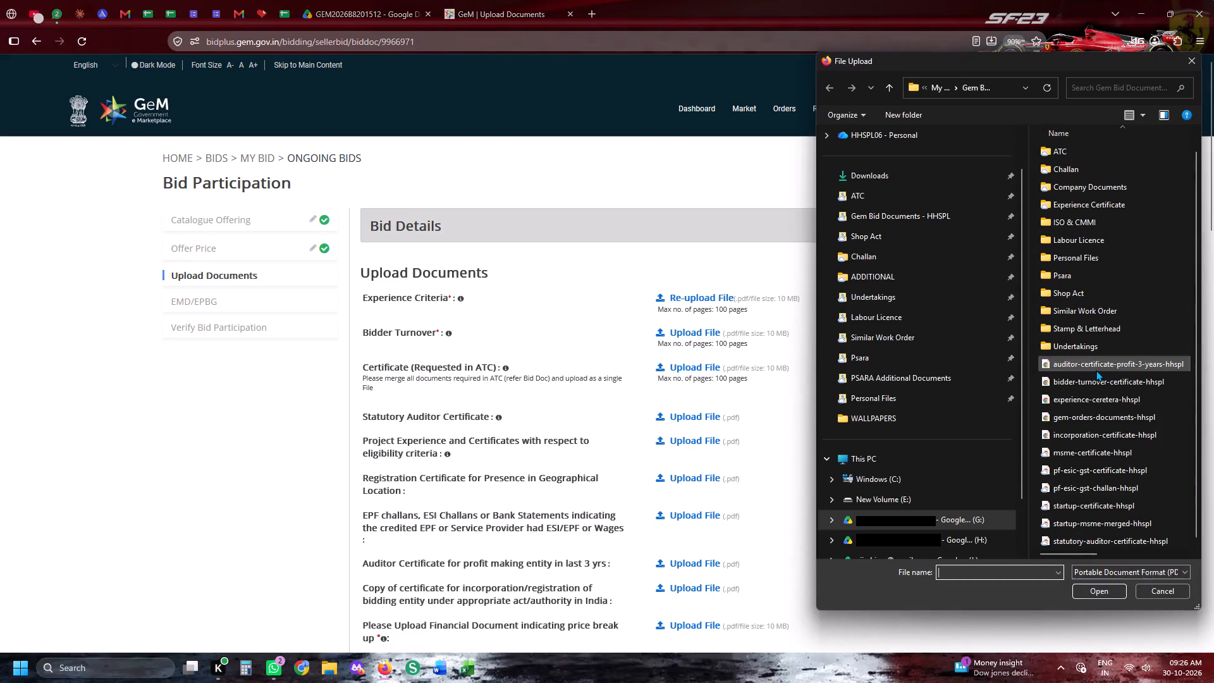
double_click(1096, 375)
Upload statutory-auditor-certificate-hhspl from the Gem Bid Documents - HHSPL folder for Statutory Auditor Certificate.
scroll(1064, 363, down, 4)
scroll(719, 175, up, 2)
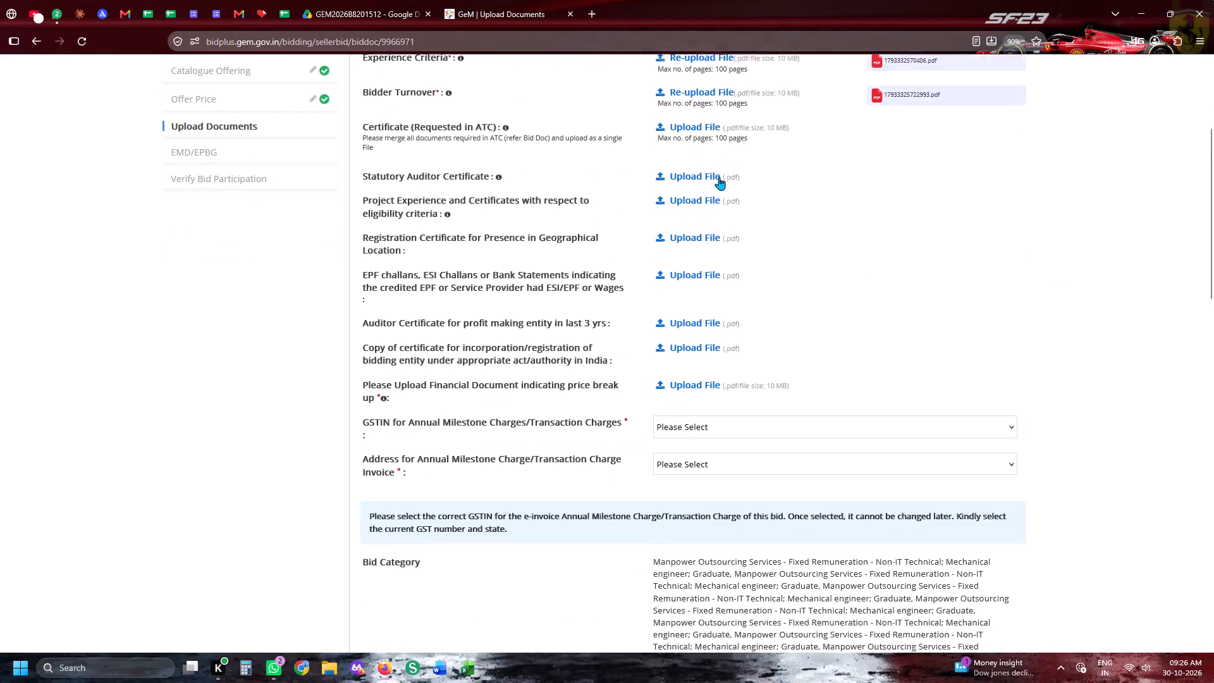
click(704, 243)
scroll(971, 305, up, 3)
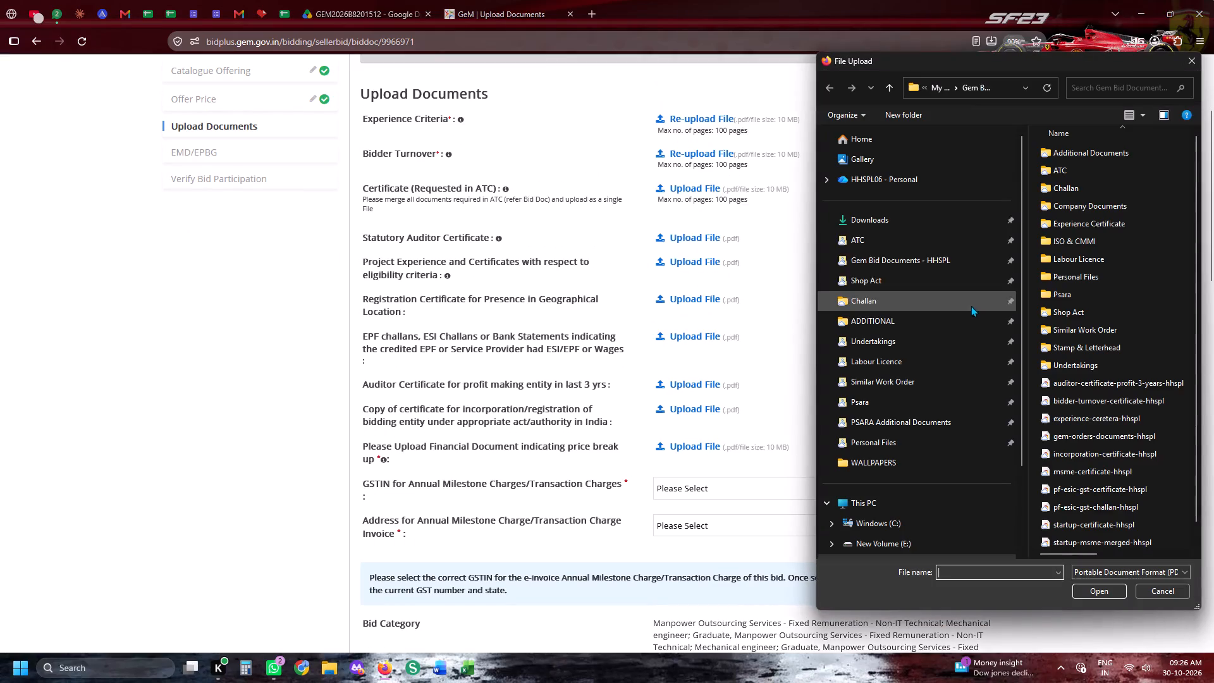
click(942, 254)
scroll(1060, 398, down, 4)
double_click(1062, 541)
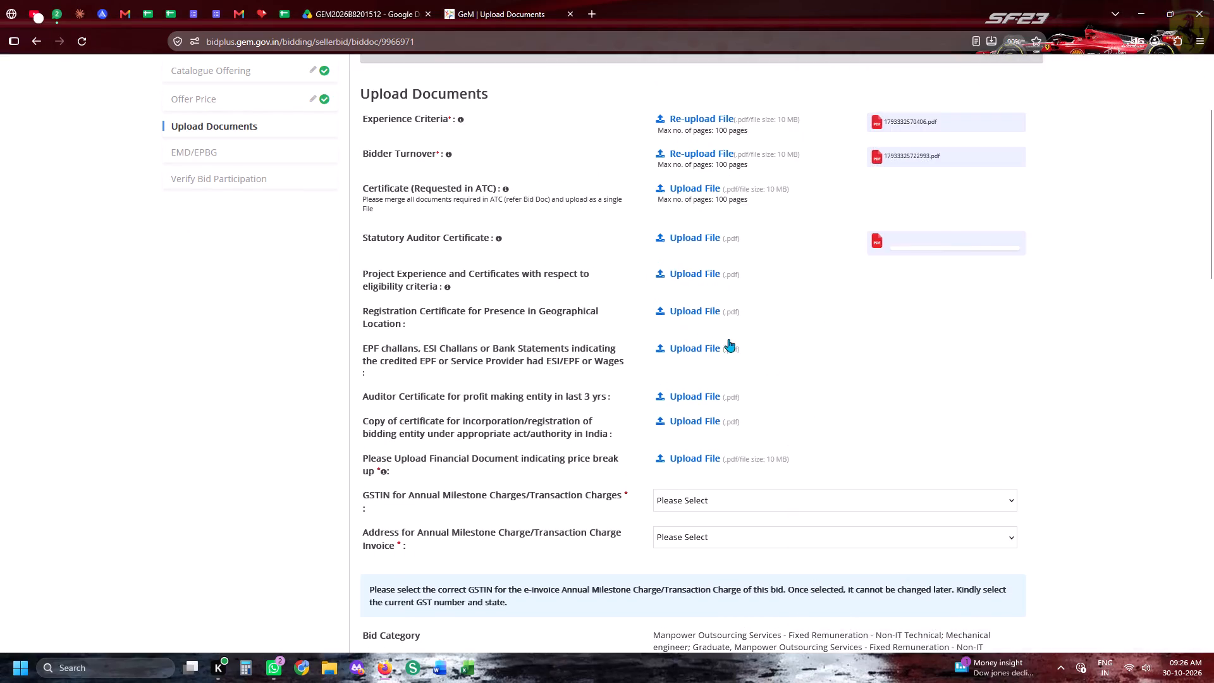
Upload gem-orders-documents-hhspl for Project Experience and Certificates with respect to eligibility criteria.
click(670, 271)
scroll(1048, 377, down, 10)
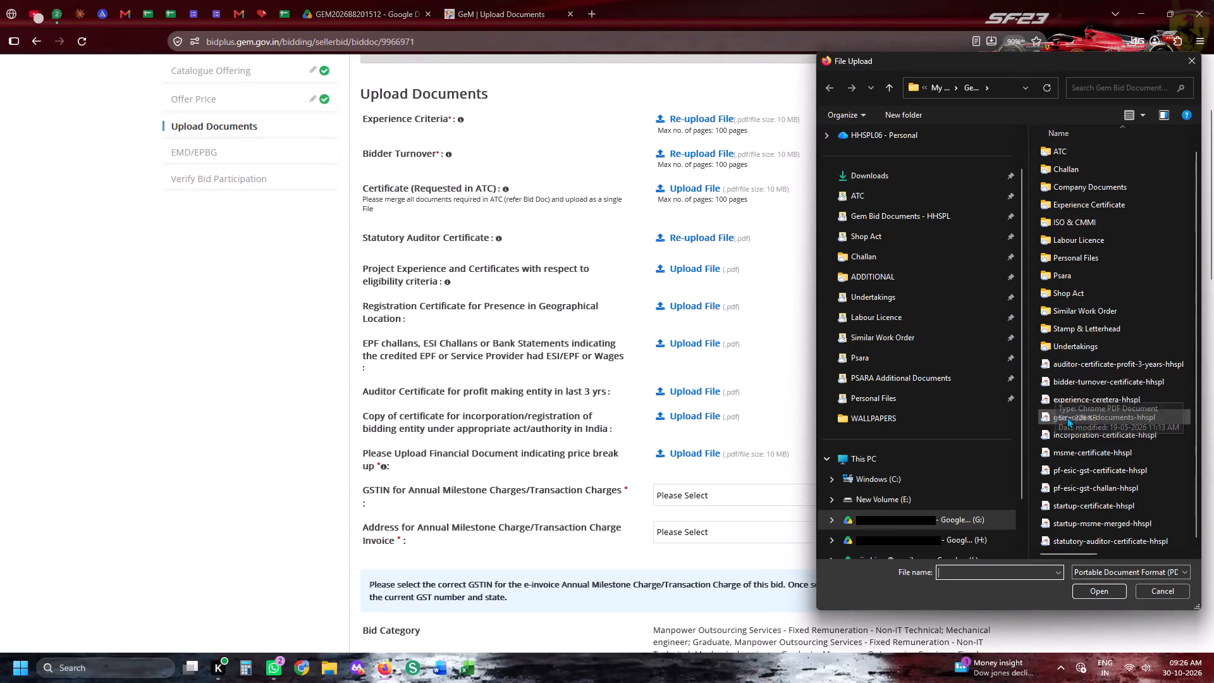
double_click(1070, 411)
Check the GEM2026B8201512 Drive folder, dismiss its promotional banner, and close that folder.
click(316, 0)
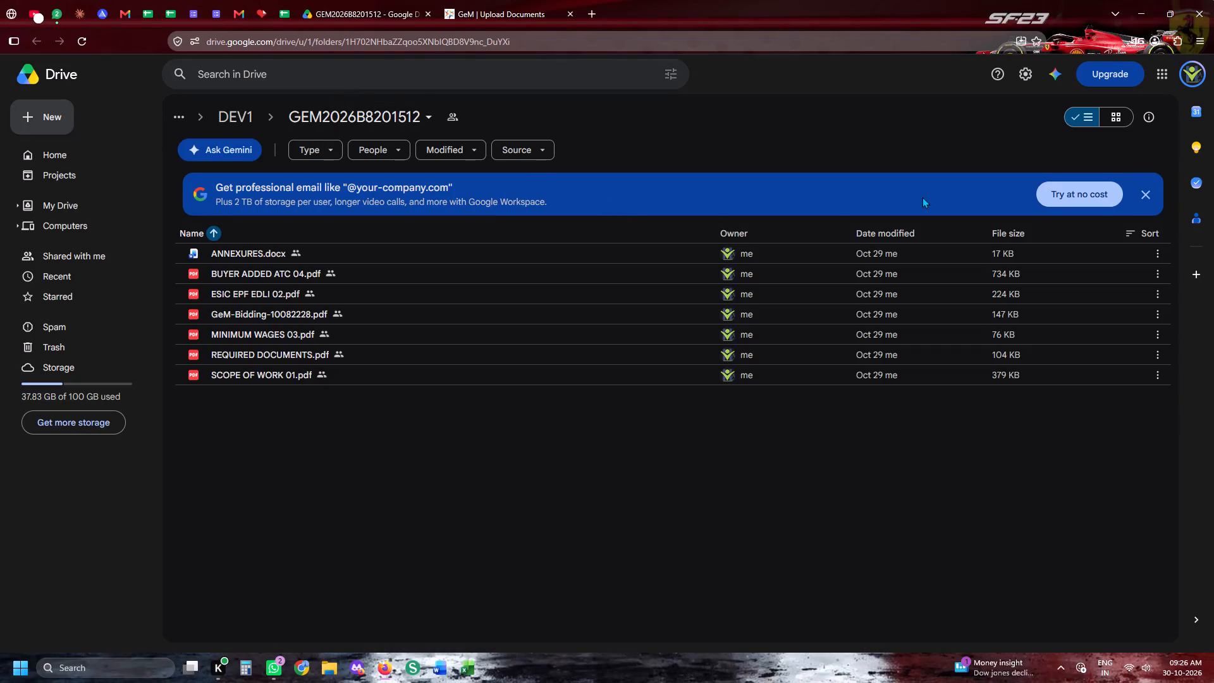
click(1143, 202)
click(479, 1)
click(405, 9)
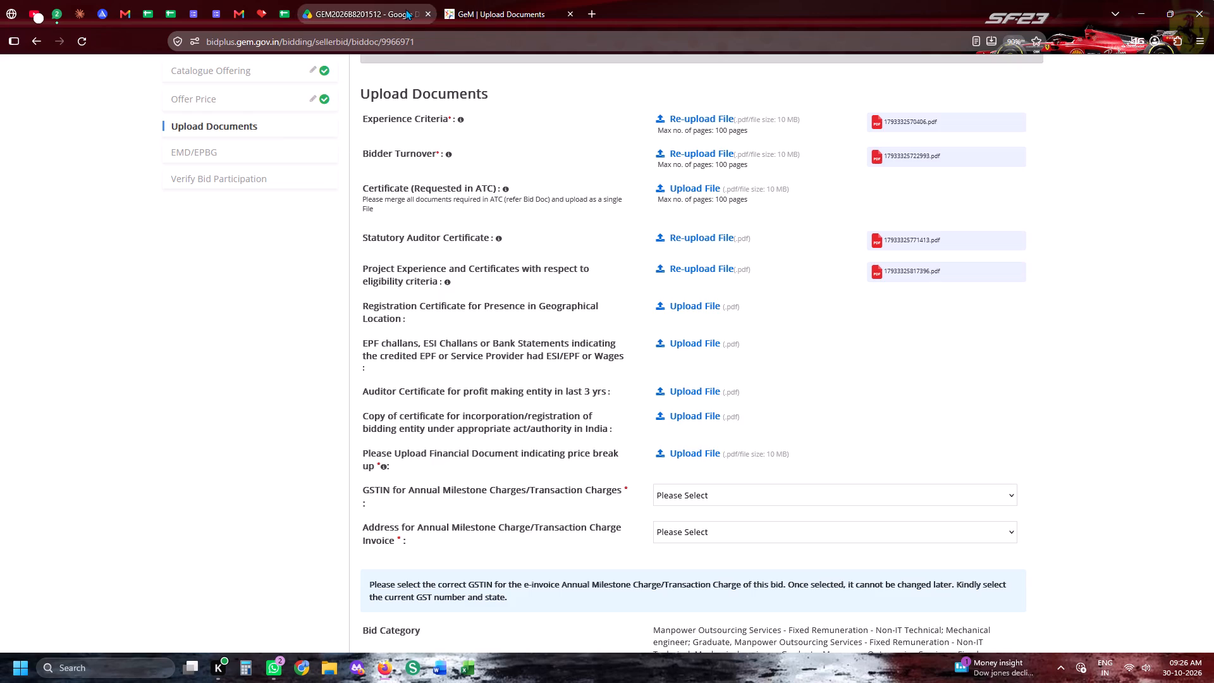
click(429, 16)
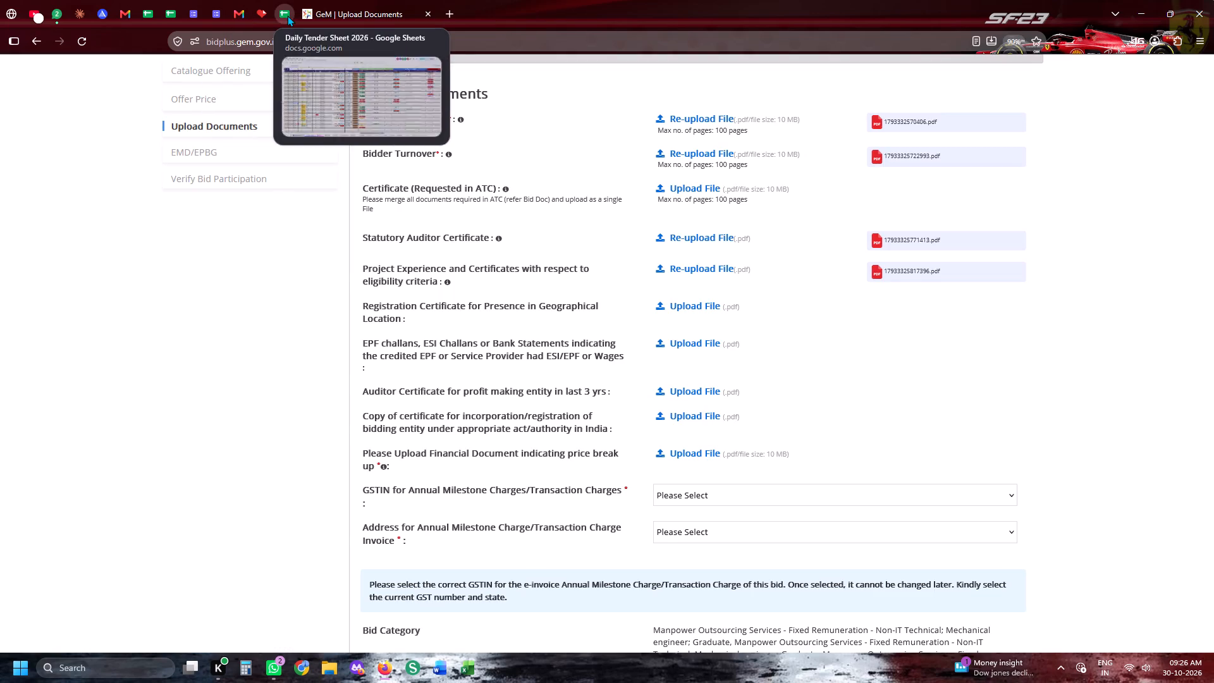
Open the Drive folder linked for GEM/2026/B/8101268 in the Daily Tender Sheet 2026, and return to the GeM upload page.
click(287, 15)
click(516, 404)
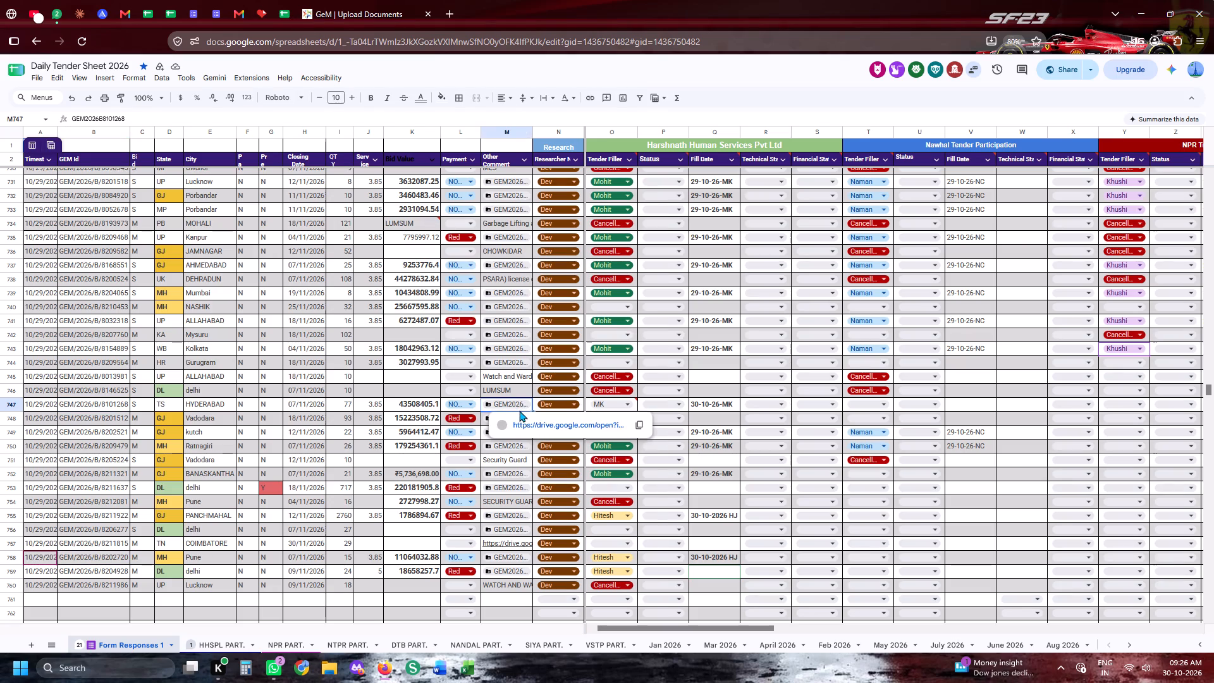
click(584, 526)
click(569, 467)
click(554, 0)
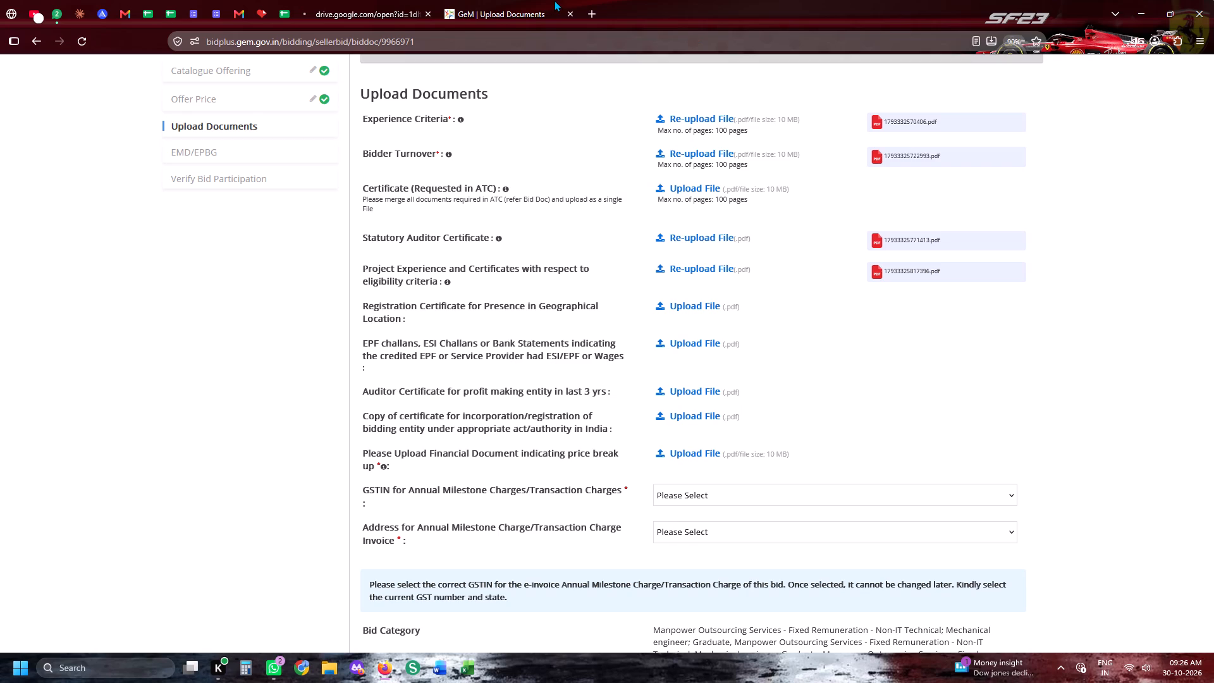
Upload pf-esic-gst-certificate-hhspl from the Gem Bid Documents - HHSPL folder for the EPF challans, ESI challans or bank statements requirement.
click(694, 348)
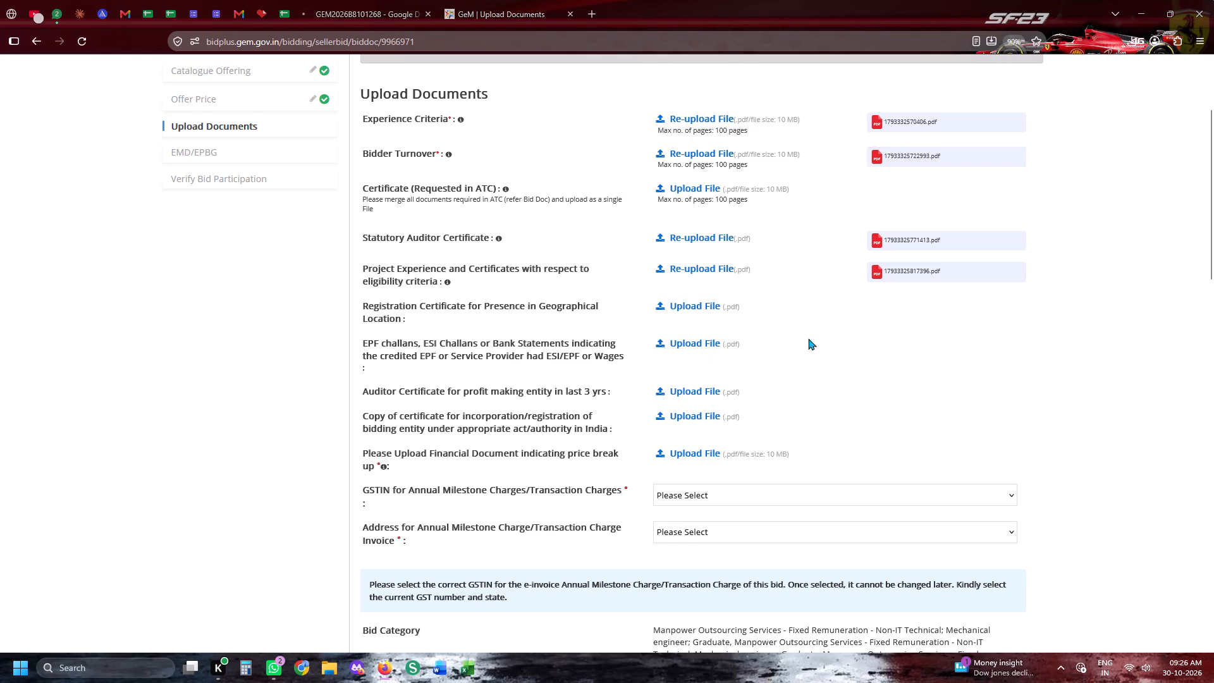
scroll(860, 302, up, 6)
click(862, 254)
scroll(1118, 375, down, 5)
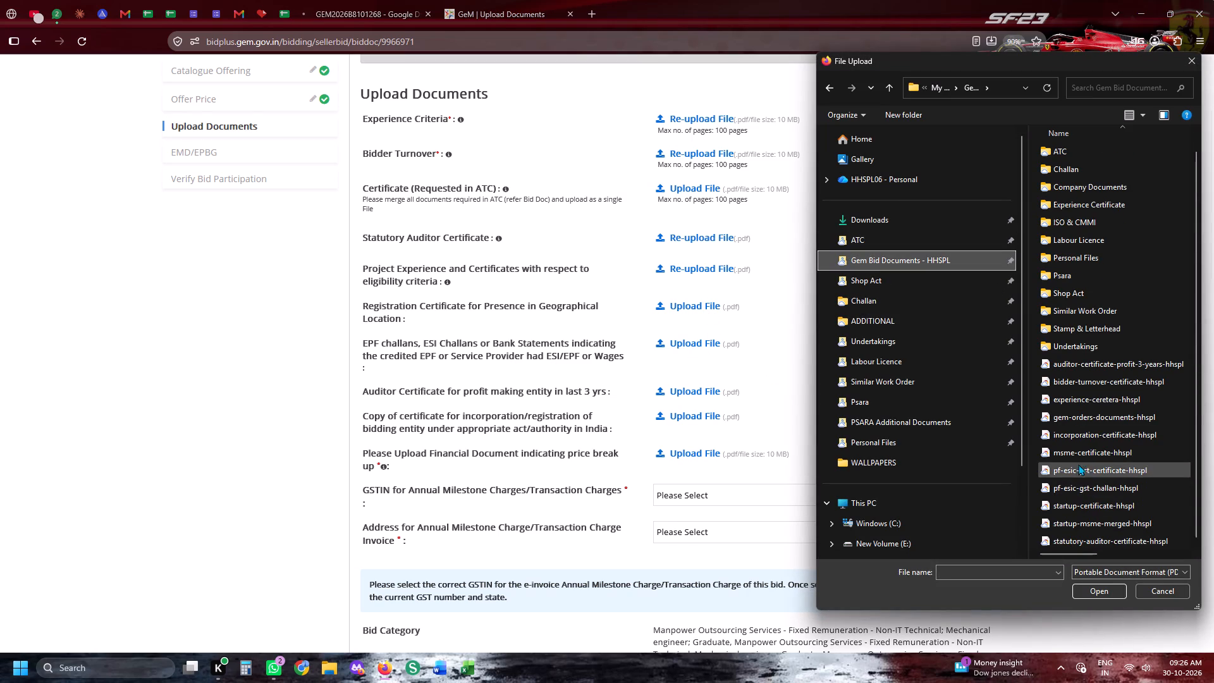
double_click(1079, 465)
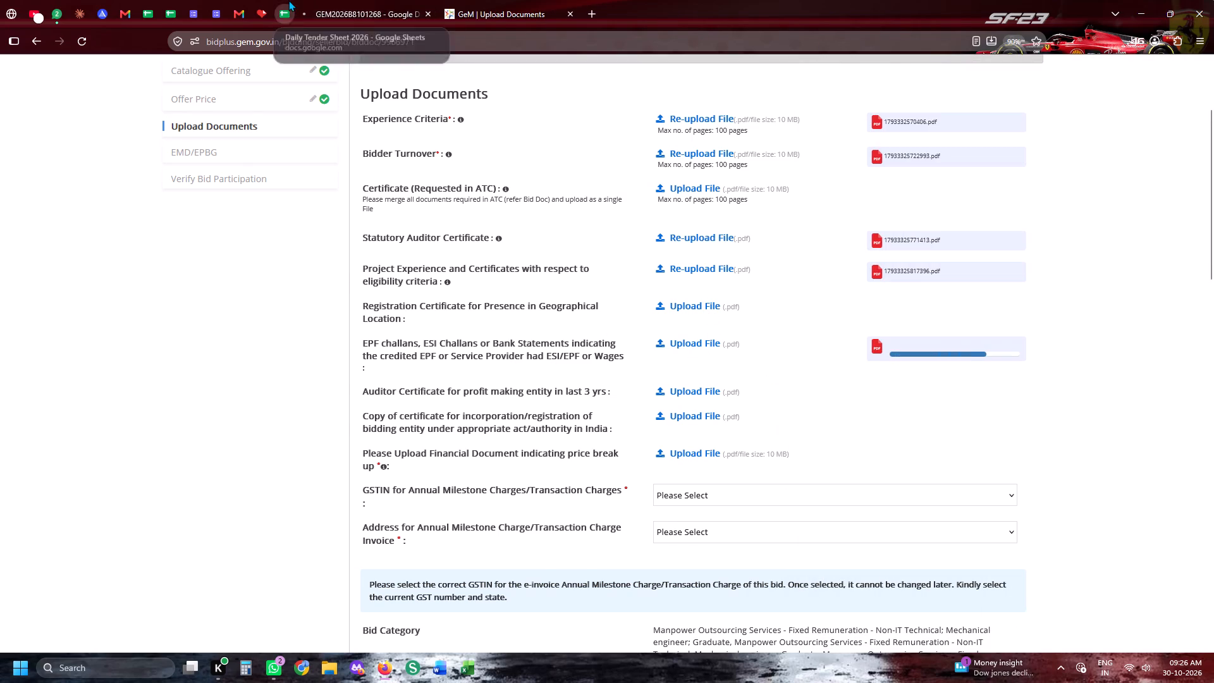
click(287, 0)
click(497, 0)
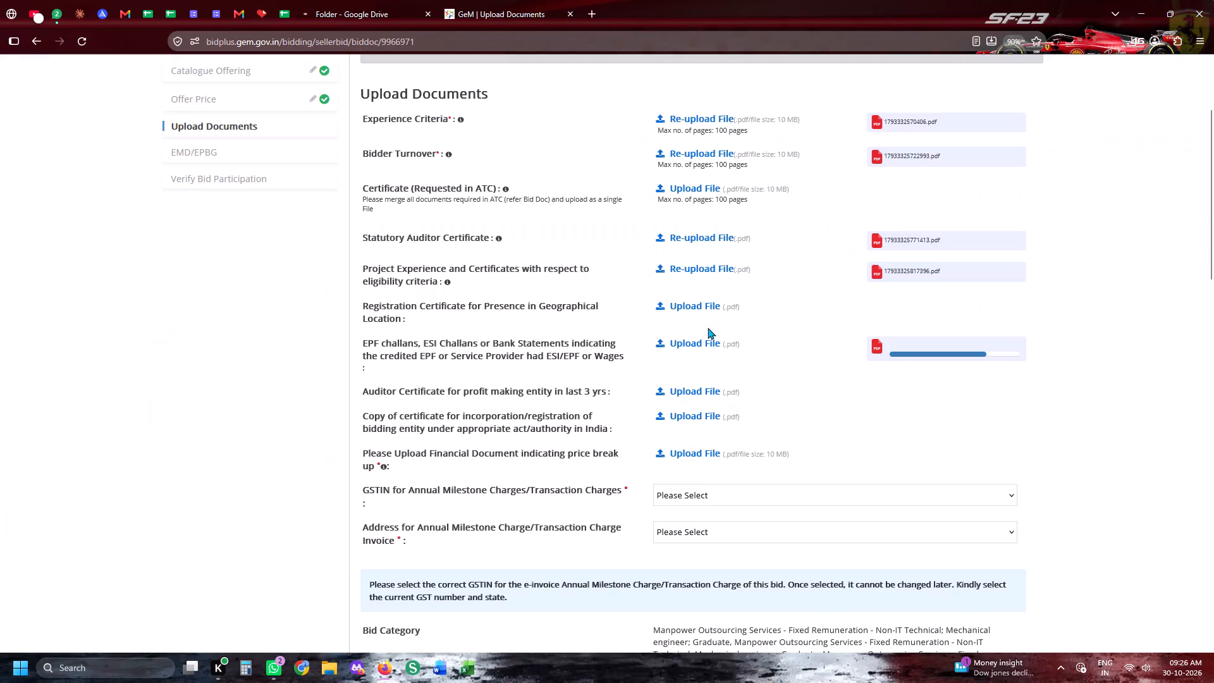
Upload the Telangana Hyderabad rent agreement from the Shop Act folder for Registration Certificate for Presence in Geographical Location.
click(708, 328)
click(714, 311)
scroll(1084, 298, up, 7)
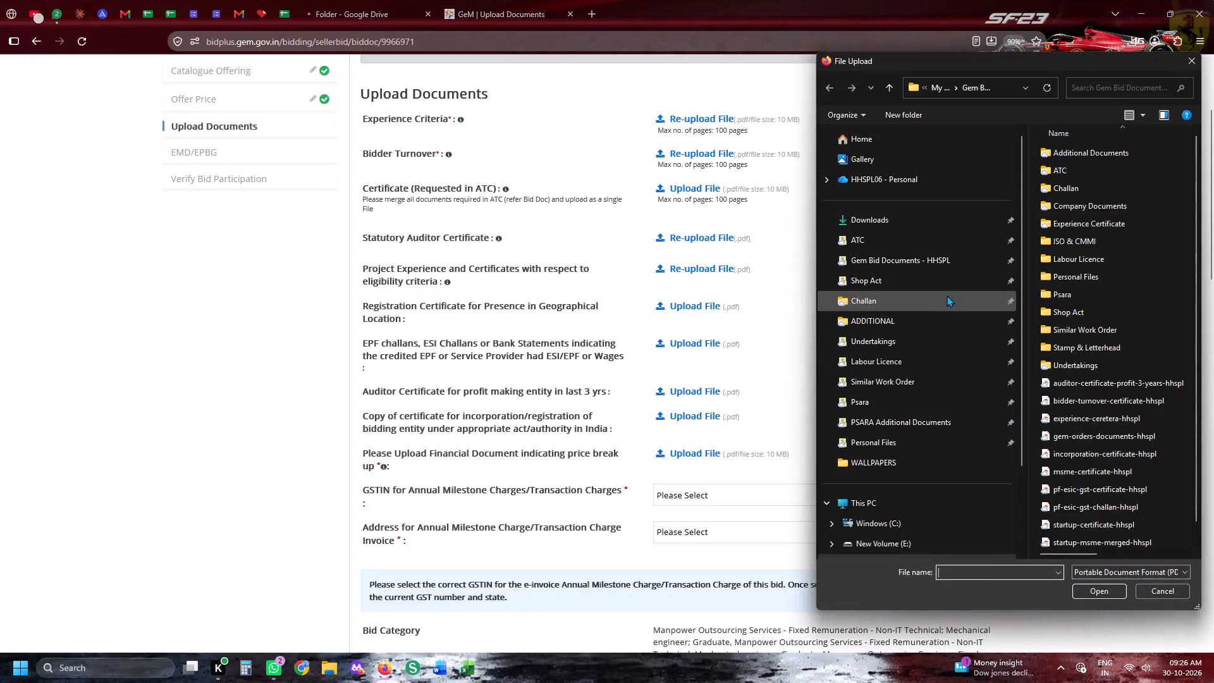
click(924, 292)
click(918, 281)
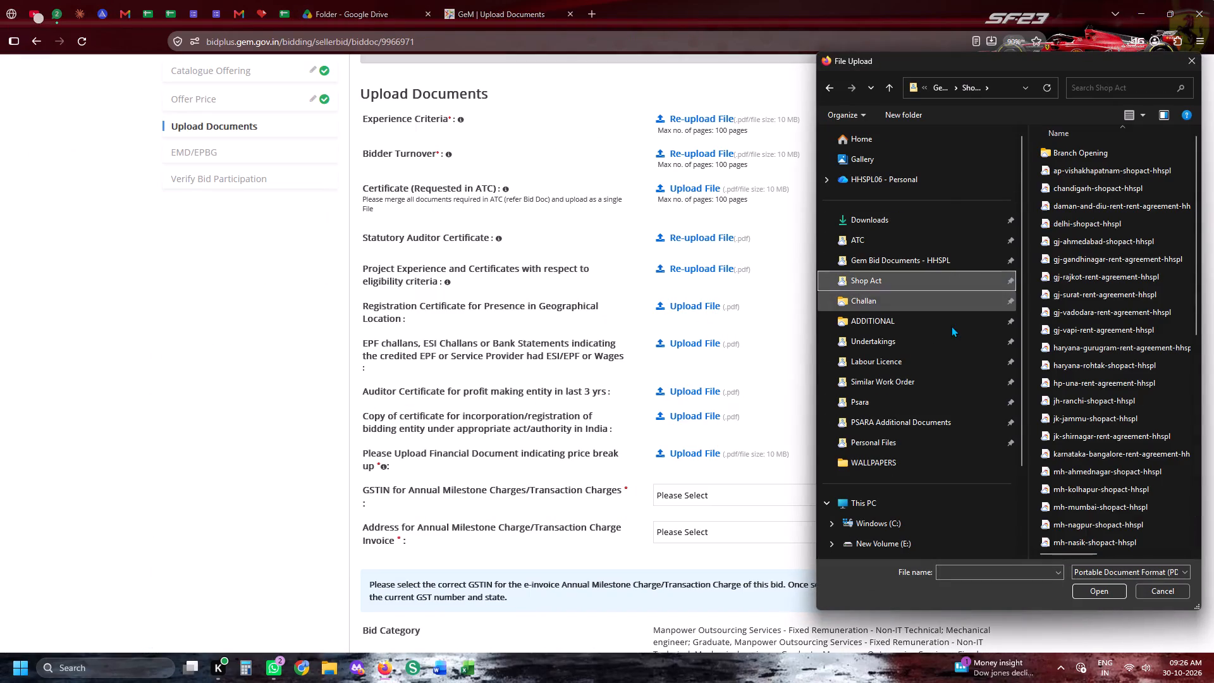
scroll(1155, 395, down, 10)
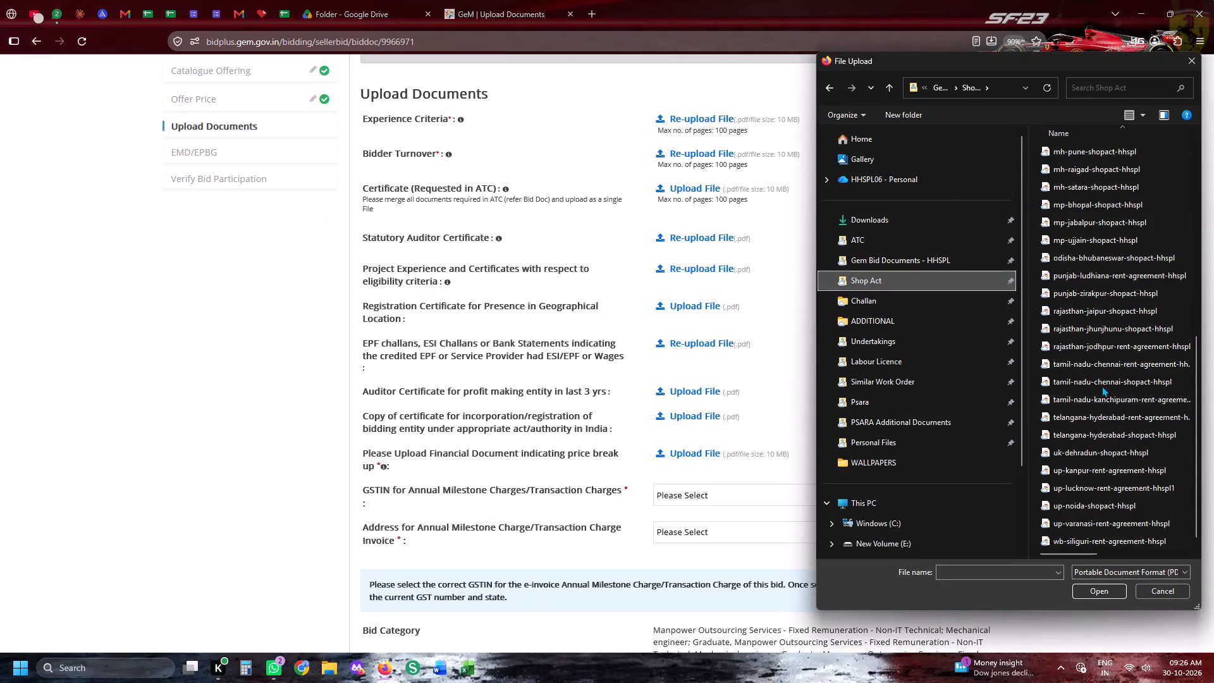
double_click(1083, 416)
Download RETENTION OF EXISTING RESOURCES 02.pdf and SCOPE OF WORK 01.pdf from the GEM2026B8101268 Drive folder.
click(309, 0)
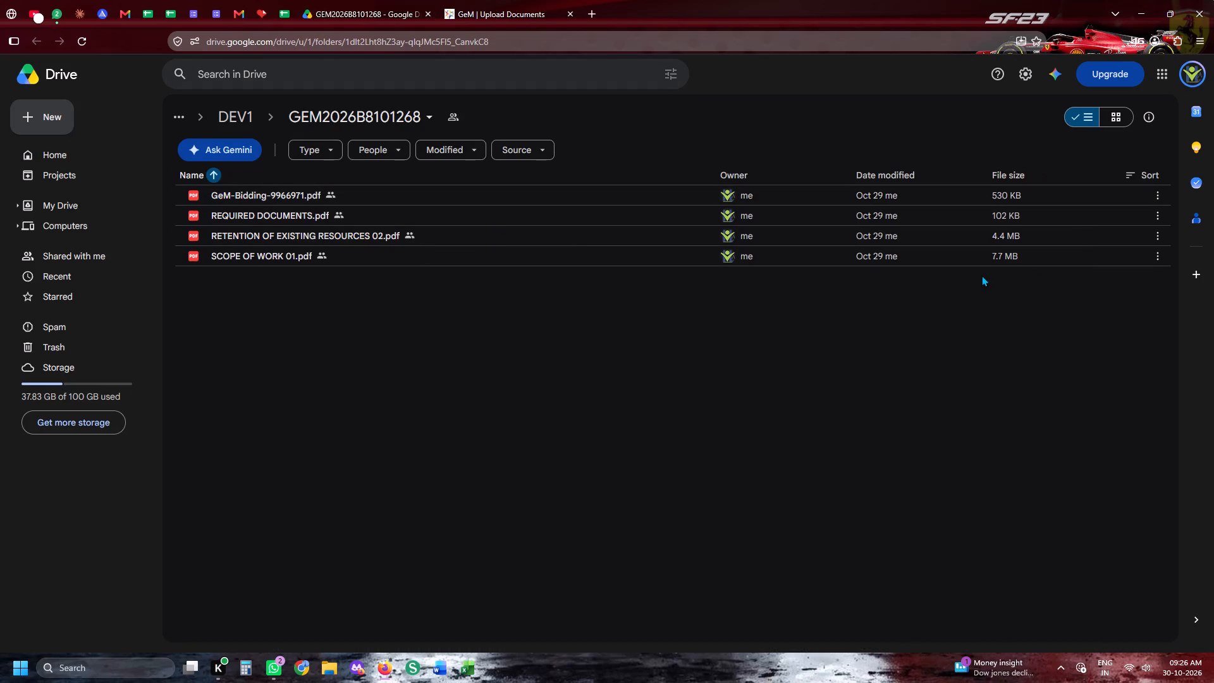
click(1110, 233)
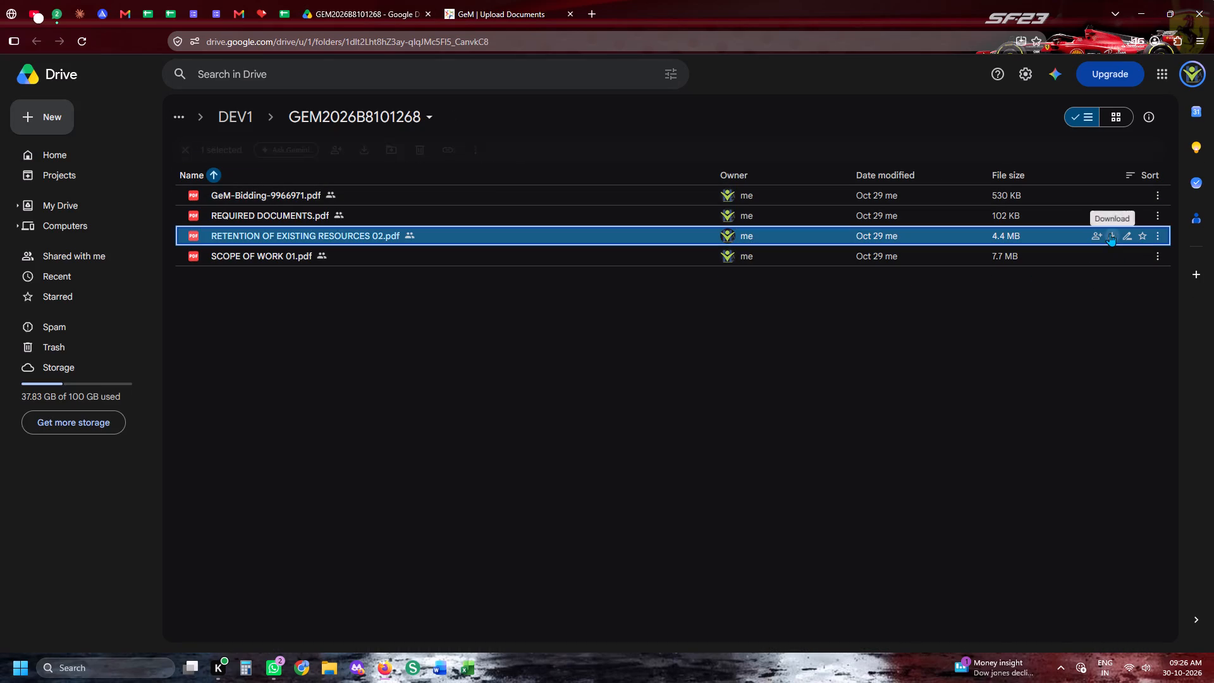
click(1111, 259)
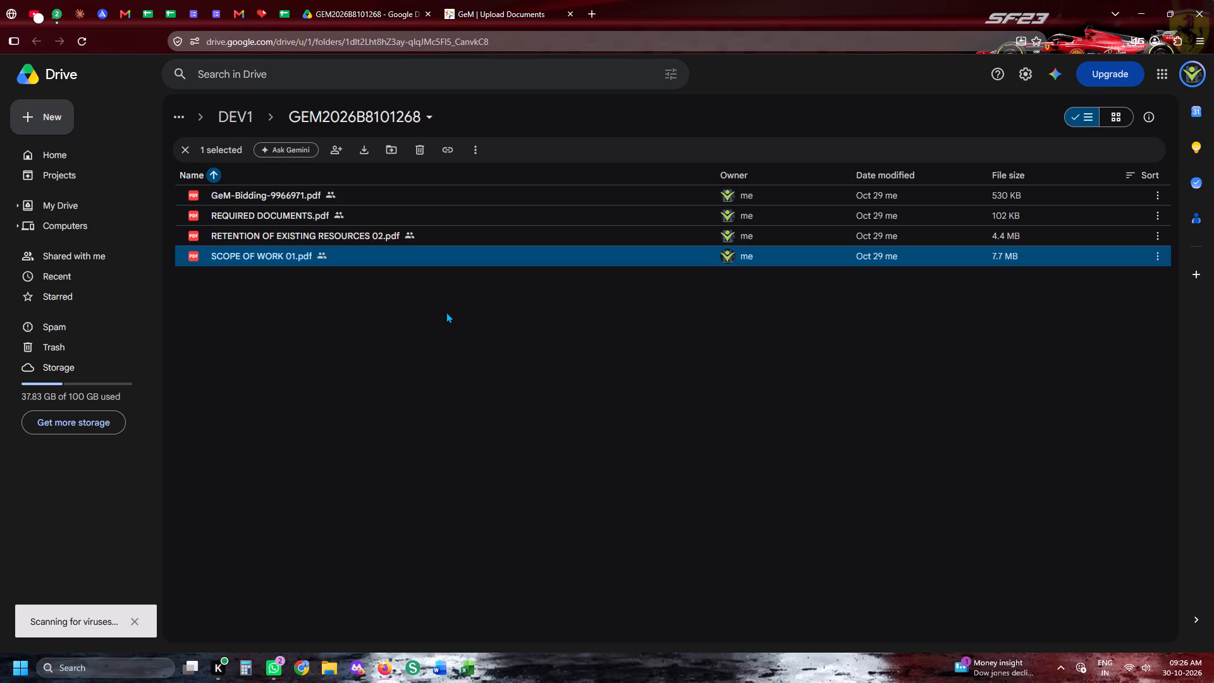
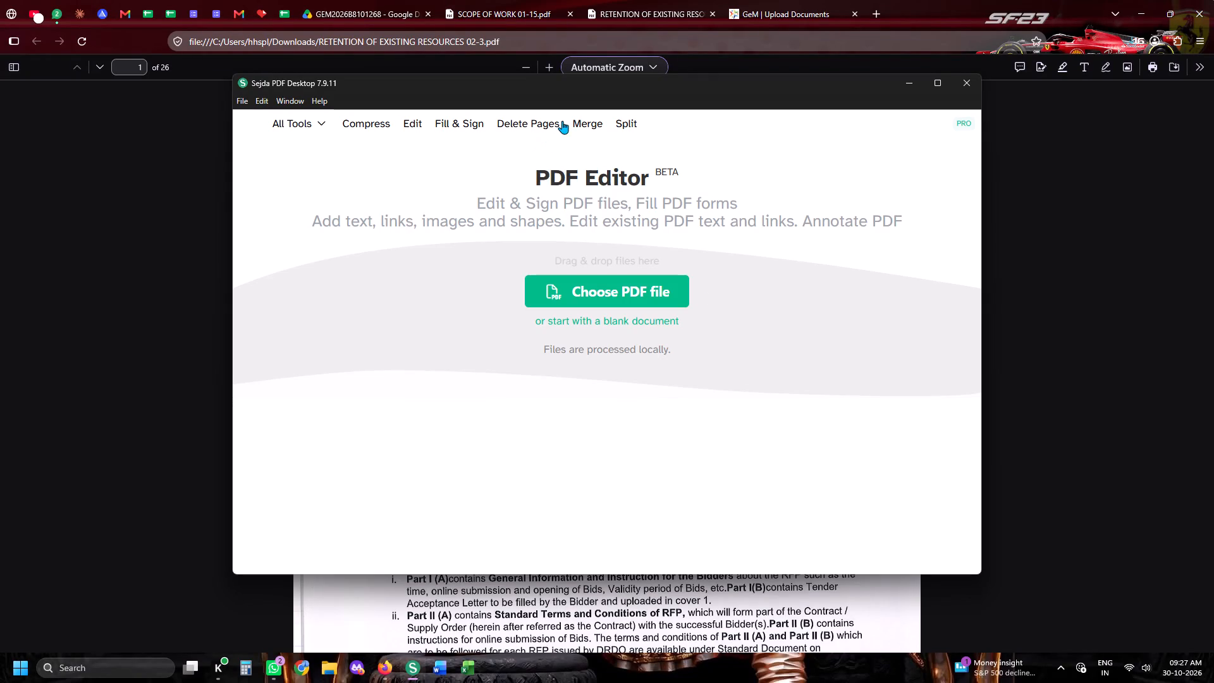
Merge SCOPE OF WORK 01-15 followed by RETENTION OF EXISTING RESOURCES 02-3, and save it to Downloads as merged_SCOPE OF WORK 01-15.
click(579, 127)
click(577, 265)
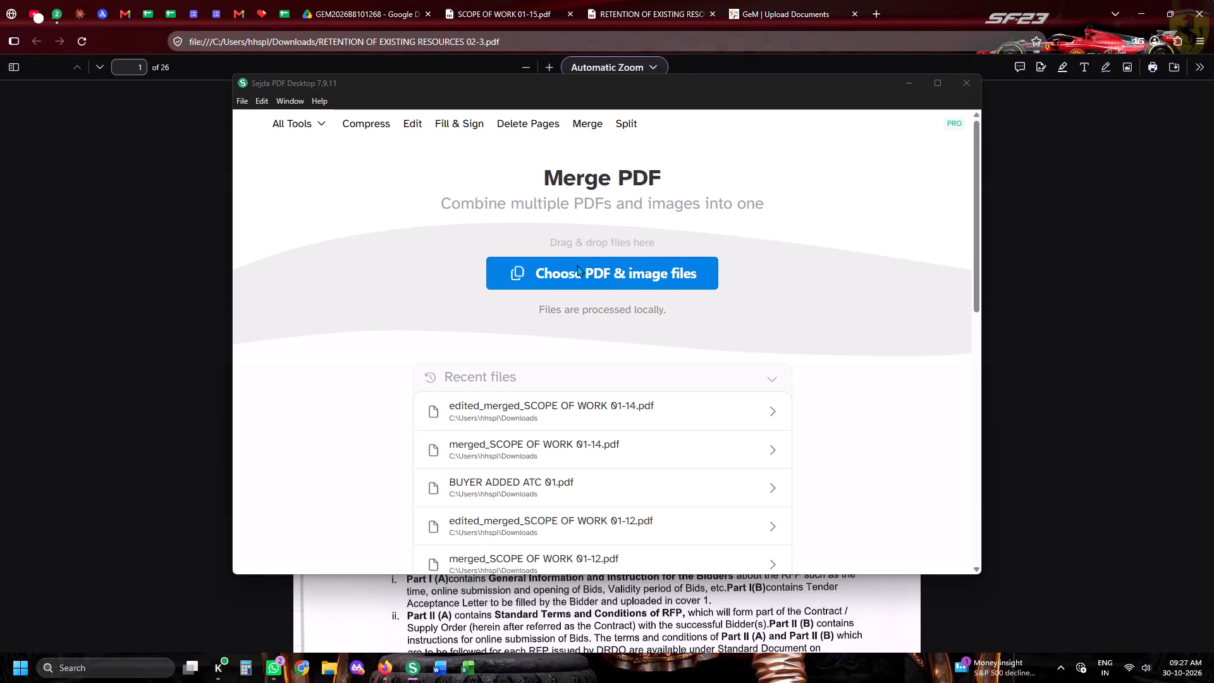
scroll(451, 285, up, 6)
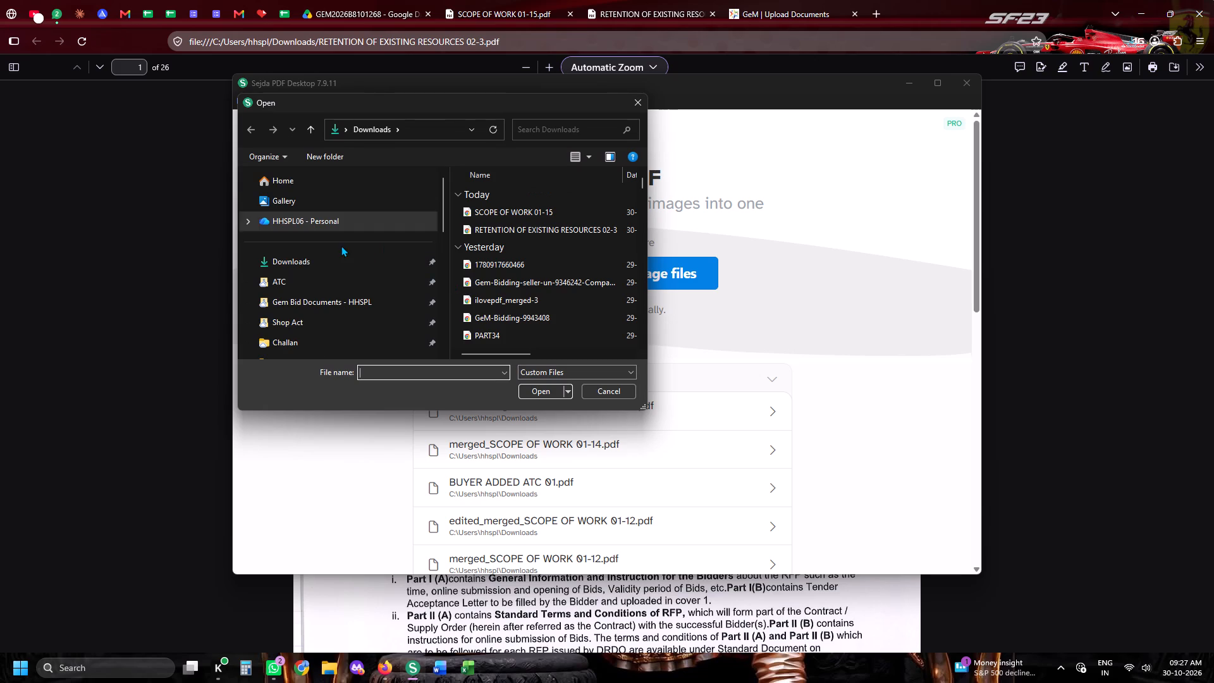
click(331, 258)
drag(455, 209, 464, 226)
click(532, 383)
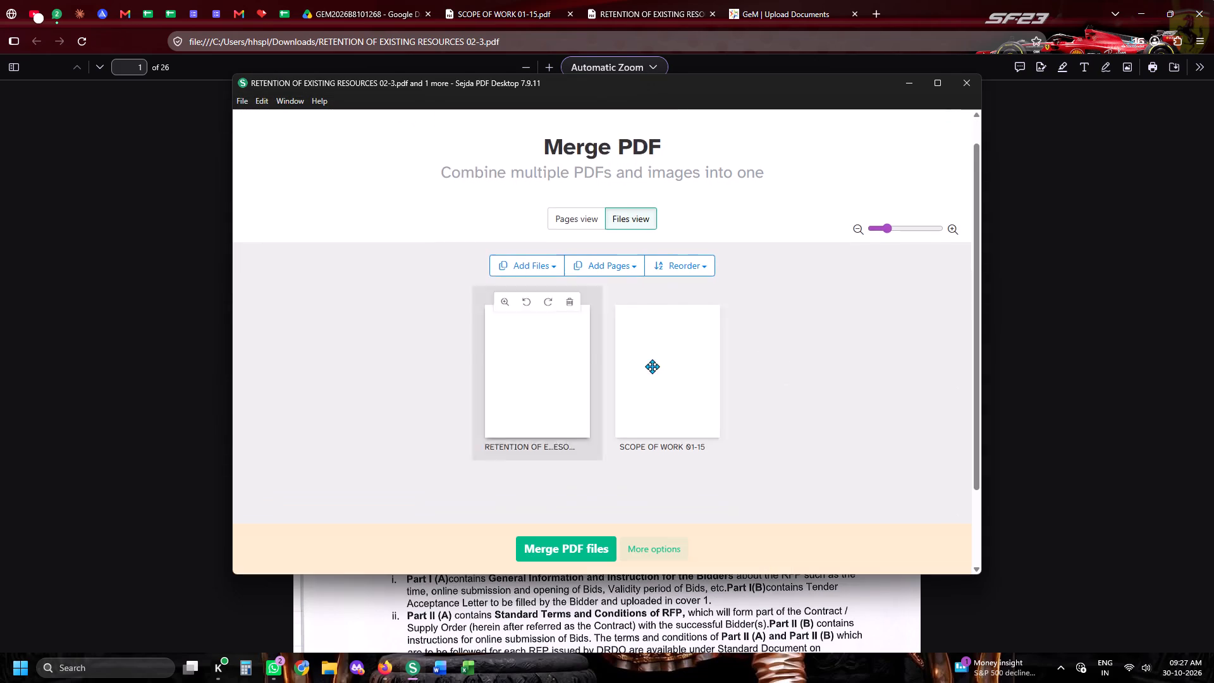
drag(671, 308, 440, 285)
click(532, 537)
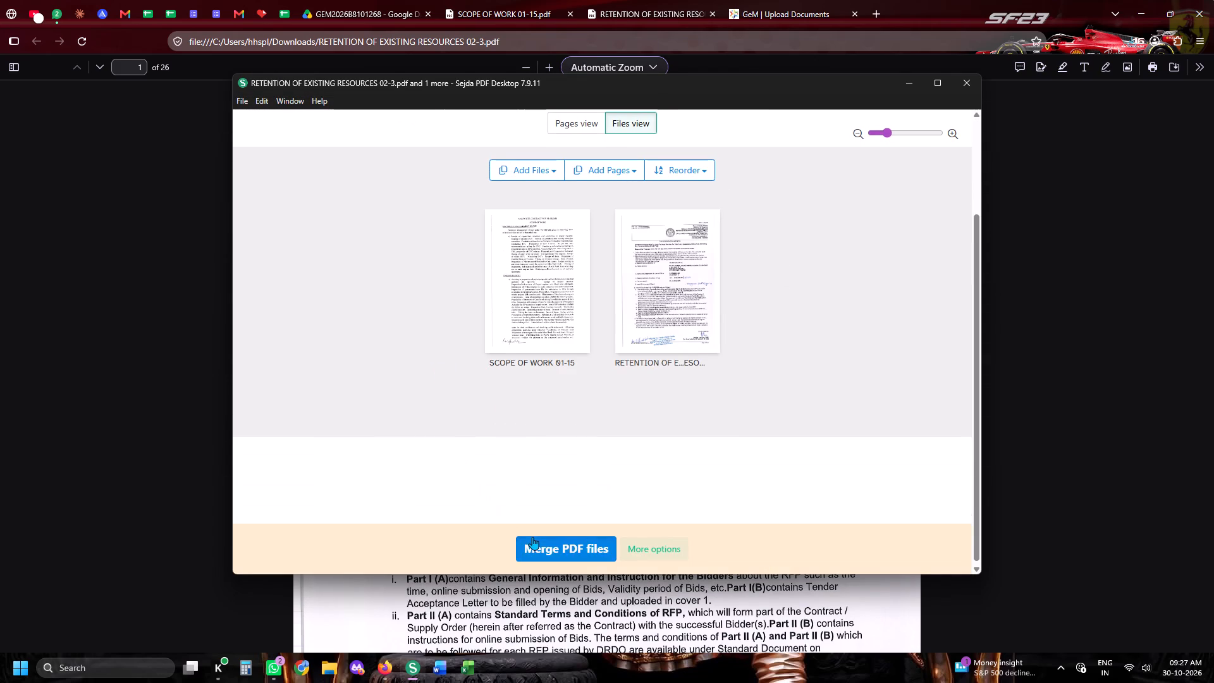
click(299, 218)
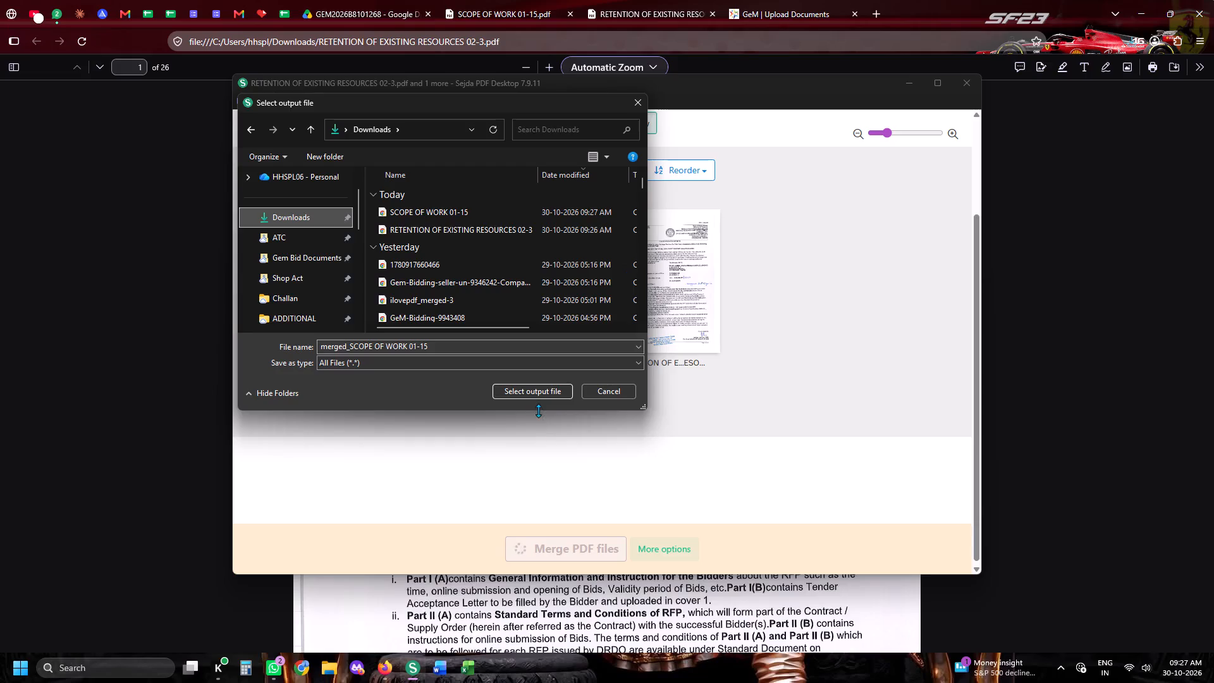
click(539, 388)
click(898, 87)
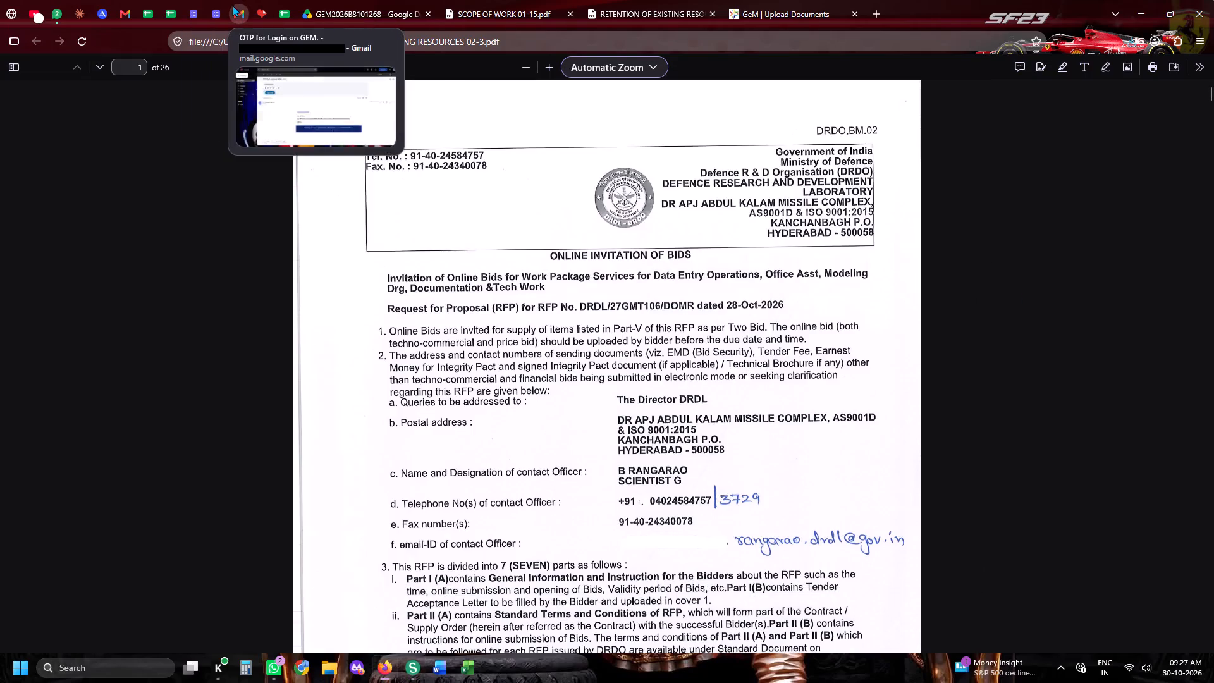
Switch to iLovePDF in Firefox, start its Merge PDF tool, and browse Downloads for the merged scope-of-work file.
click(251, 9)
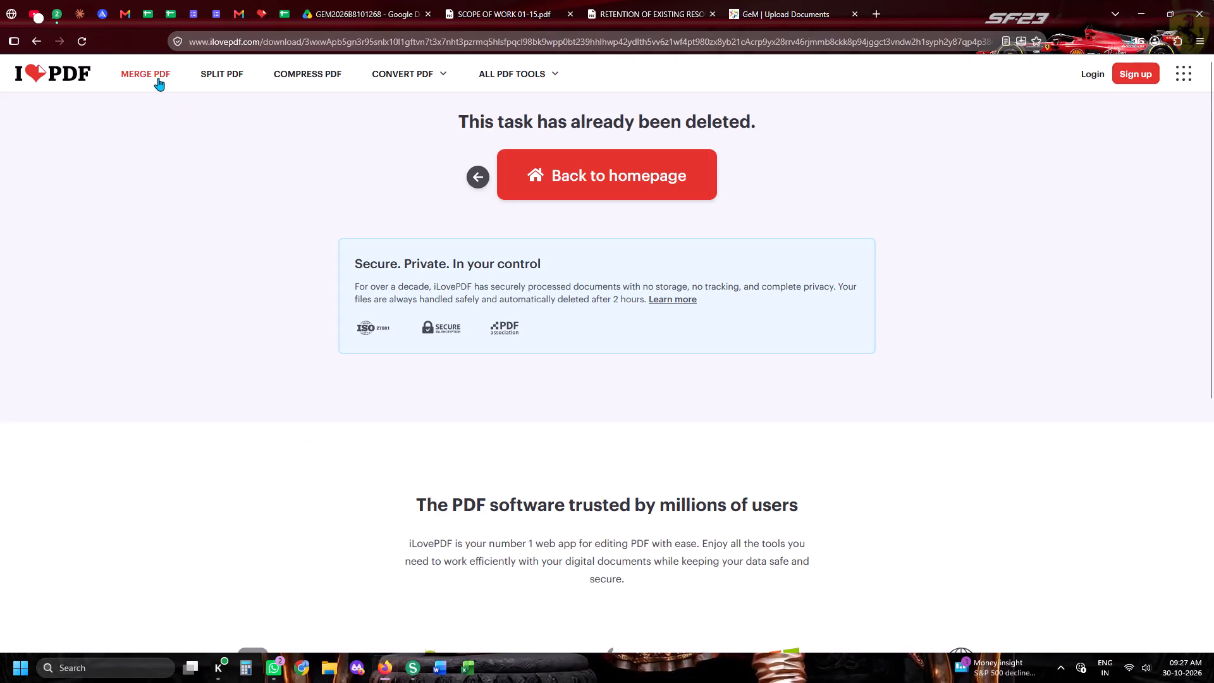
click(148, 71)
click(701, 154)
click(696, 246)
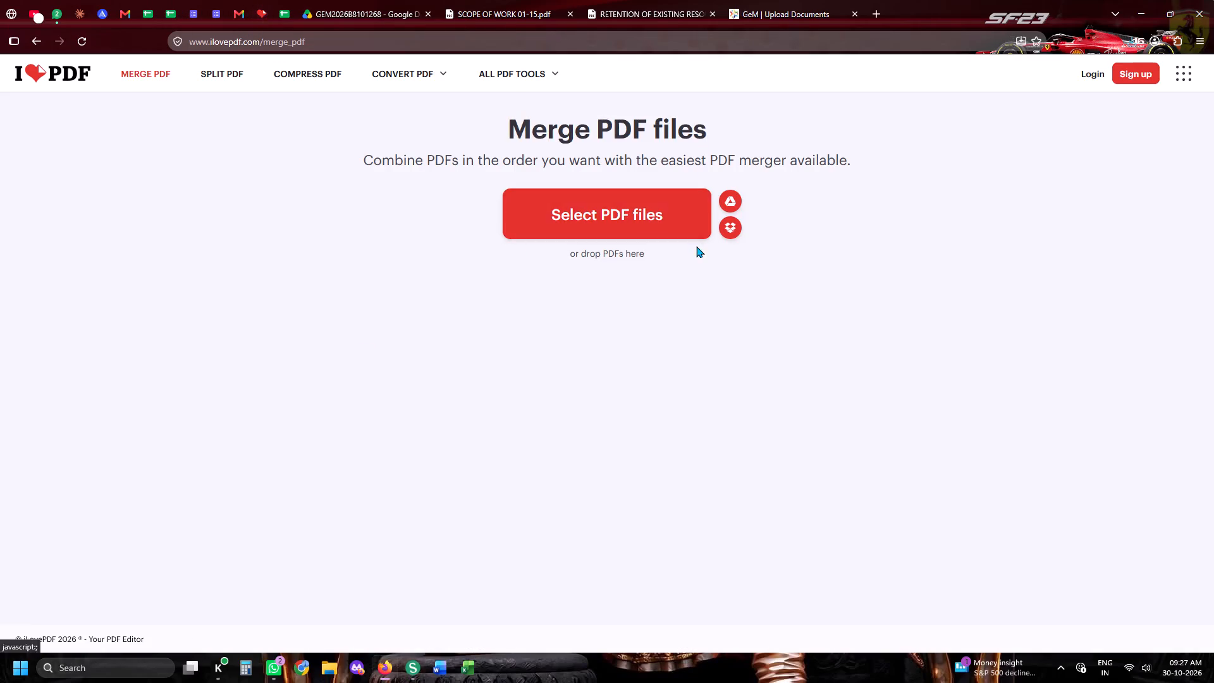
click(693, 223)
scroll(845, 258, up, 4)
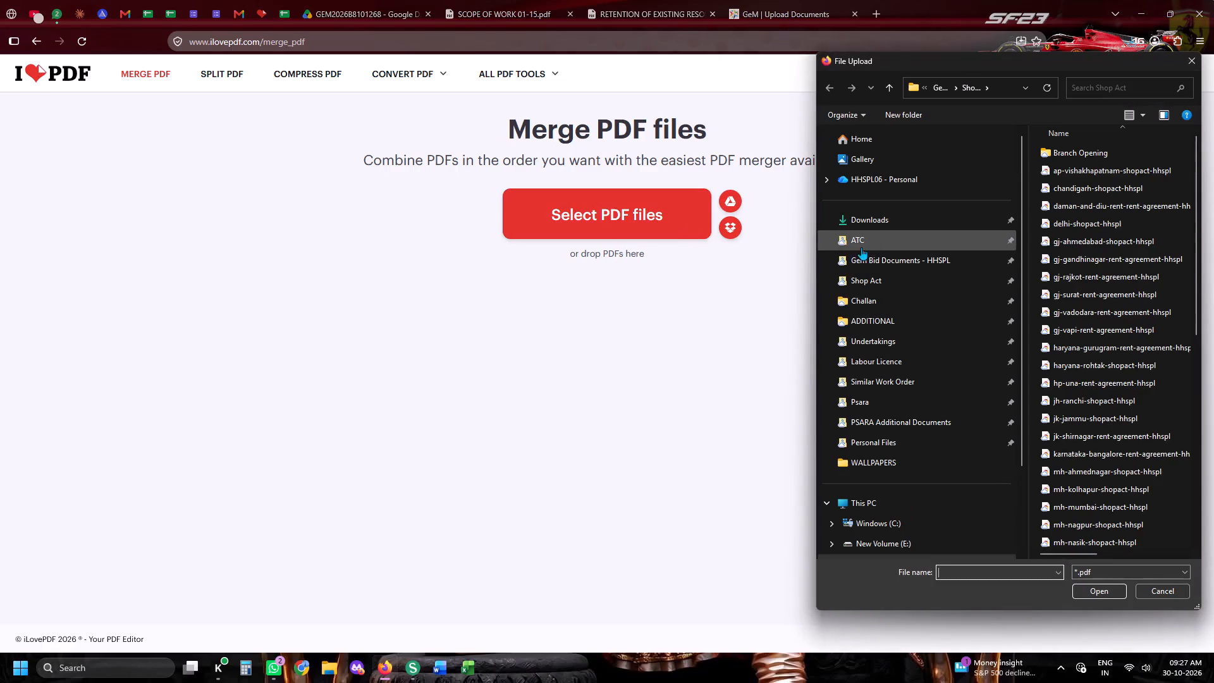
click(873, 231)
click(885, 221)
click(1082, 176)
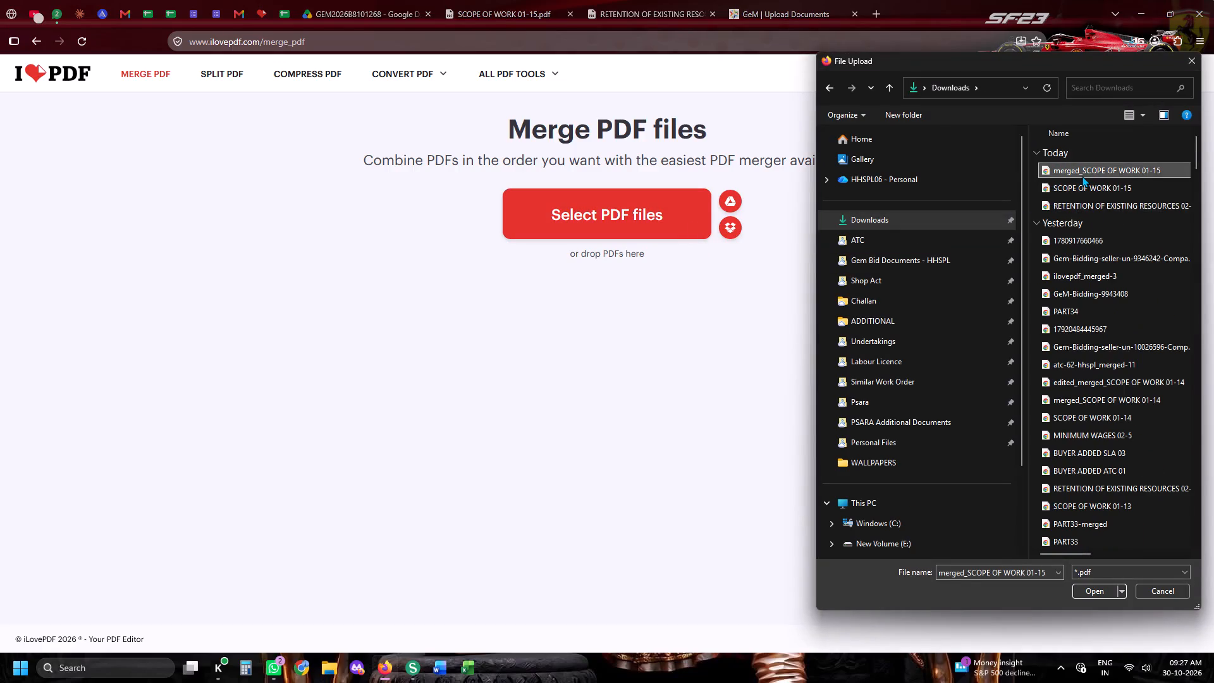
click(921, 269)
click(906, 219)
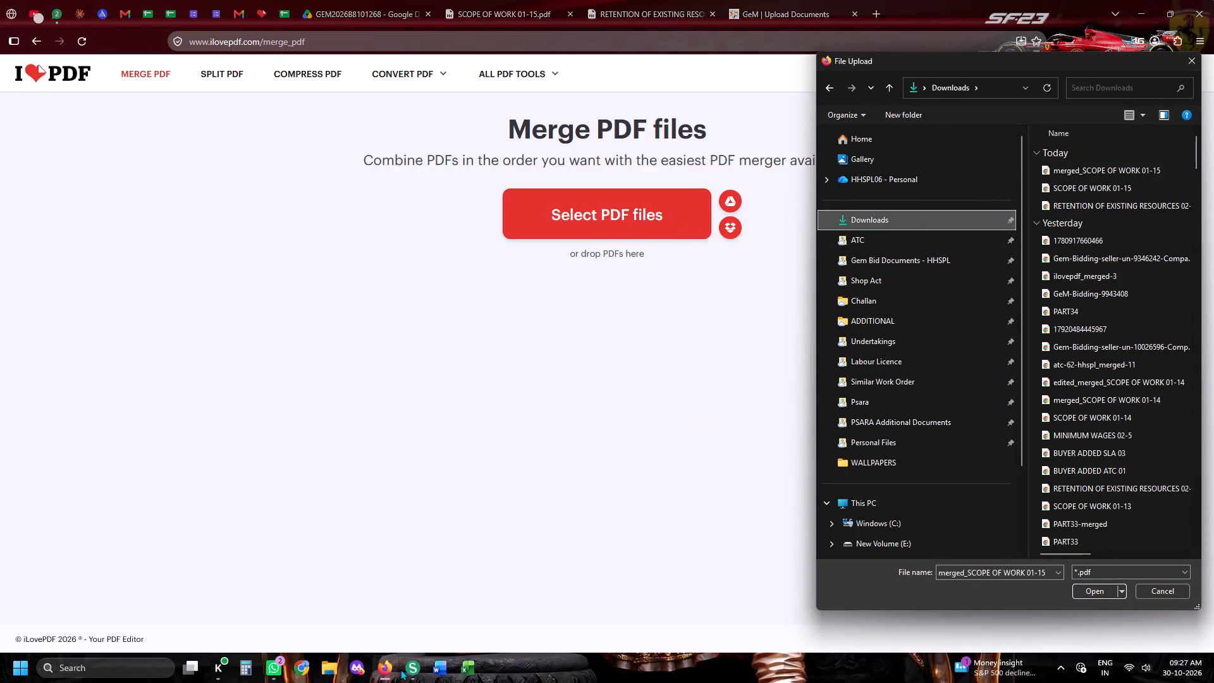
Return to Sejda PDF Desktop and open merged_SCOPE OF WORK 01-15.pdf in its PDF editor.
click(414, 677)
scroll(583, 216, down, 13)
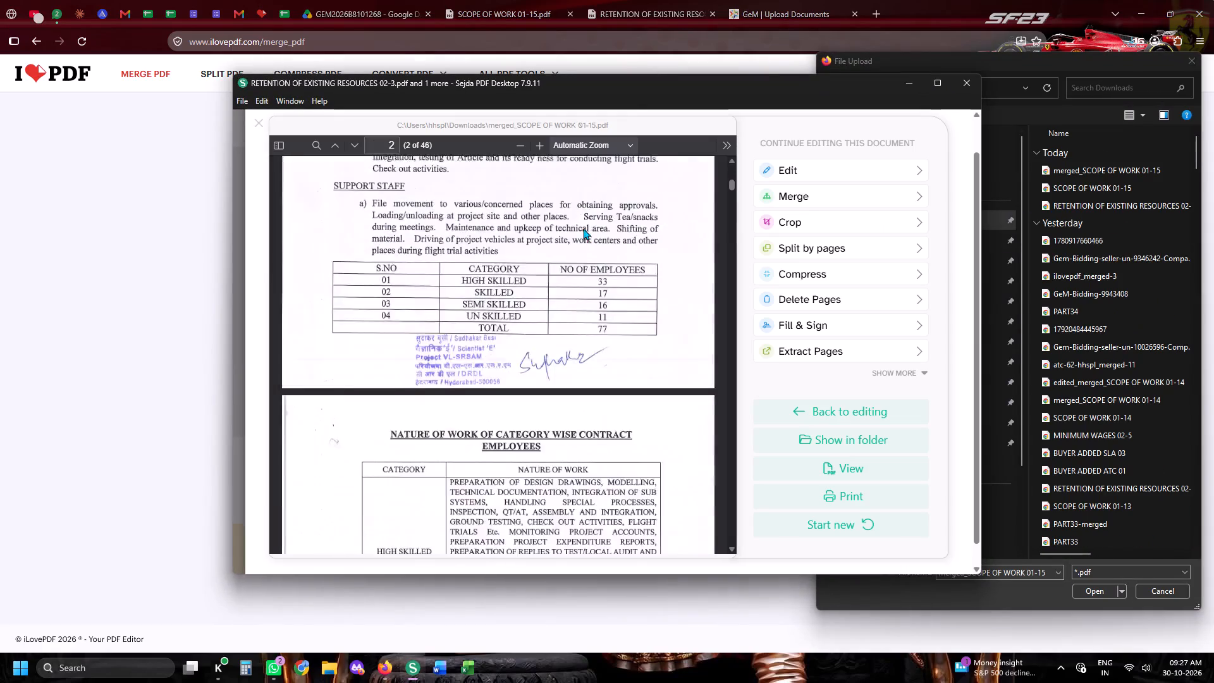
scroll(583, 228, down, 4)
click(821, 169)
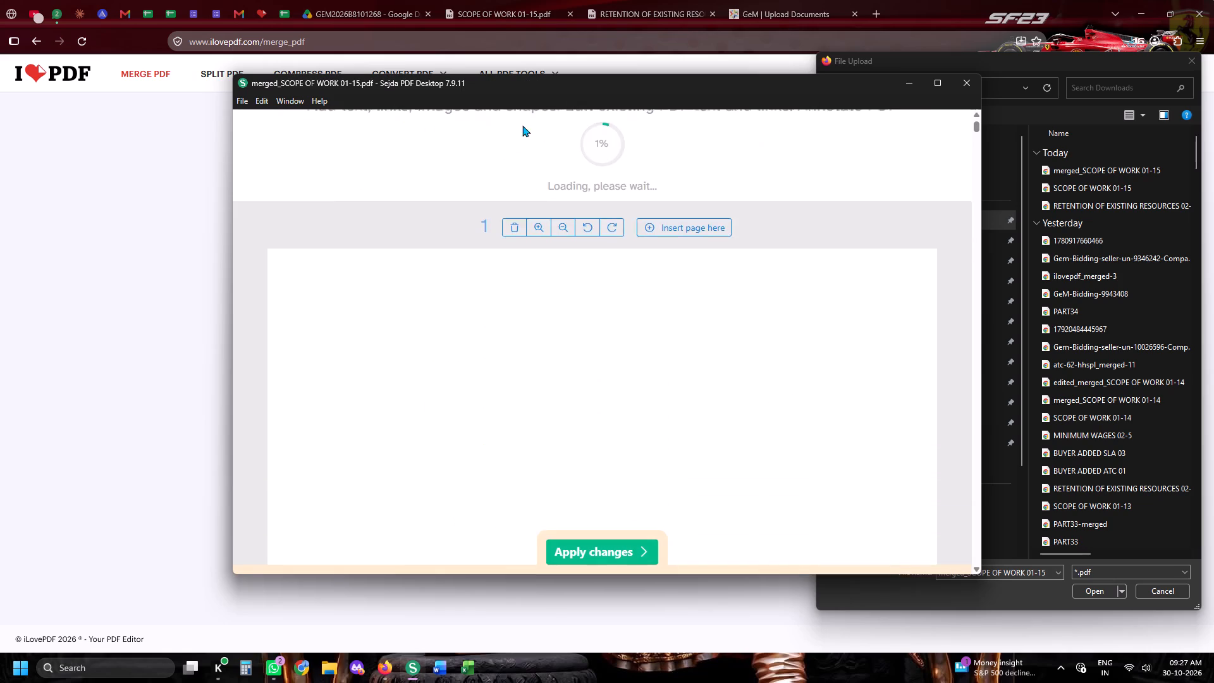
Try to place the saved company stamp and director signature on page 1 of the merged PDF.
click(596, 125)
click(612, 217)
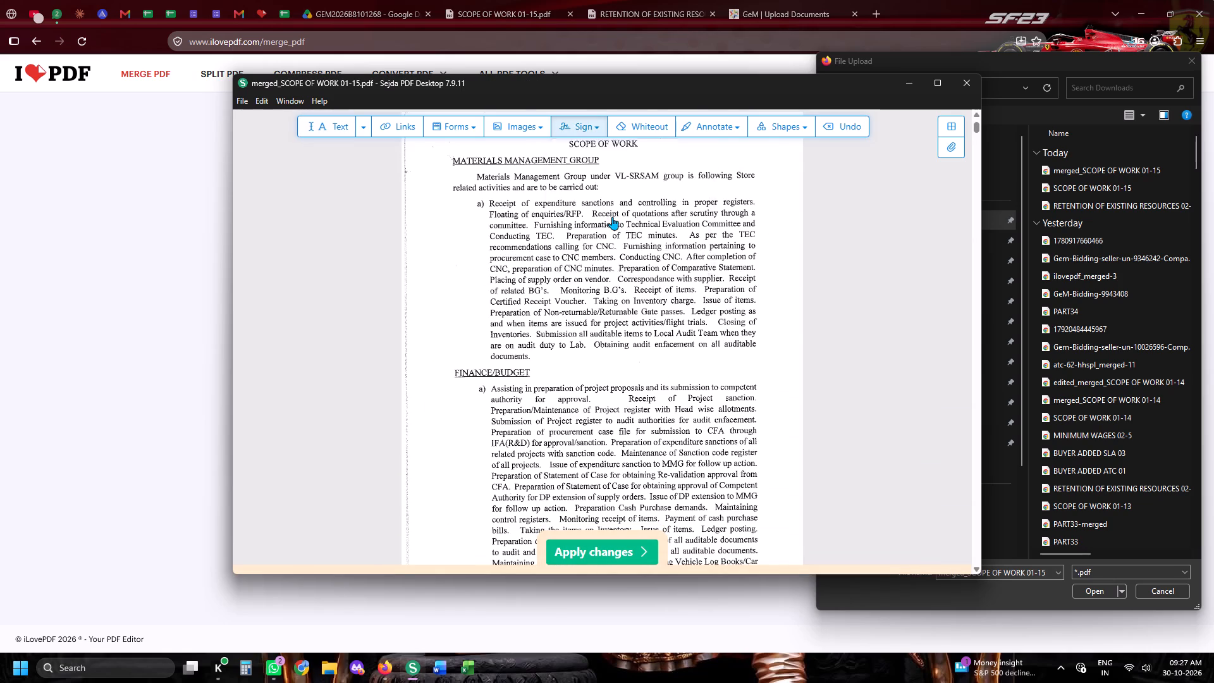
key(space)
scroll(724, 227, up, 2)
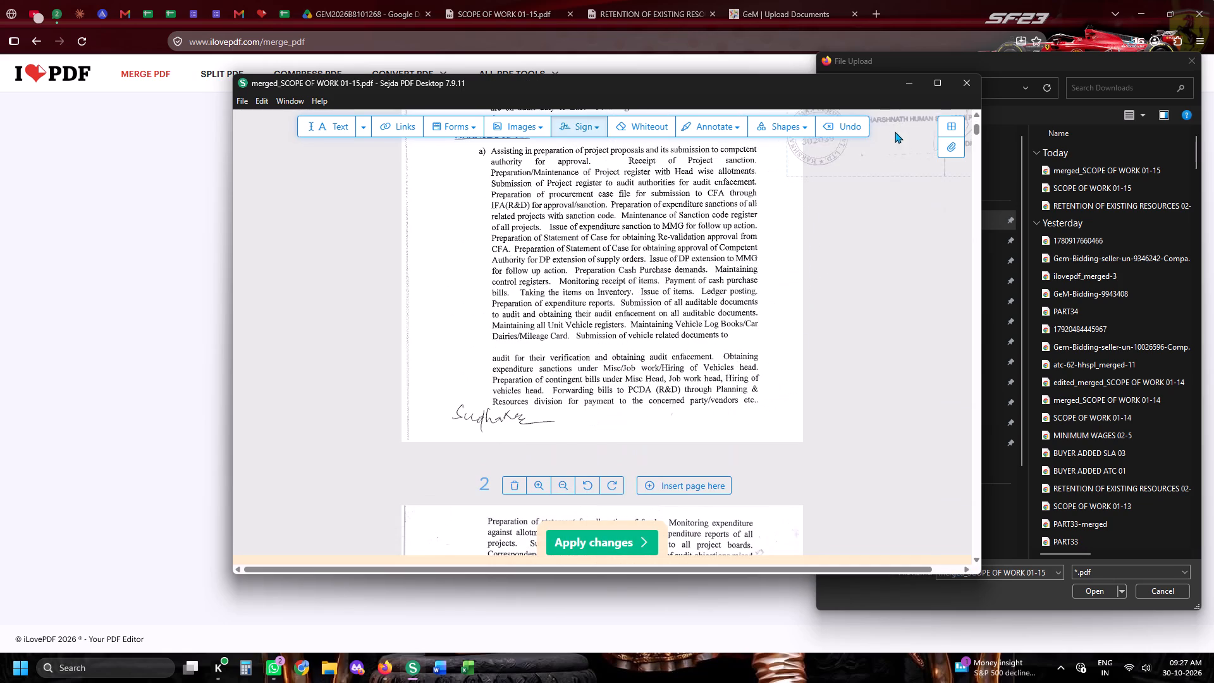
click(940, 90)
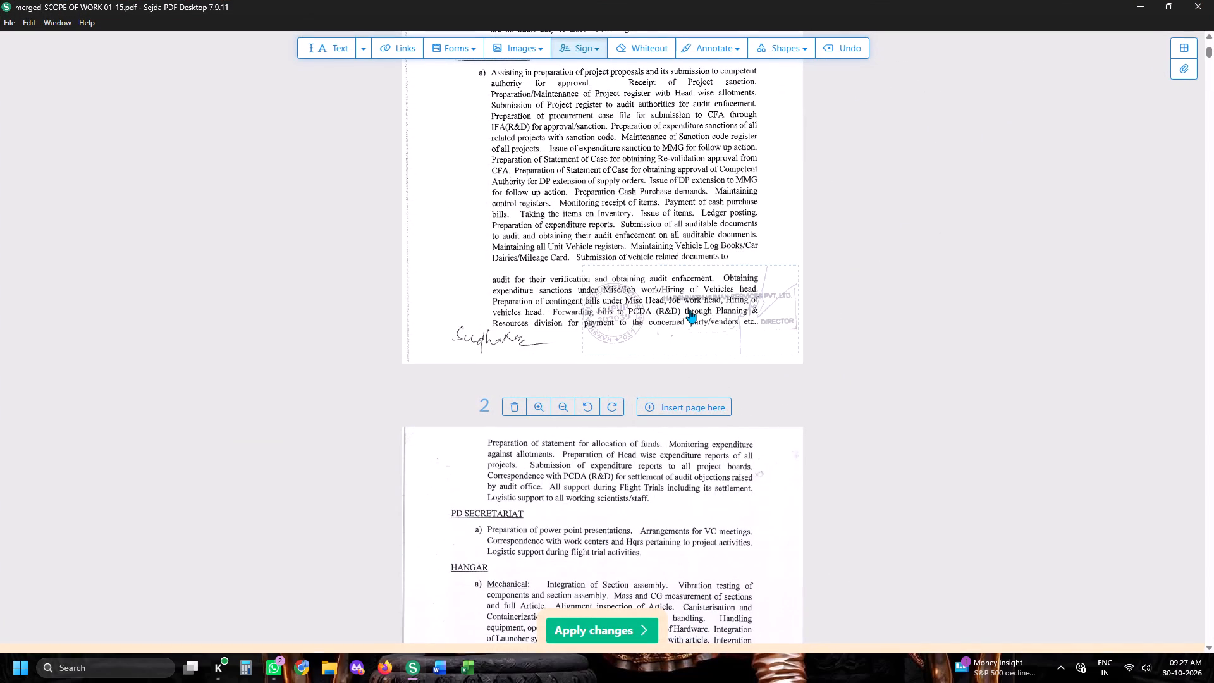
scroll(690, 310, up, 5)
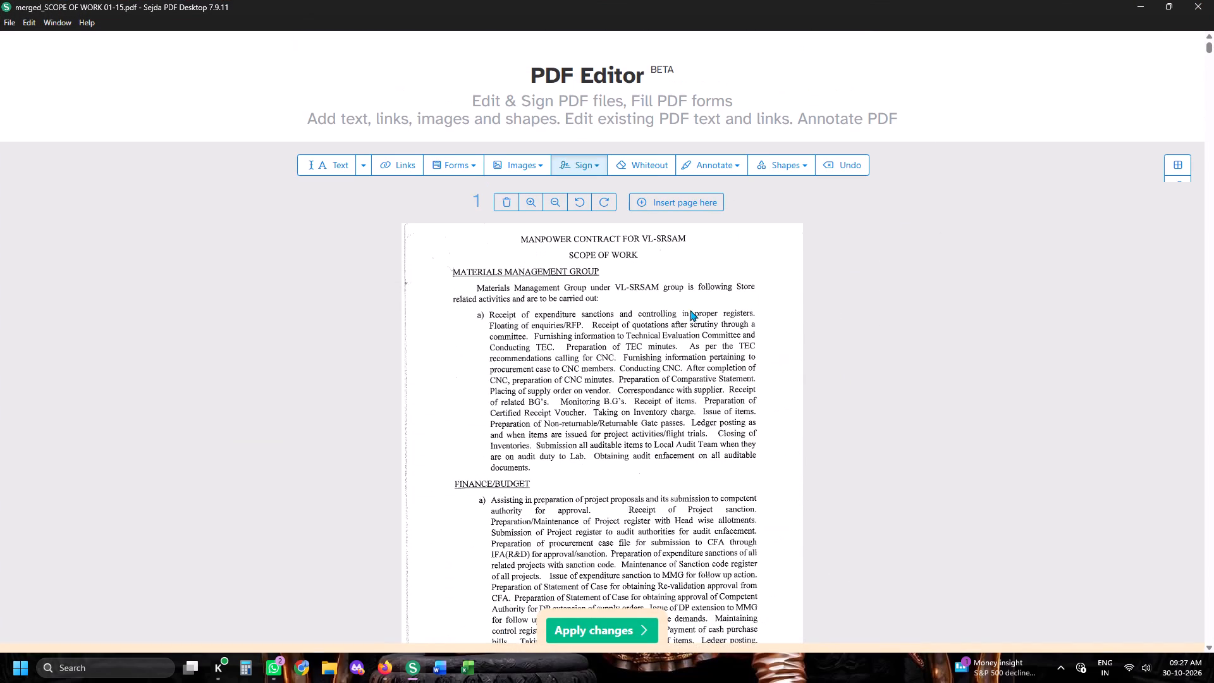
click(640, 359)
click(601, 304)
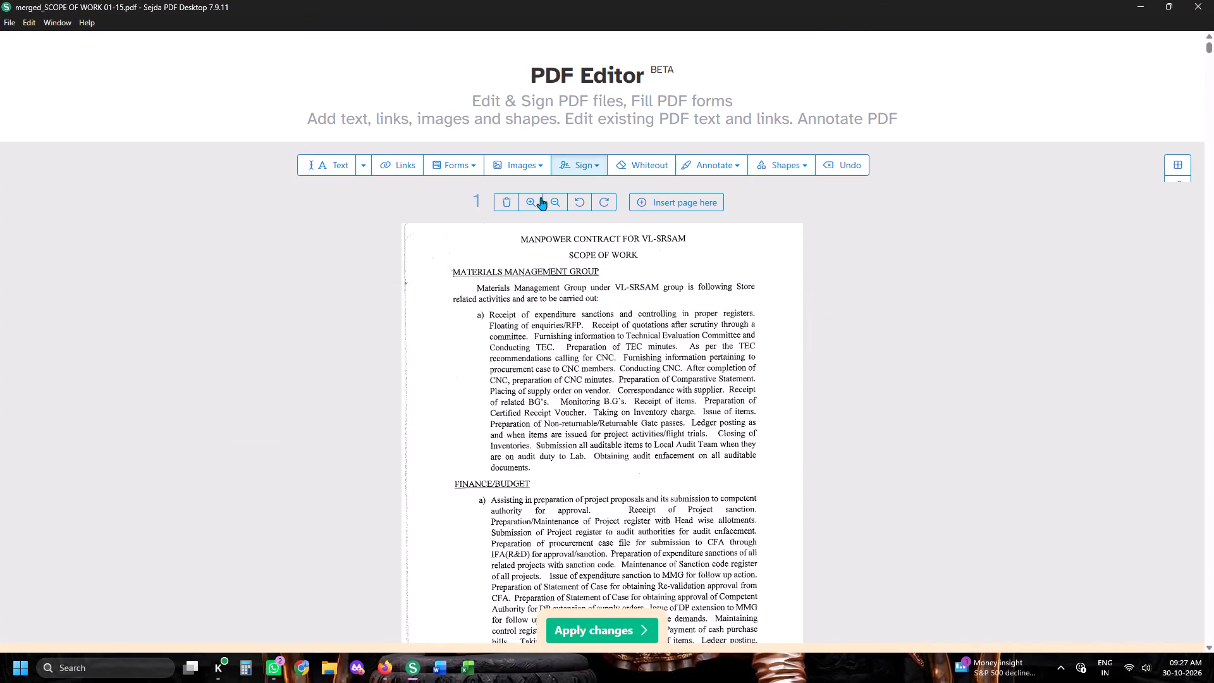
Place the company stamp and director signature over page 1's closing lines, shrink it slightly, and remove that copy.
click(533, 200)
scroll(564, 225, down, 11)
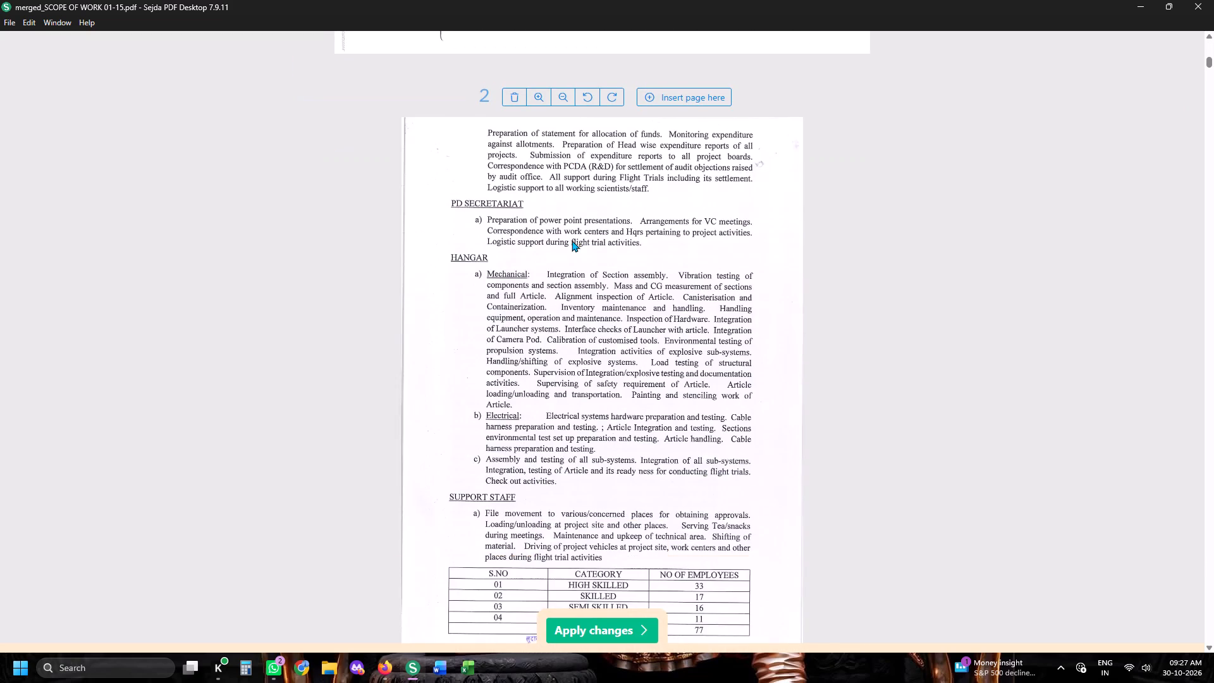
scroll(572, 240, up, 5)
scroll(572, 240, down, 13)
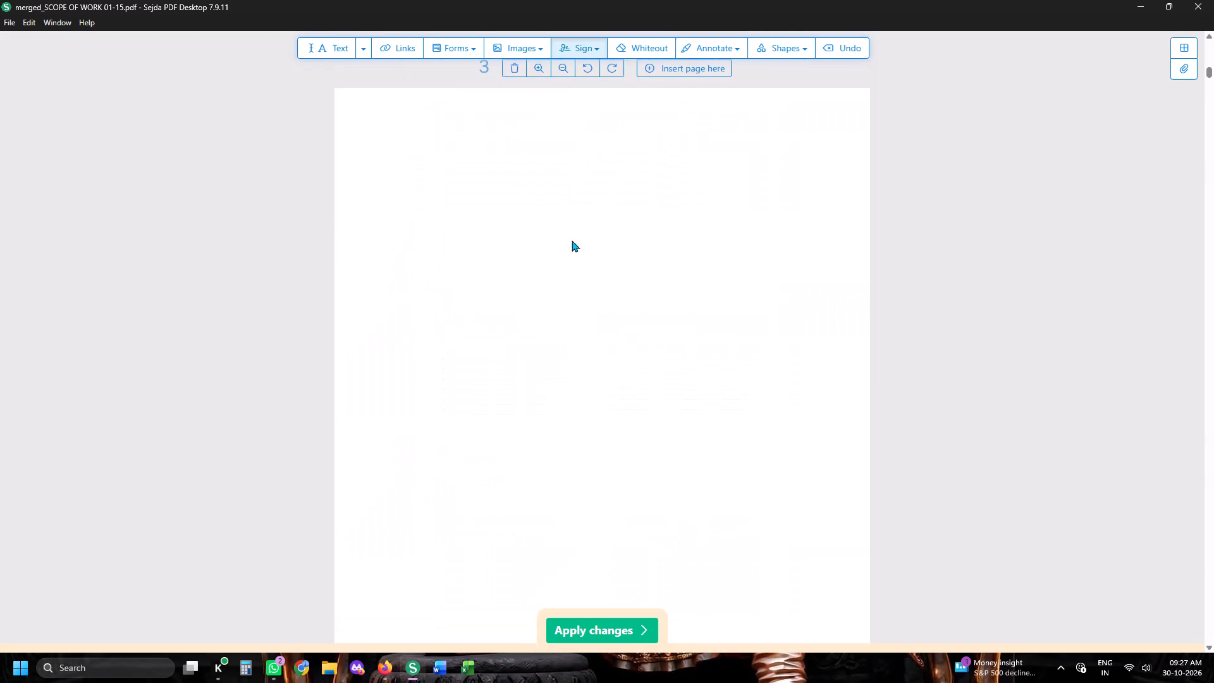
scroll(572, 240, up, 12)
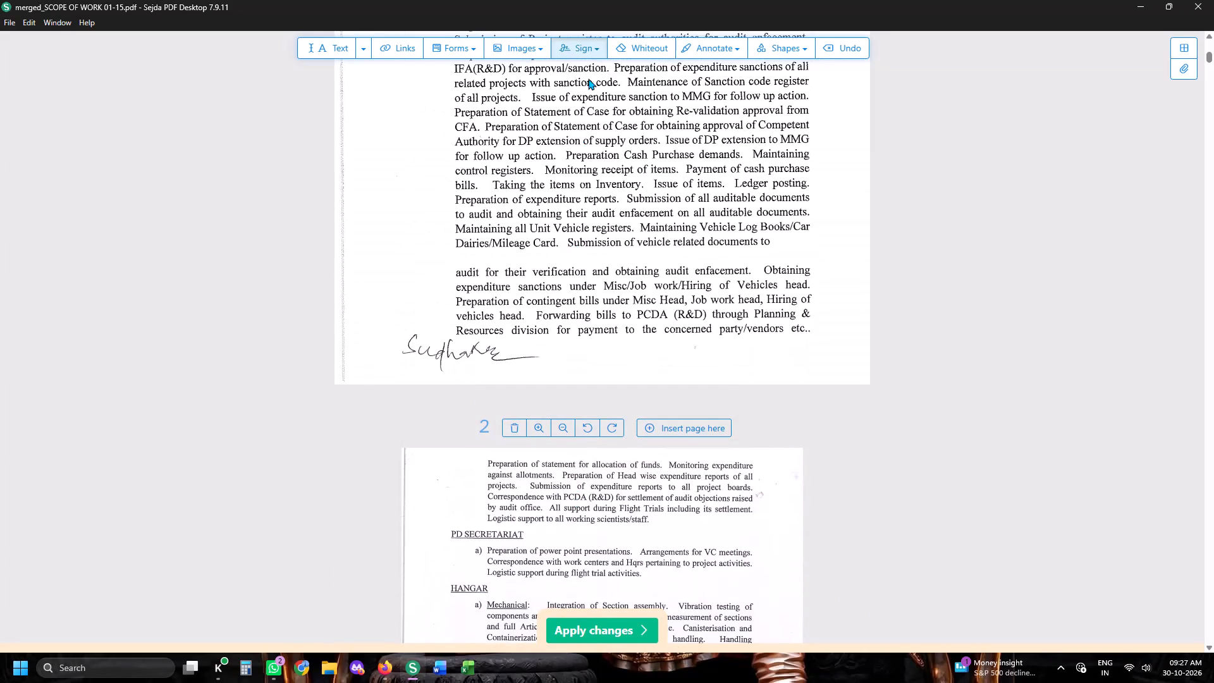
click(587, 49)
click(621, 128)
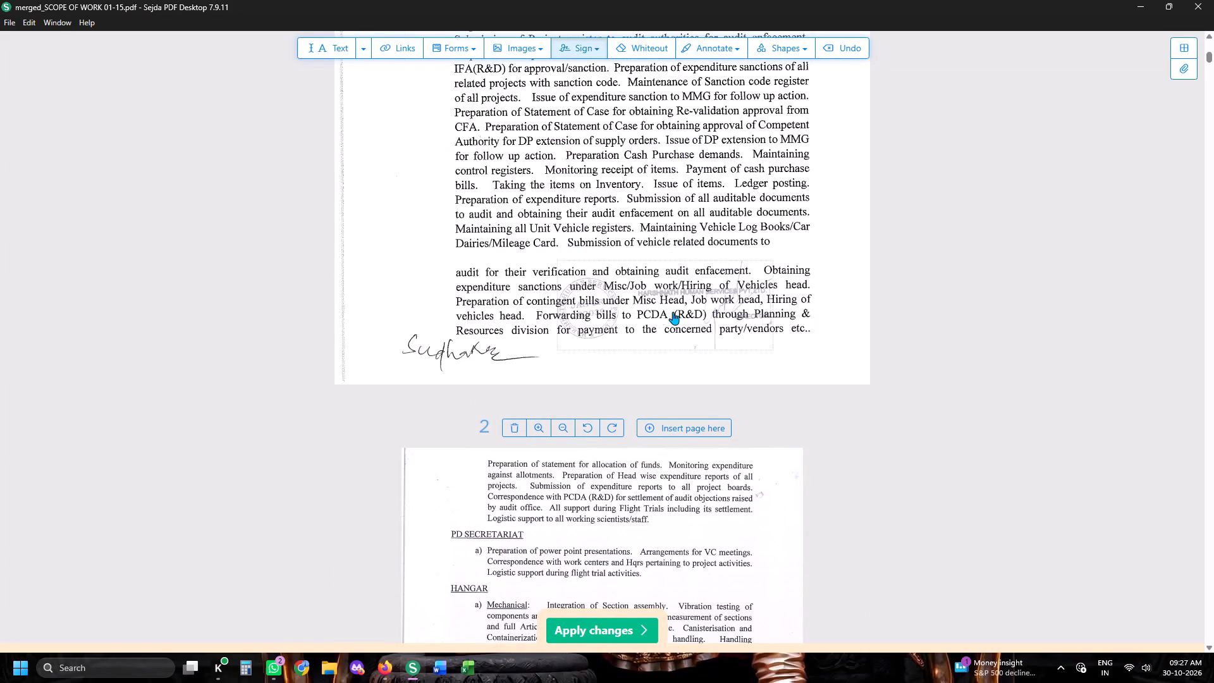
click(731, 321)
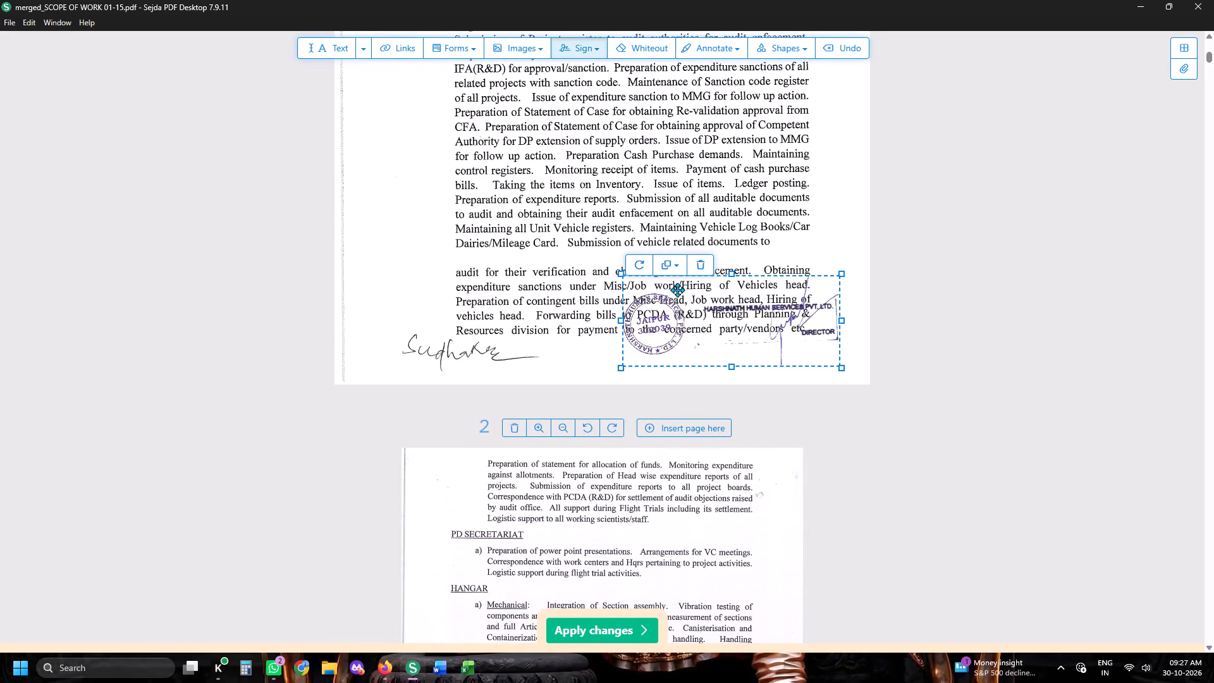
drag(622, 272, 633, 277)
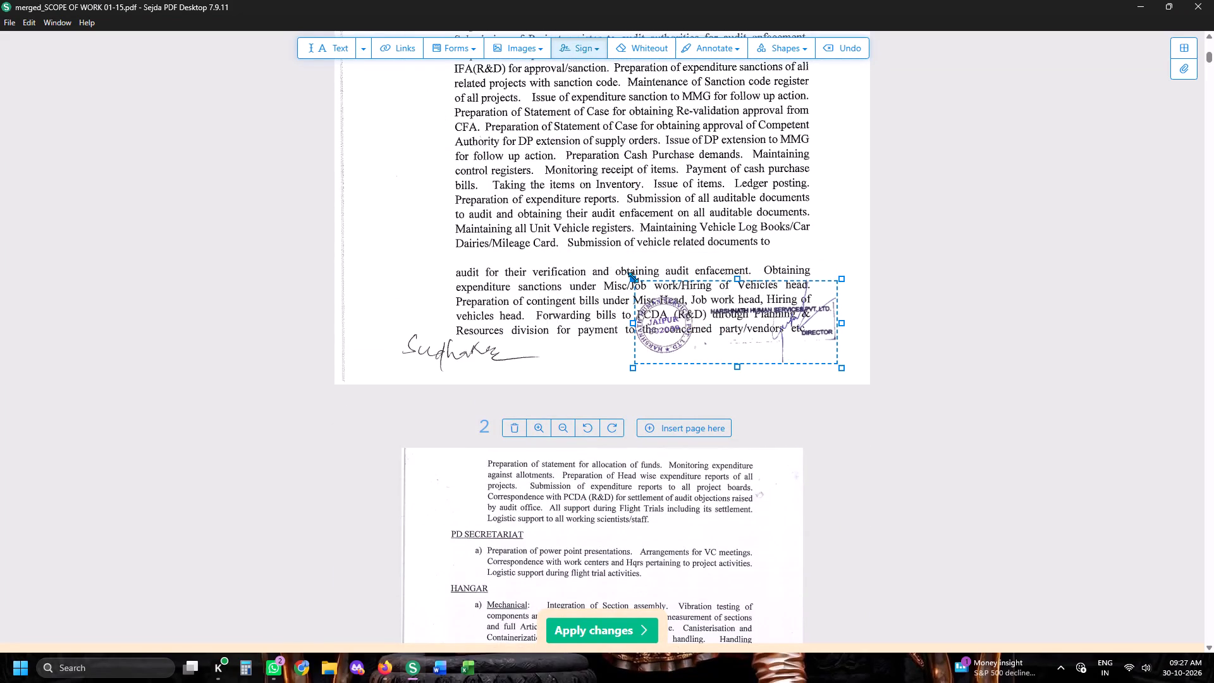
drag(633, 277, 638, 286)
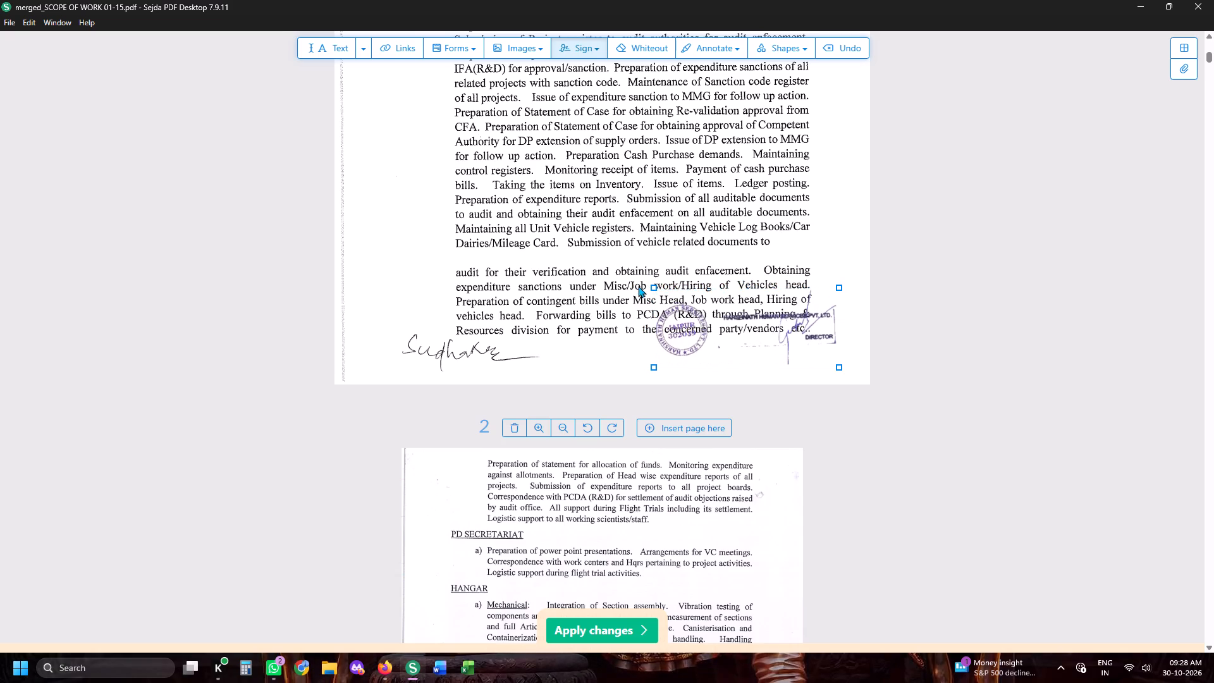
click(742, 287)
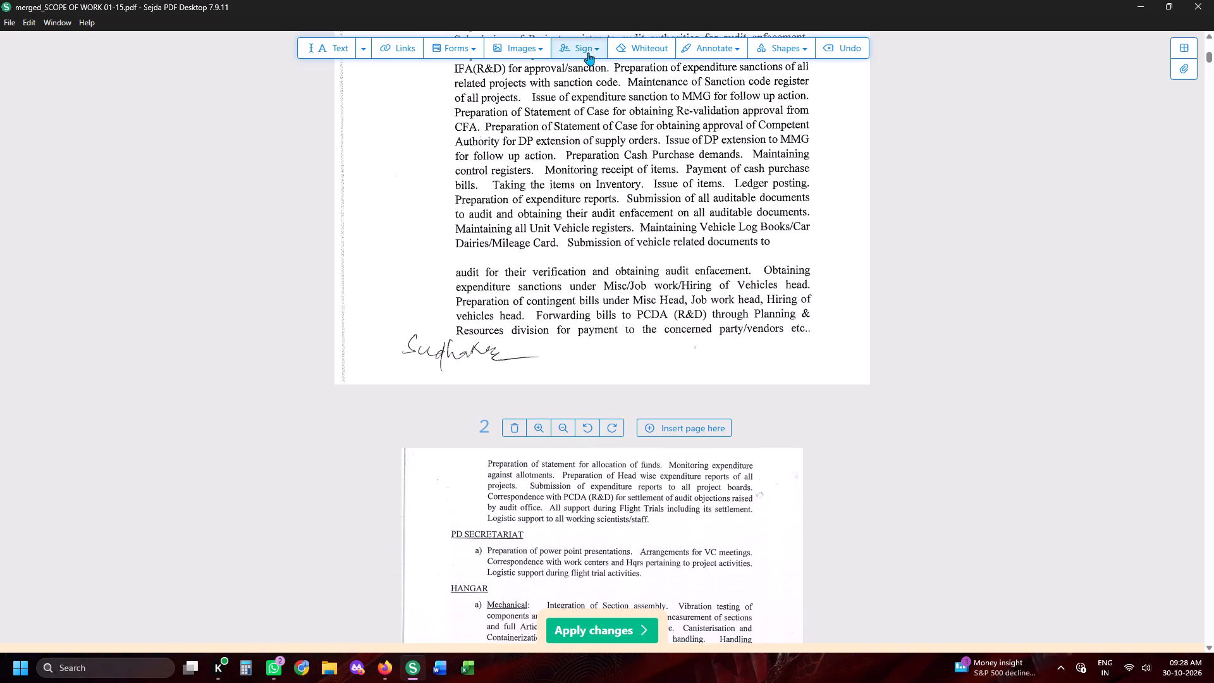
Place the reduced company stamp and director signature at the lower right of page 1 and repeat it on all pages.
click(588, 52)
click(620, 138)
click(734, 316)
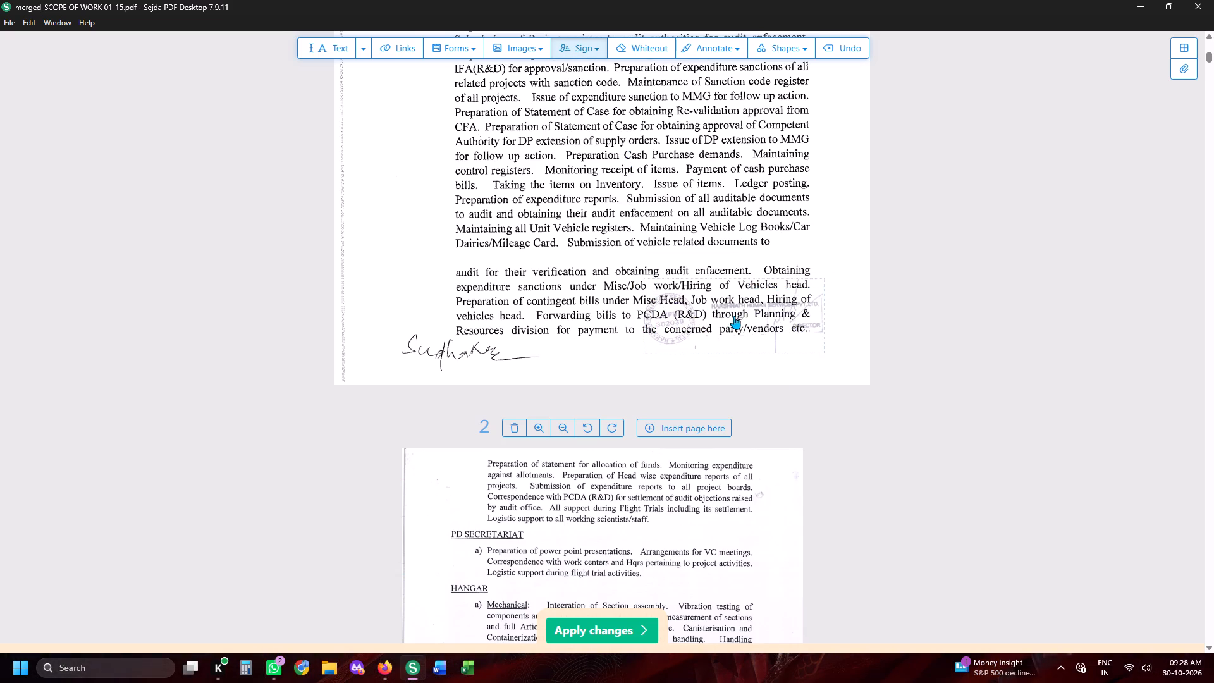
click(687, 269)
click(702, 296)
Examine the placement of the repeated stamp and signature on the pages up to page 22.
key(space)
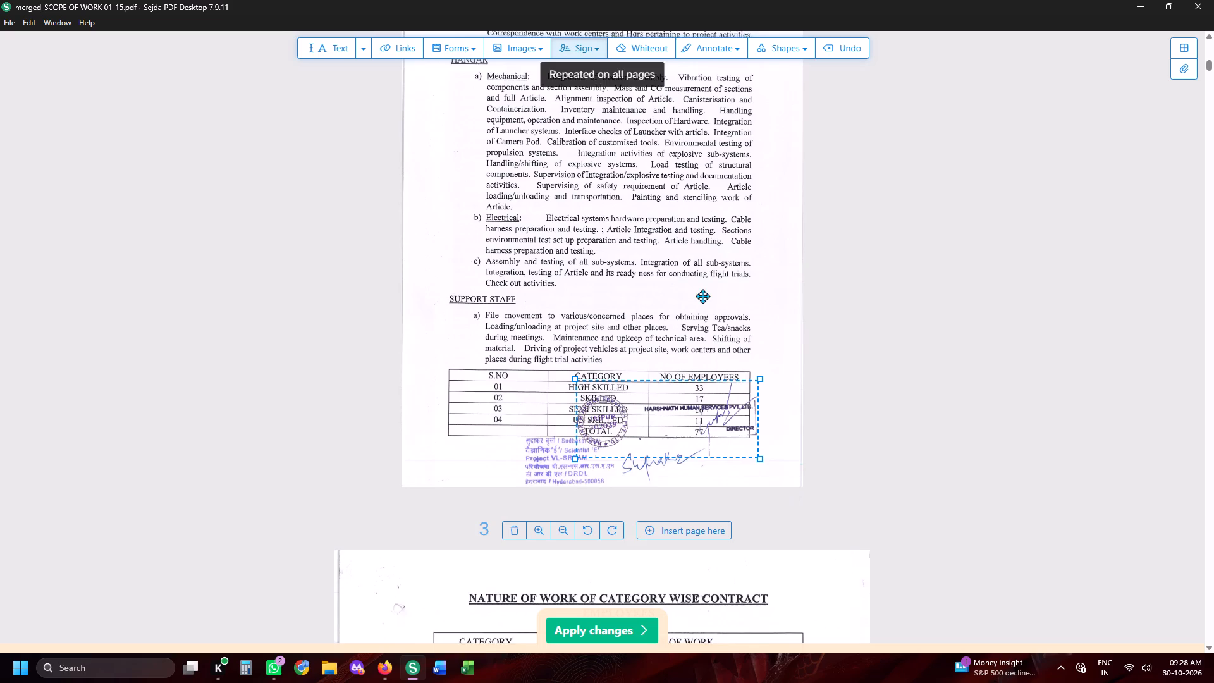
key(space)
key(space)
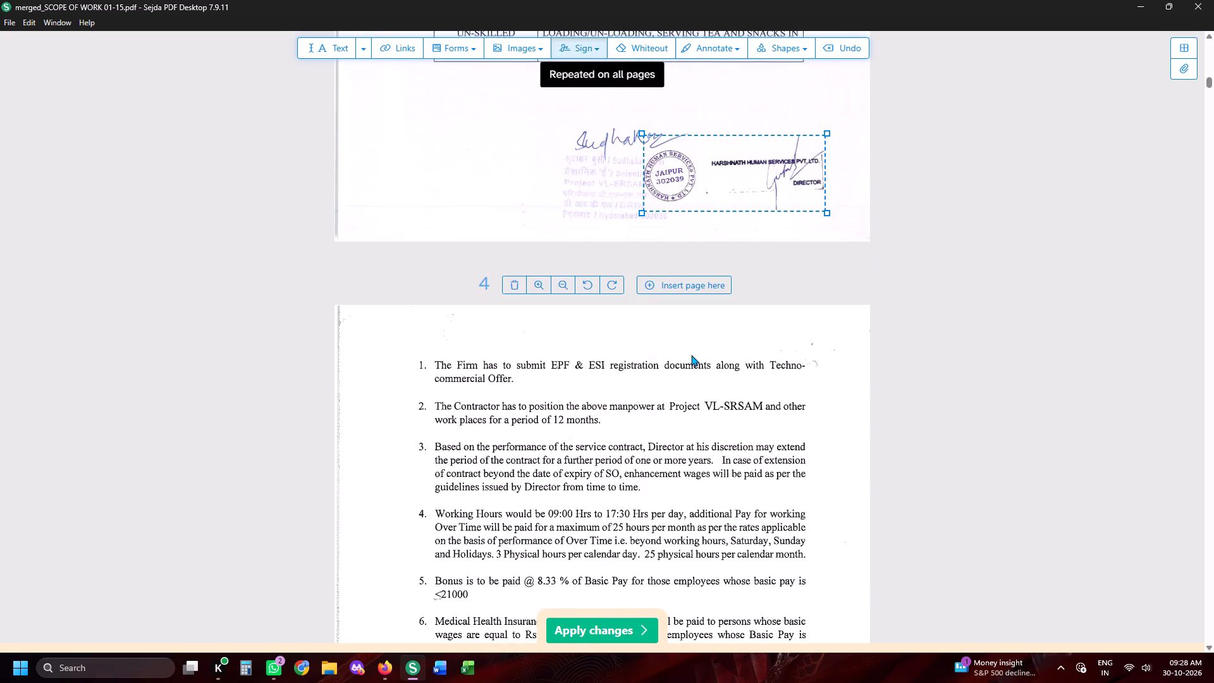
key(space)
key(space)
key(space)
key(space)
key(space)
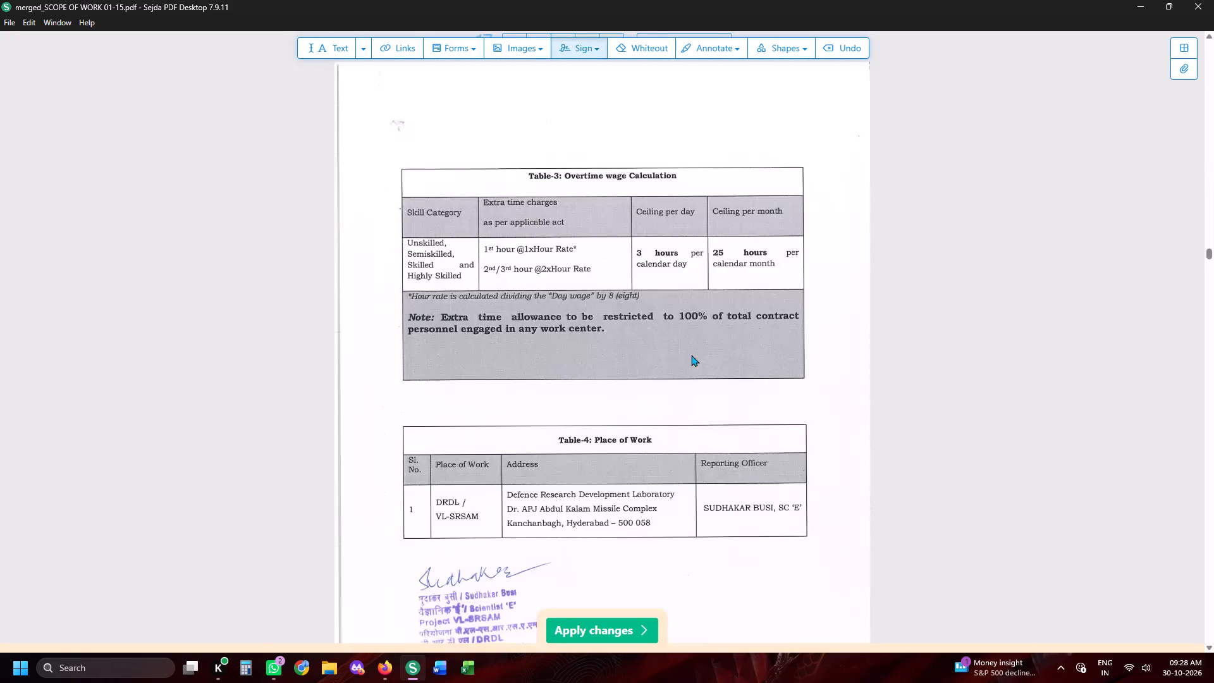
key(space)
key(space)
key(space)
key(space)
key(space)
key(space)
key(space)
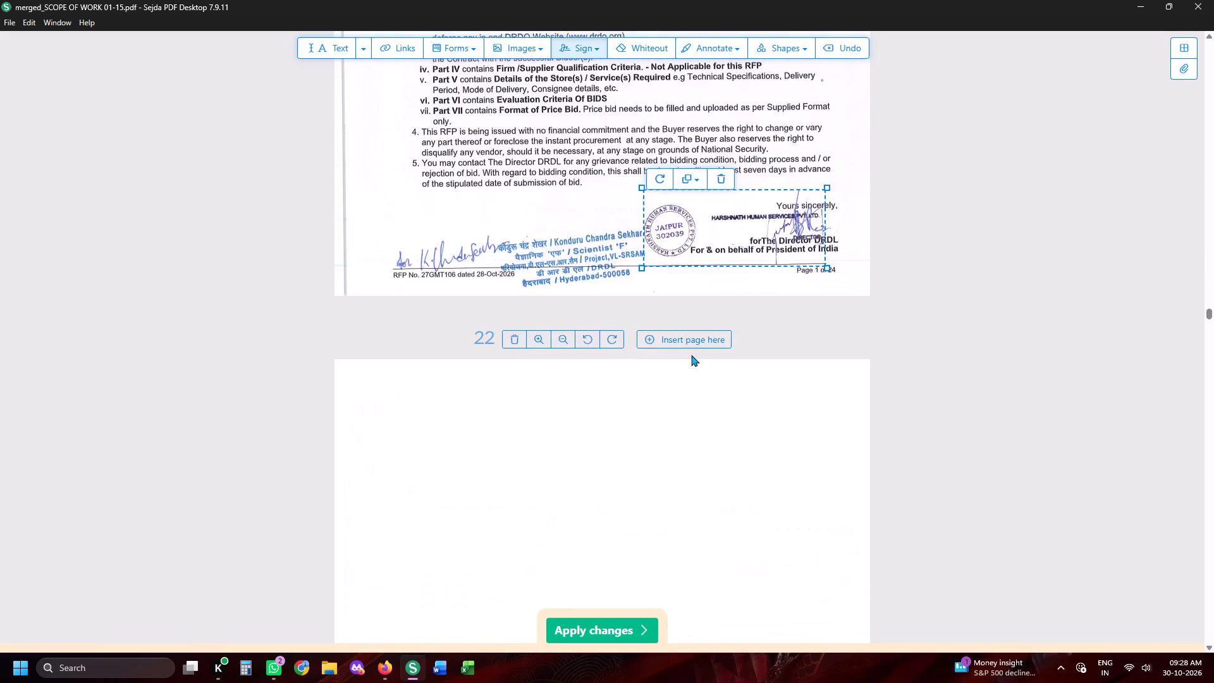
key(space)
On page 21, delete the stamp overlapping the director's signature and place a new one higher, beside the Part VII paragraph.
scroll(691, 355, up, 9)
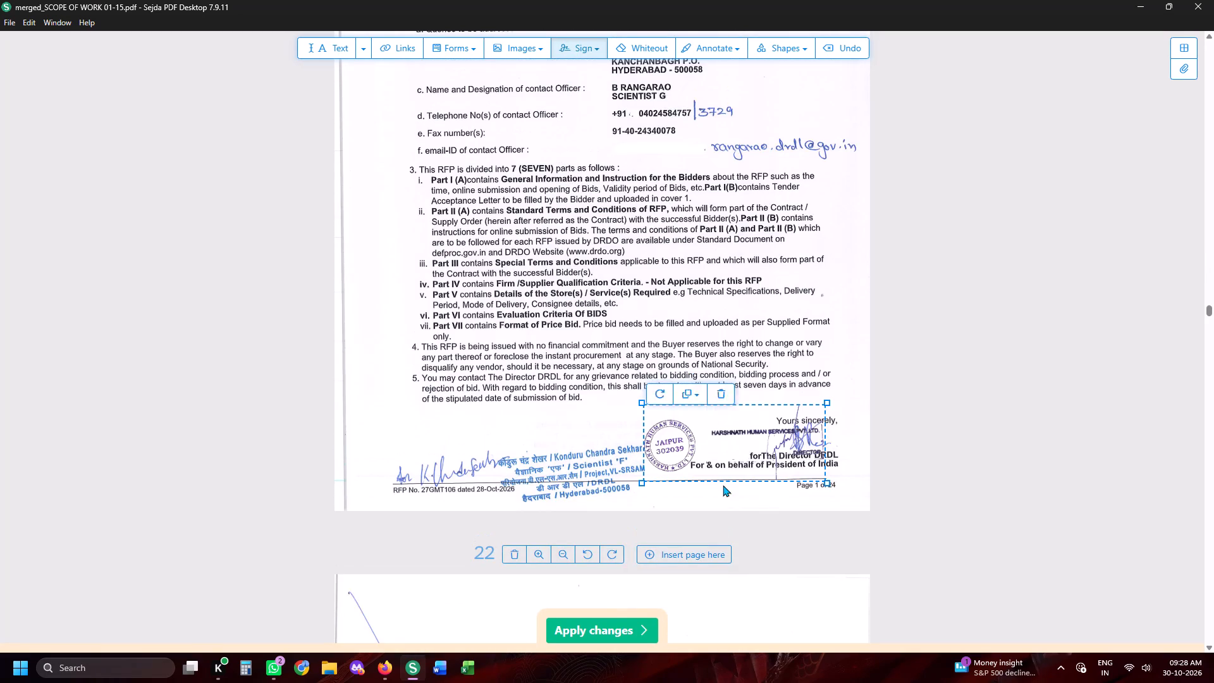
click(723, 414)
click(721, 388)
click(598, 49)
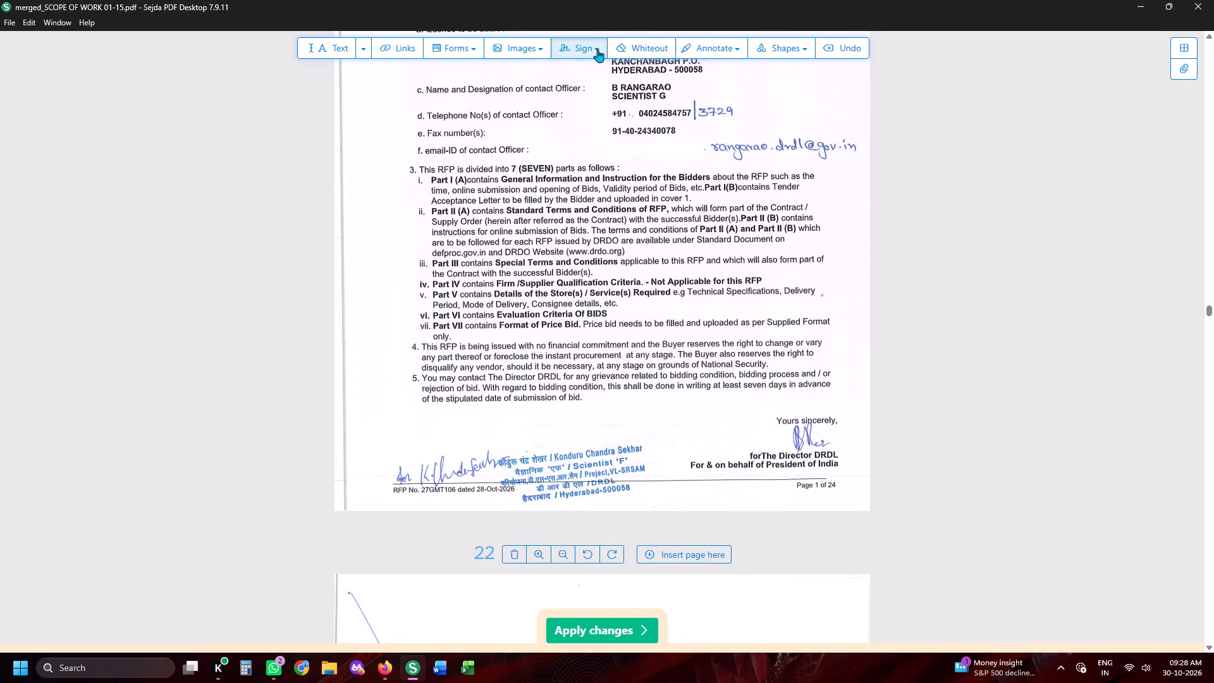
click(613, 128)
click(771, 339)
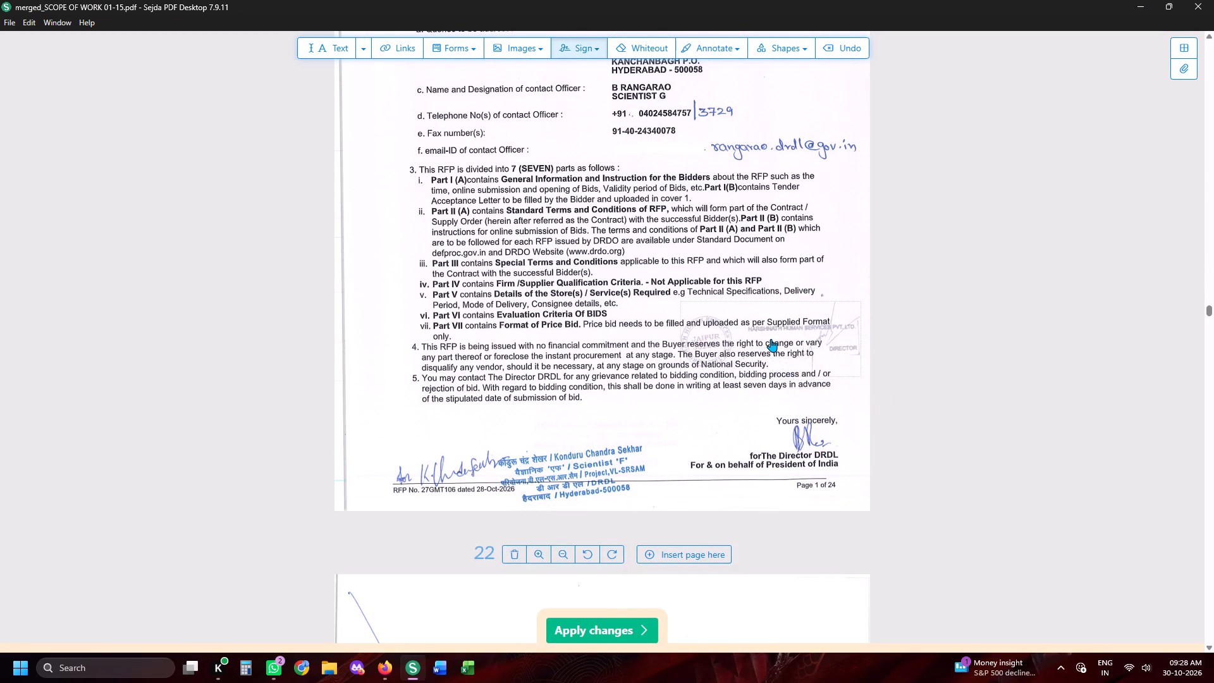
scroll(766, 339, up, 20)
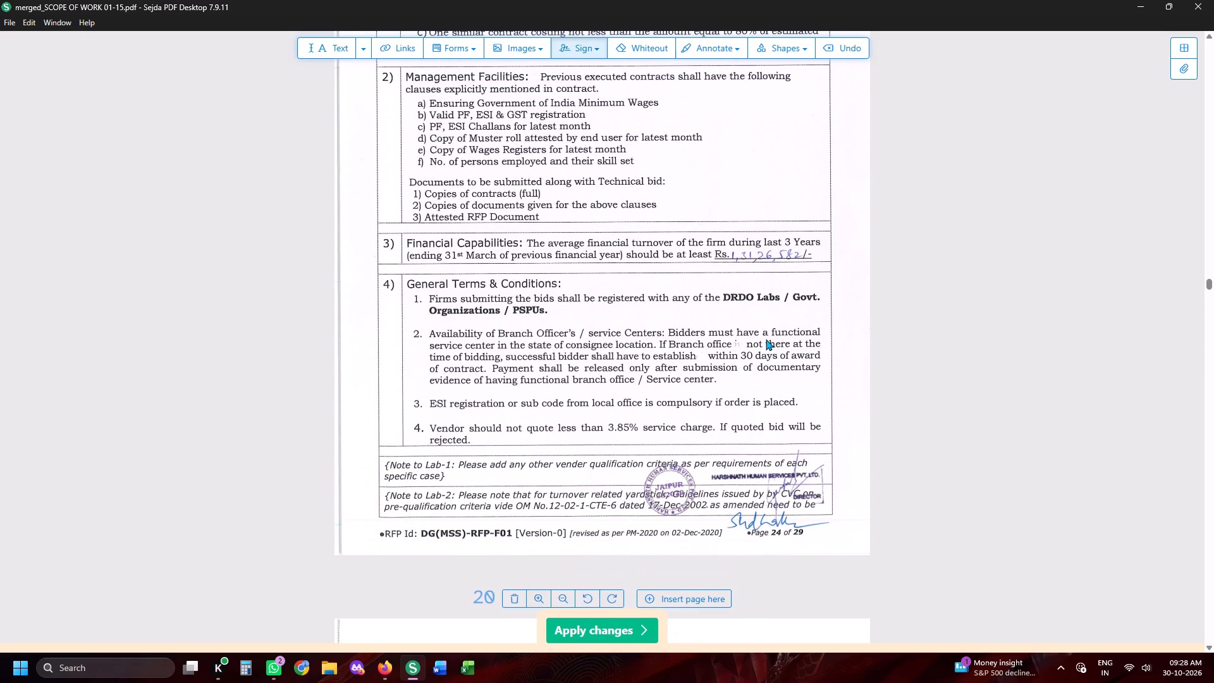
Examine the placement of the repeated stamp and signature on the remaining pages through the end of the merged document.
key(space)
key(space)
key(space)
key(space)
key(space)
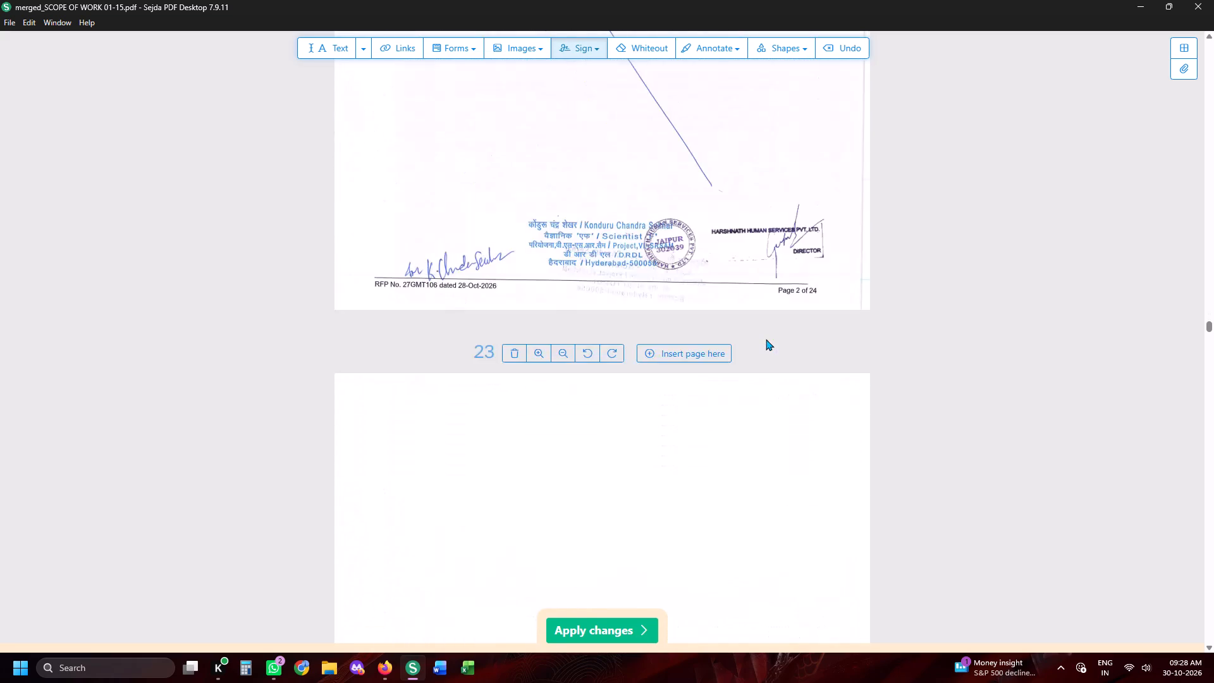
key(space)
key(space)
scroll(766, 339, up, 8)
scroll(755, 450, down, 6)
key(space)
key(space)
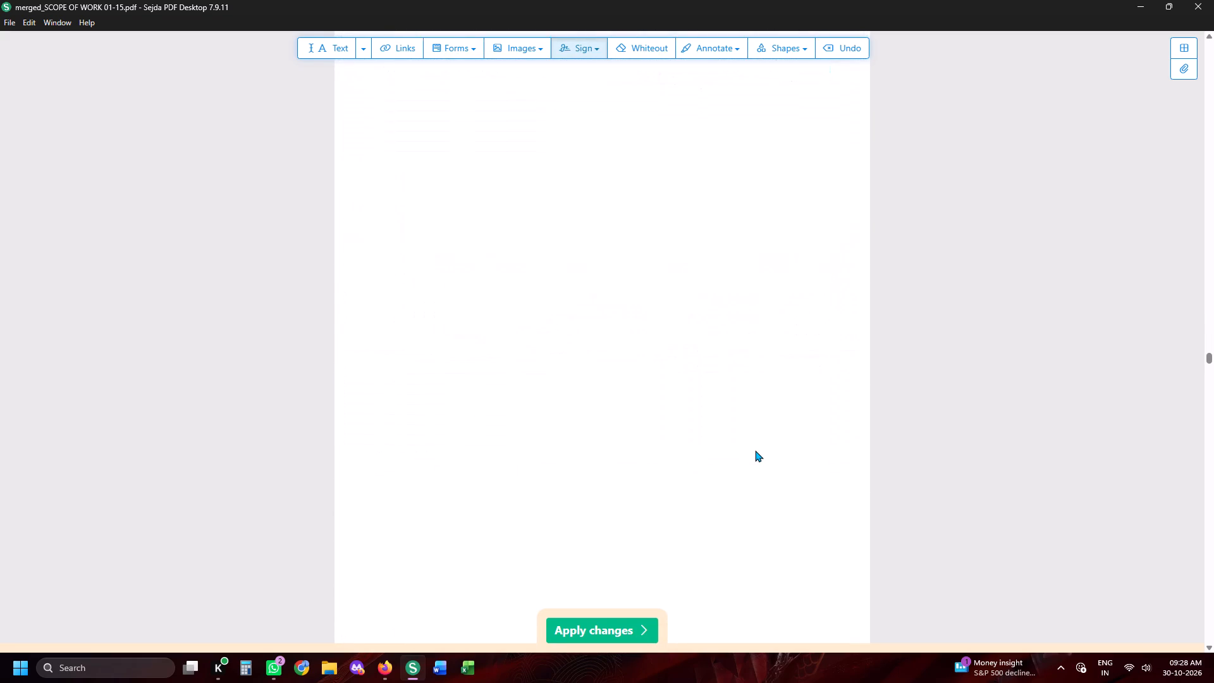
scroll(755, 450, up, 2)
key(space)
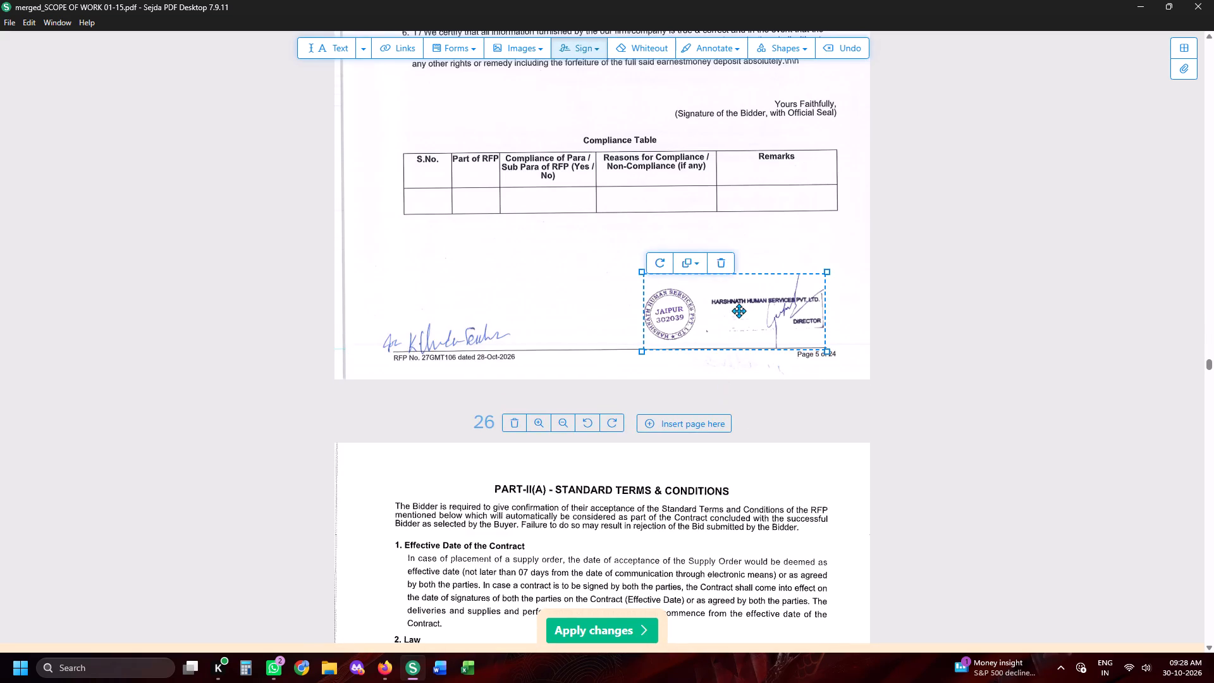
key(space)
key(space)
key(space)
key(space)
key(space)
key(space)
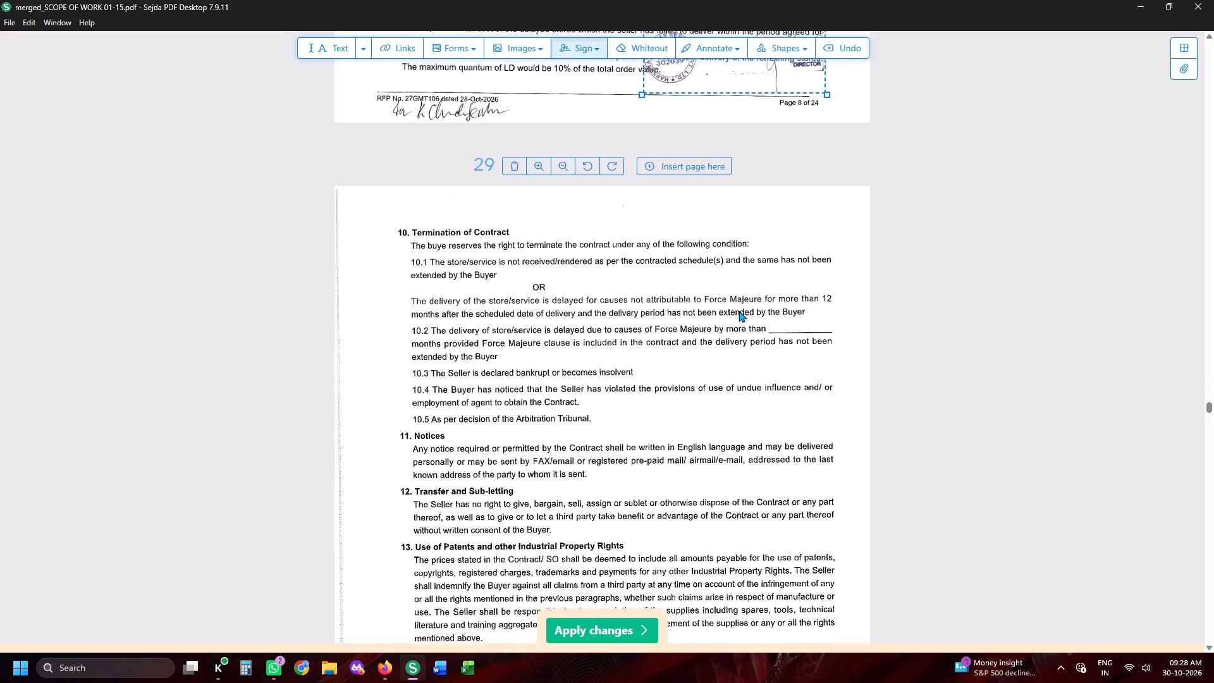
key(space)
key(space)
key(space)
key(space)
key(space)
key(space)
key(space)
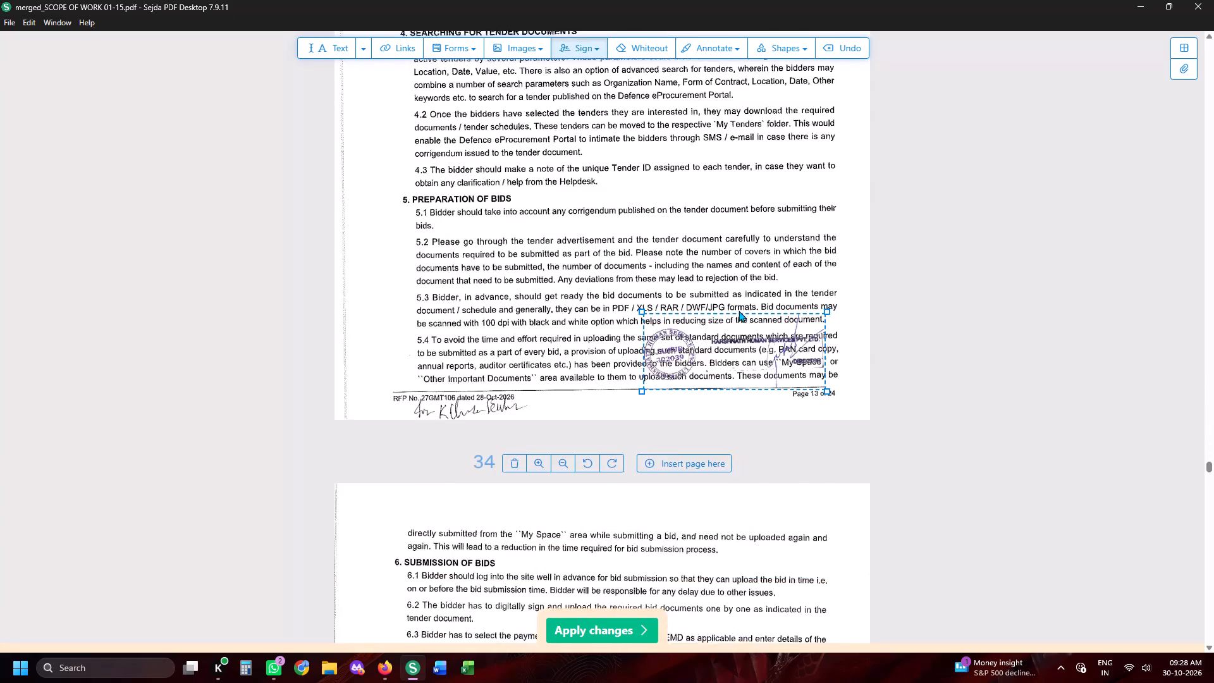
key(space)
key(space)
key(space)
key(space)
key(space)
key(space)
key(space)
key(space)
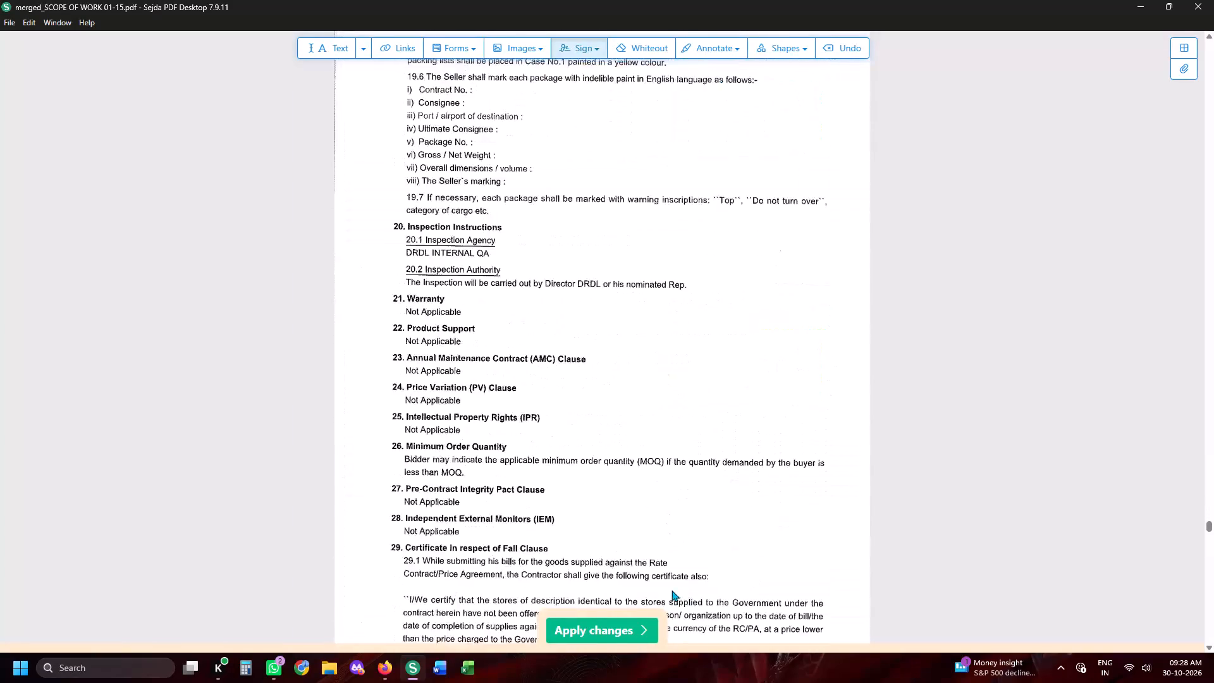
key(space)
key(space)
scroll(622, 624, up, 2)
key(space)
key(space)
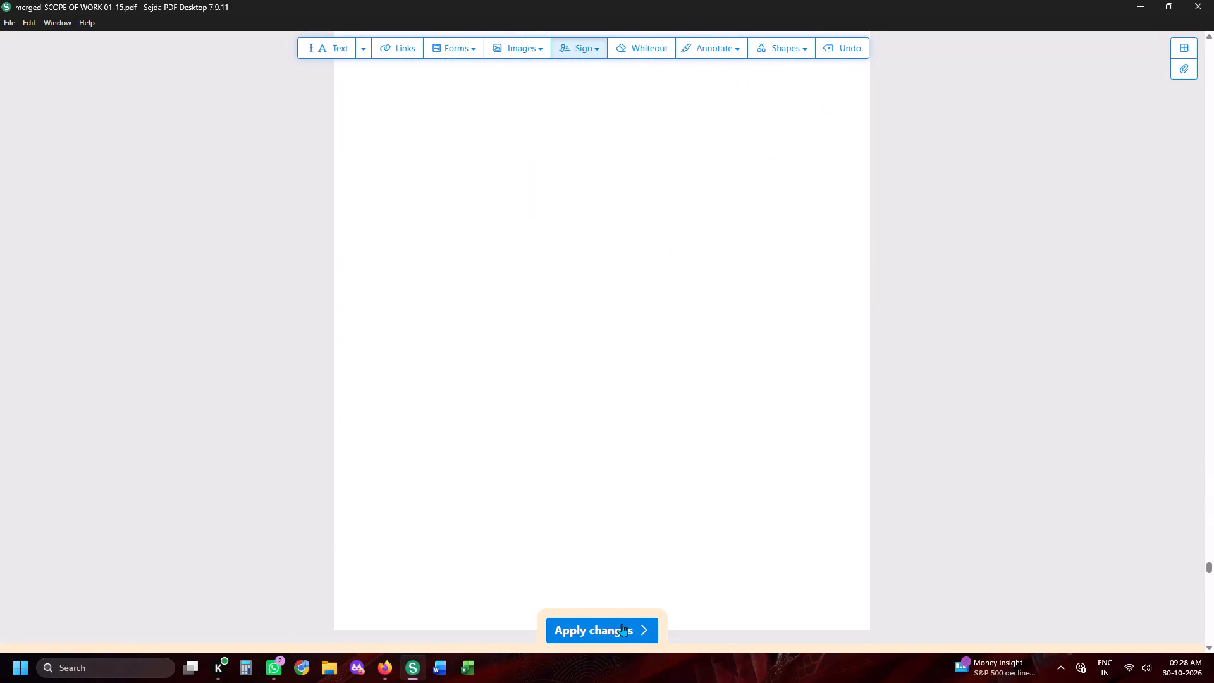
key(space)
key(space)
key(space)
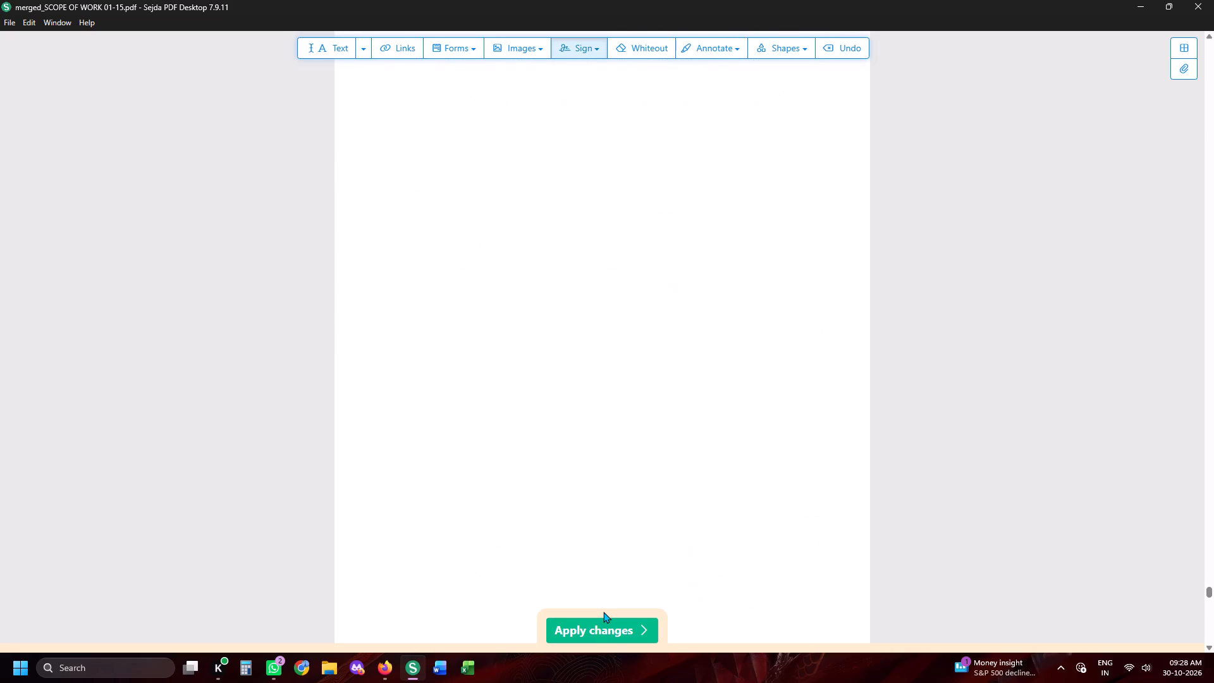
key(space)
key(space)
key(space)
Apply the stamp changes and save the PDF in Downloads as edited_merged_SCOPE OF WORK 01-15.
click(603, 612)
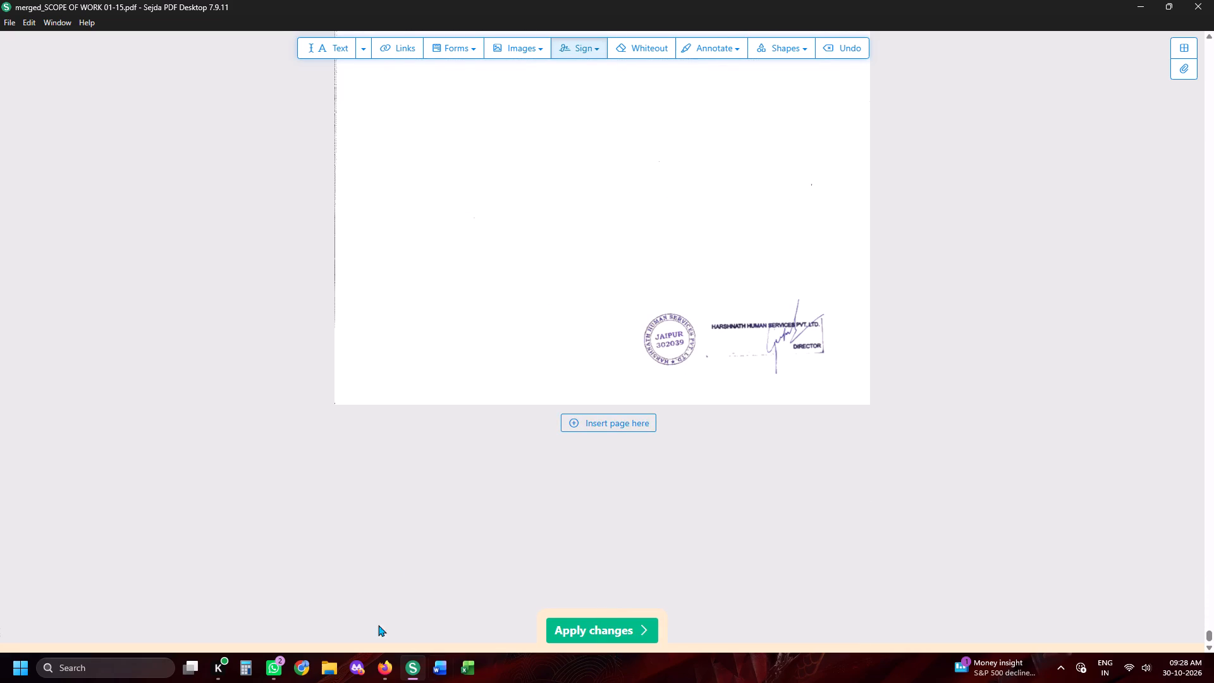
click(575, 624)
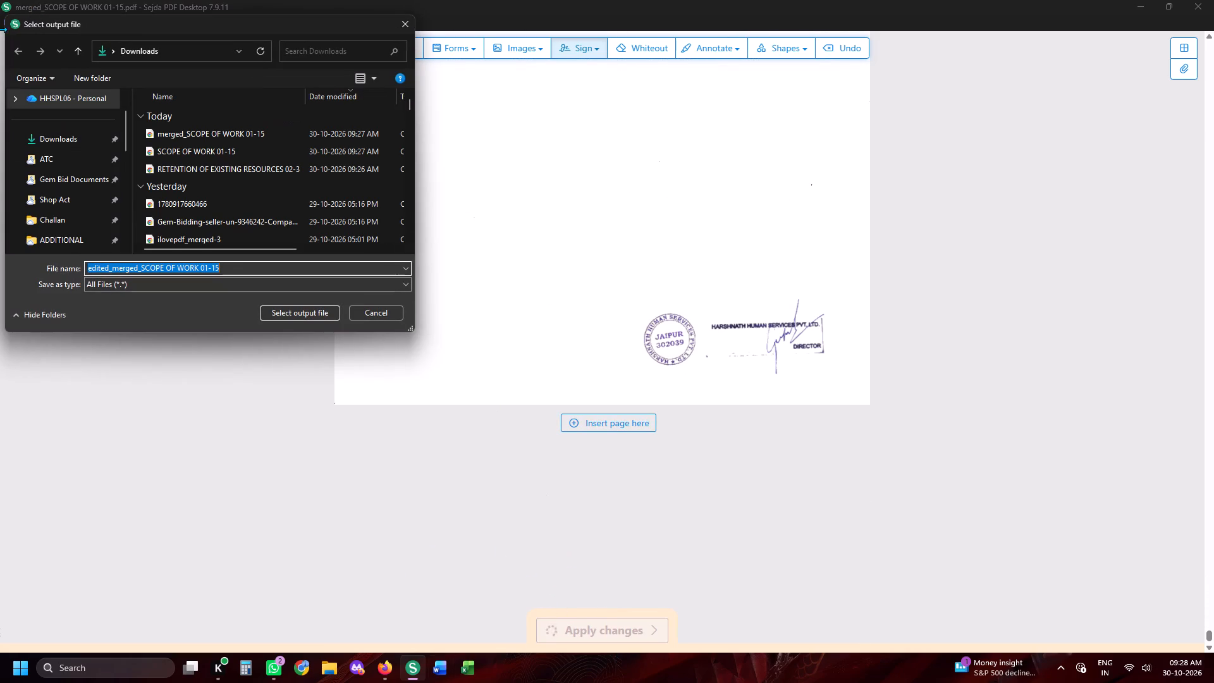
click(73, 143)
click(286, 312)
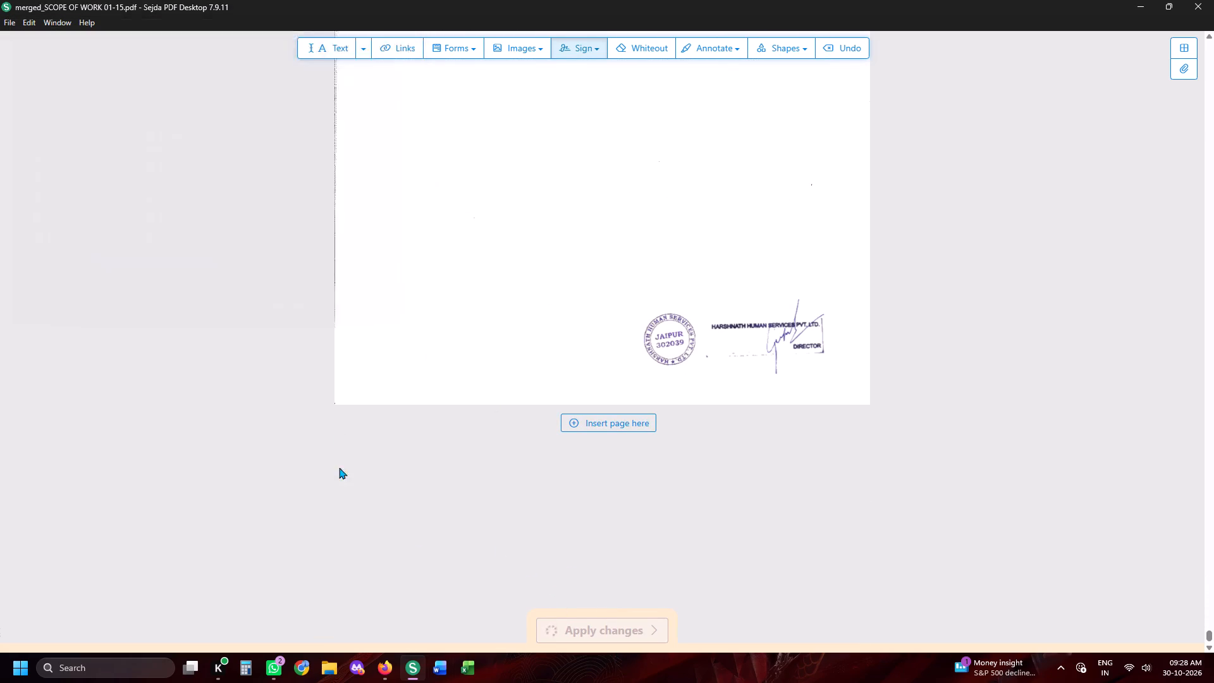
In Firefox, add edited_merged_SCOPE OF WORK 01-15 from Downloads to the iLovePDF merge.
click(386, 666)
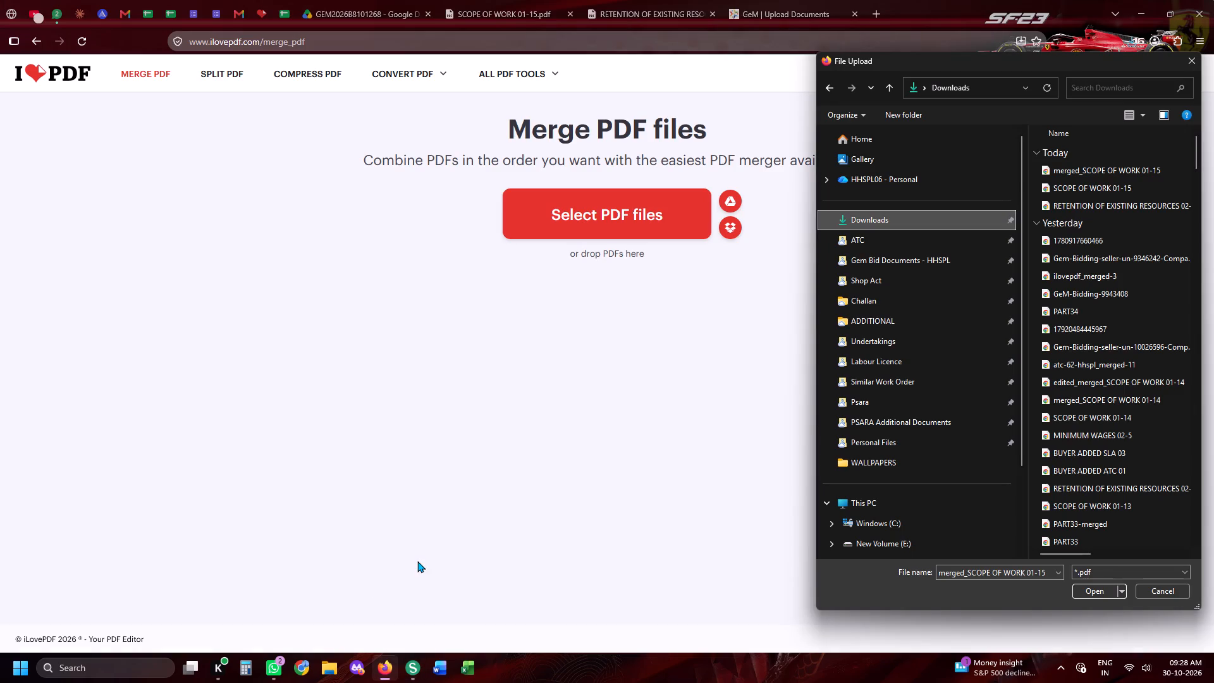
click(934, 258)
click(921, 230)
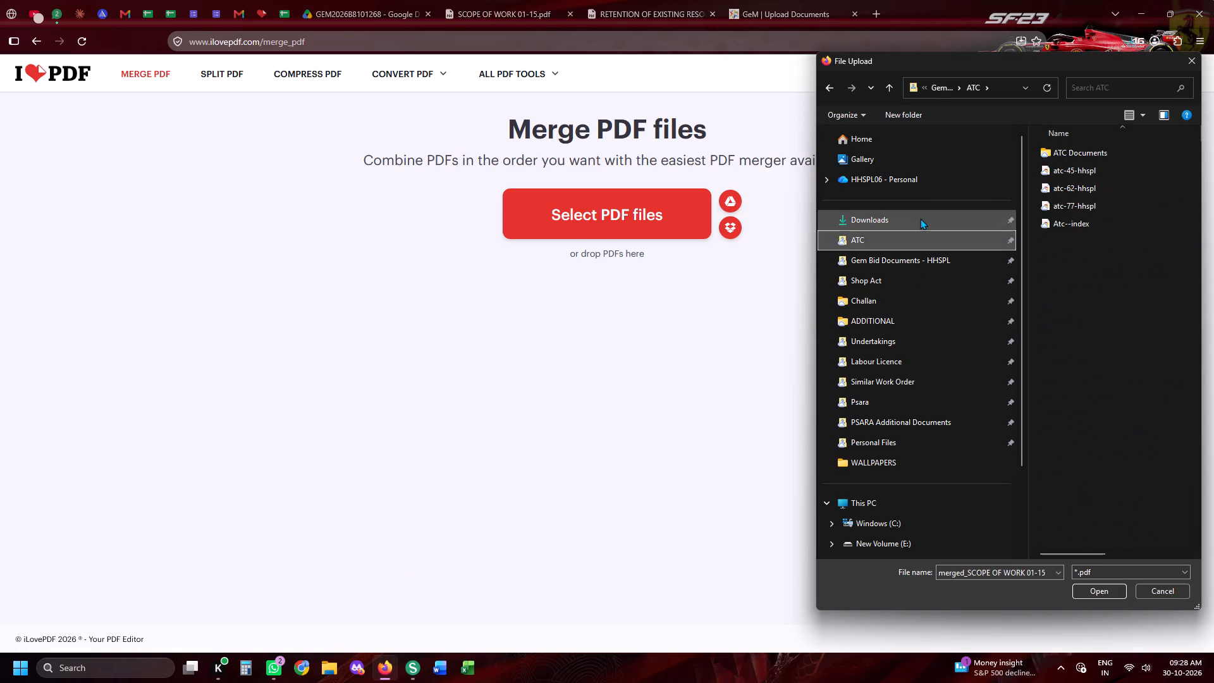
click(920, 218)
double_click(1119, 164)
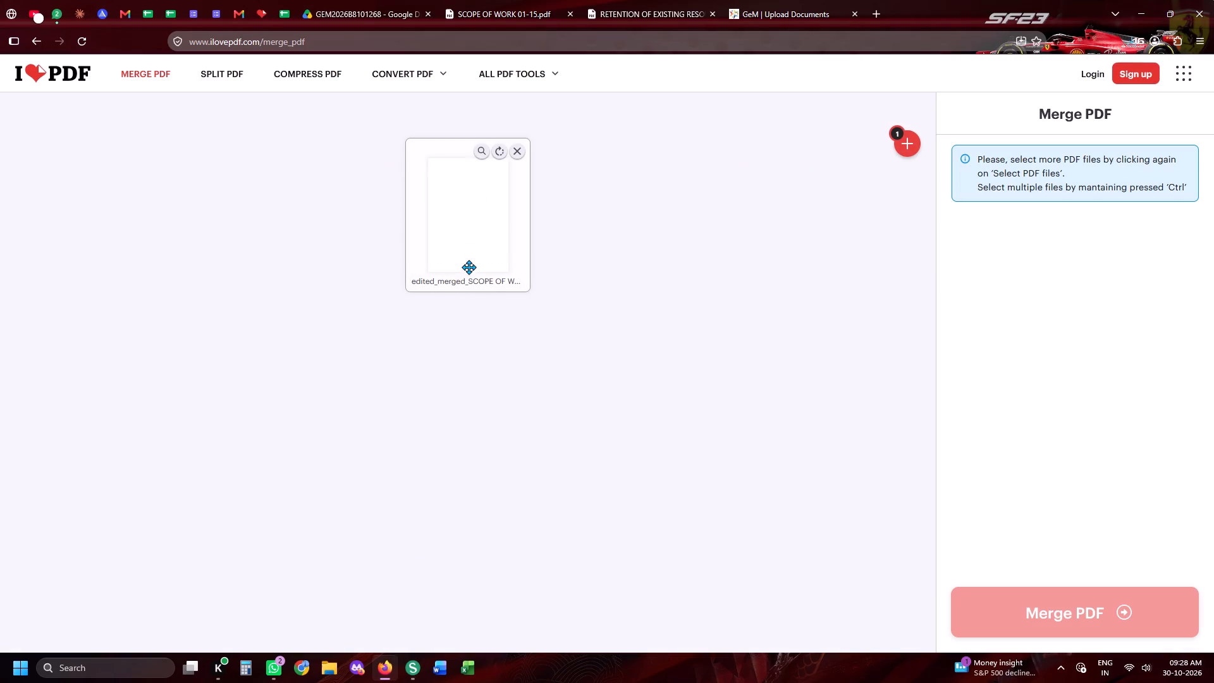
Add atc-45-hhspl from the ATC folder as the second file of the merge.
click(903, 152)
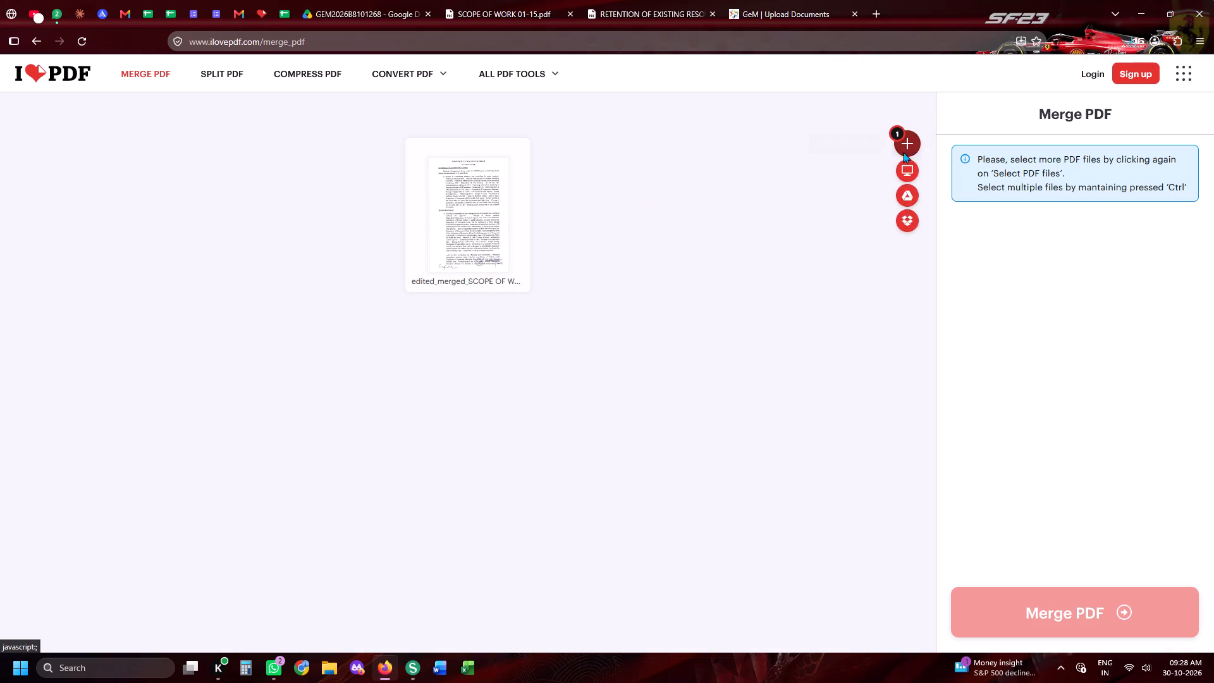
scroll(865, 224, up, 6)
click(883, 240)
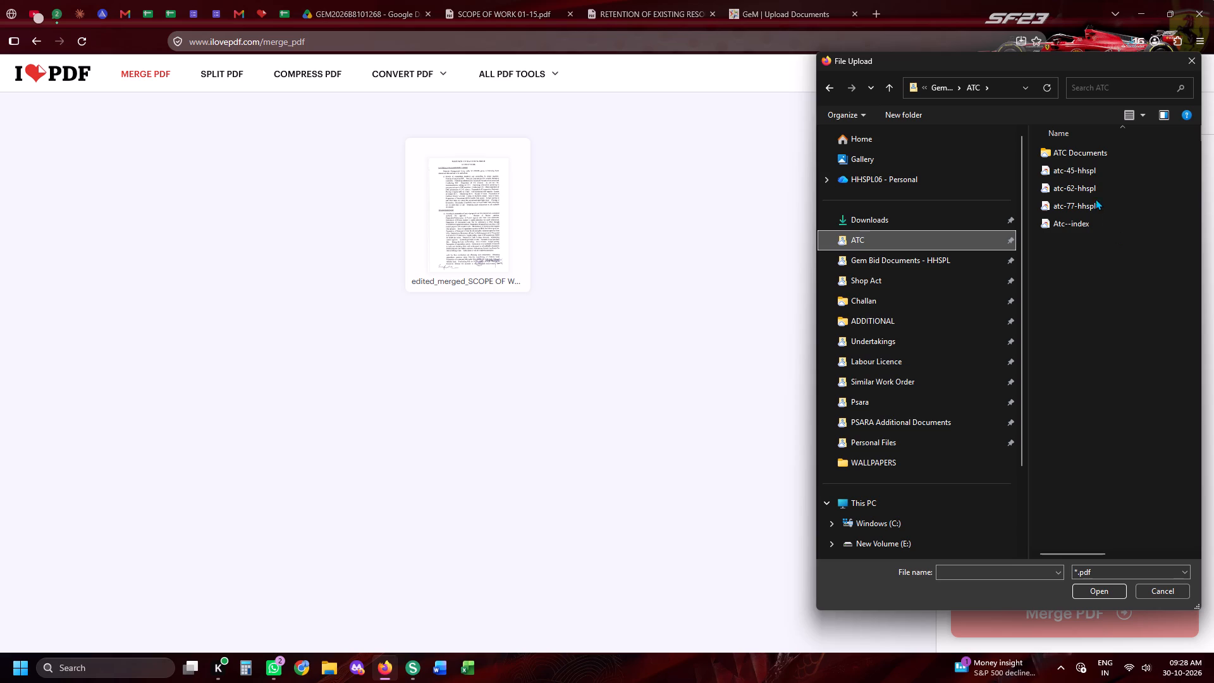
click(1086, 177)
click(1070, 187)
double_click(1070, 175)
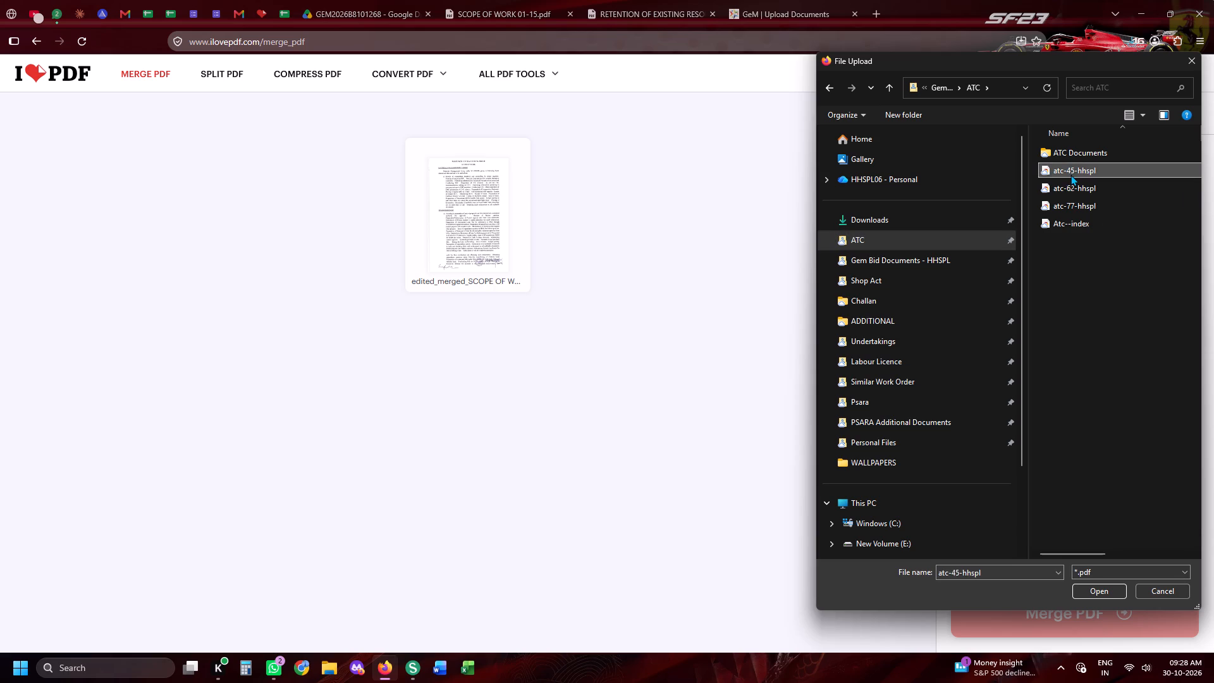
Switch to the atc-45-page-index document in Word and change it from viewing to editing mode.
click(444, 682)
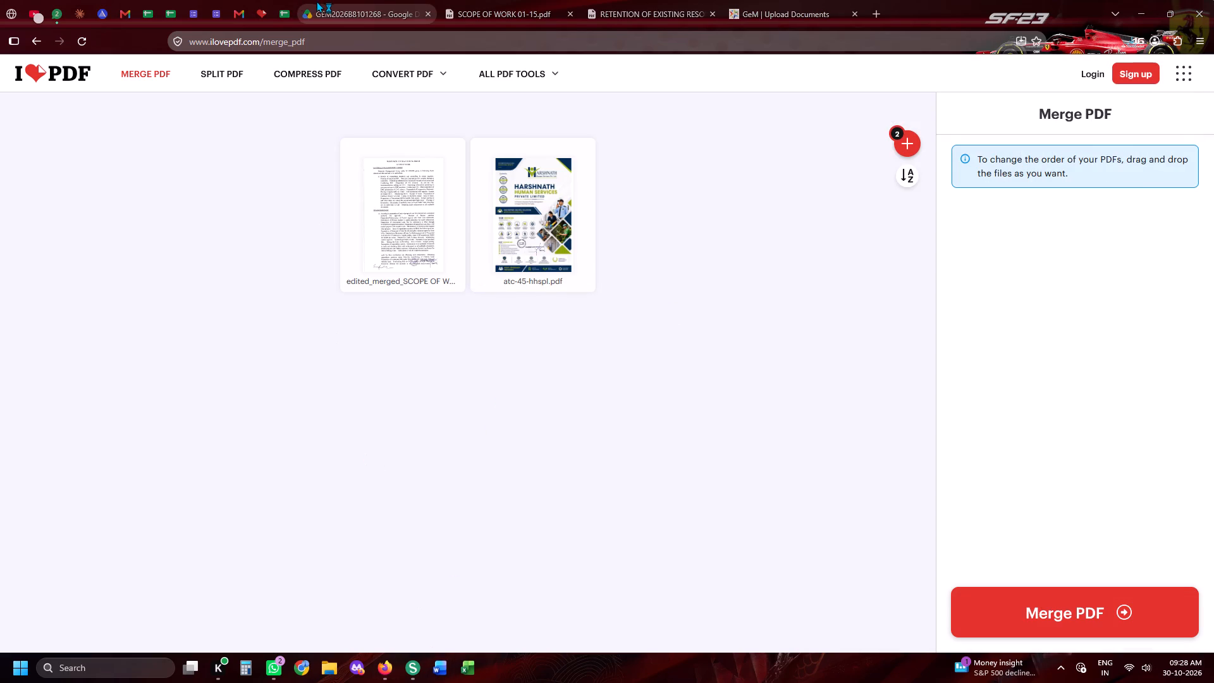
click(484, 4)
click(662, 0)
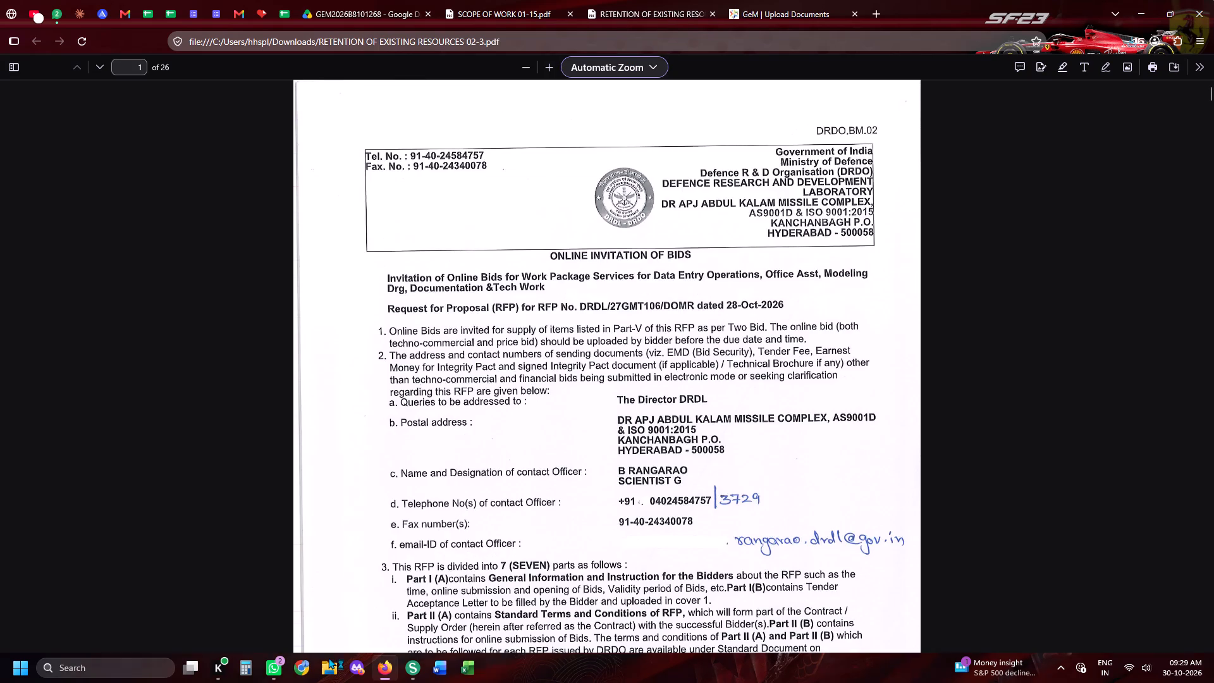
click(428, 667)
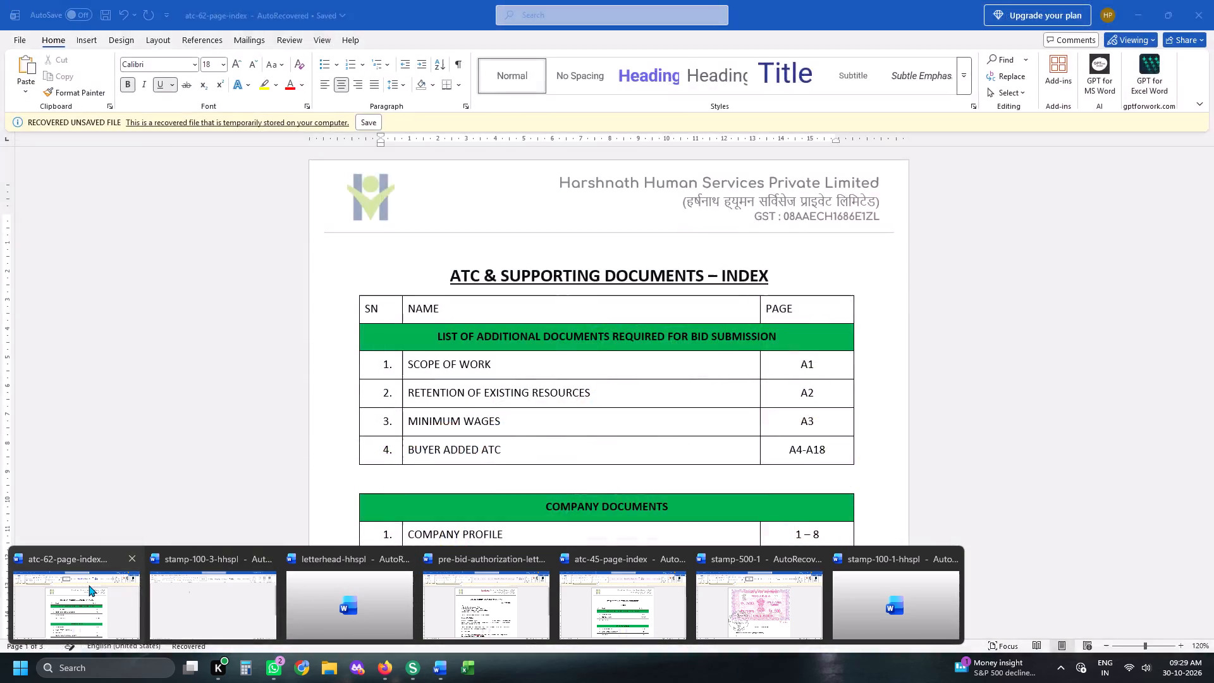
click(646, 593)
click(626, 434)
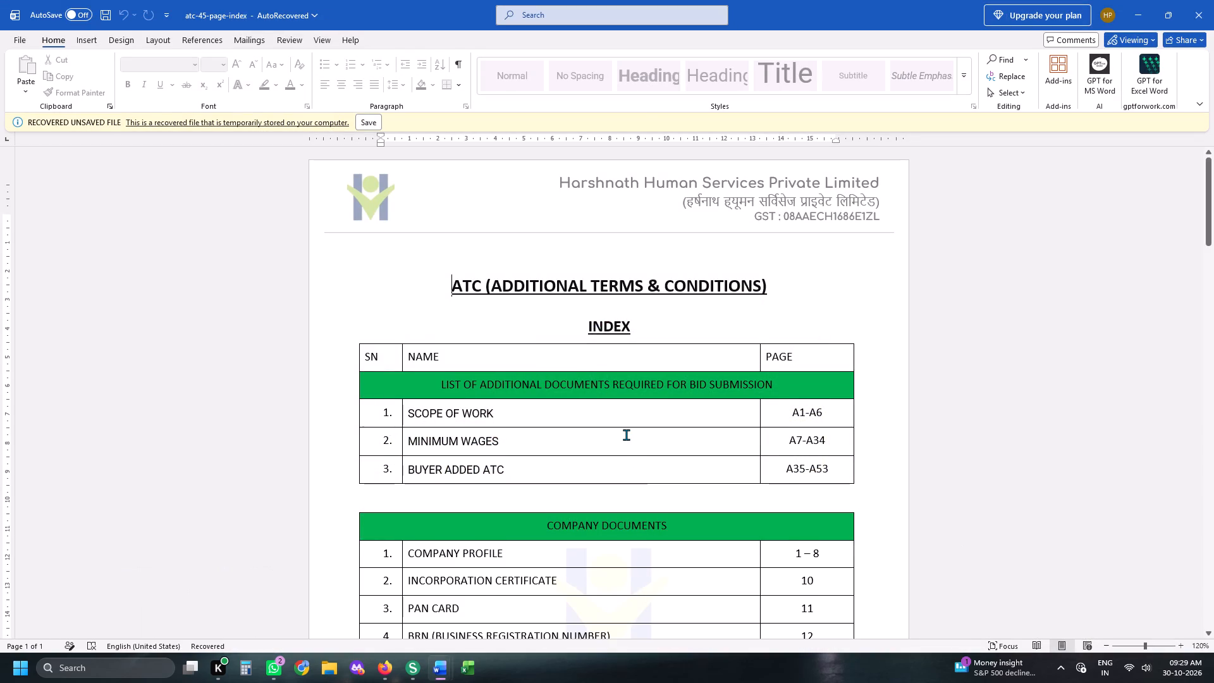
key(BackSpace)
click(400, 145)
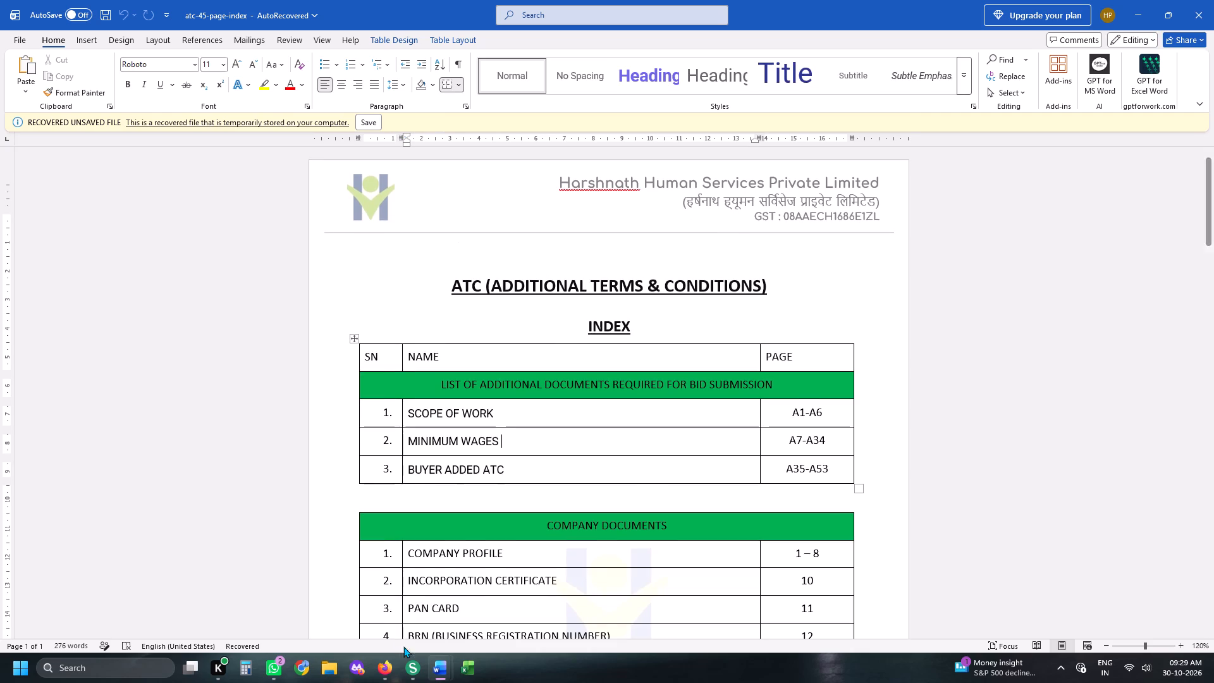
Check the page count of SCOPE OF WORK 01-15.pdf and set the index's SCOPE OF WORK page range to A1-A20.
click(374, 667)
click(493, 0)
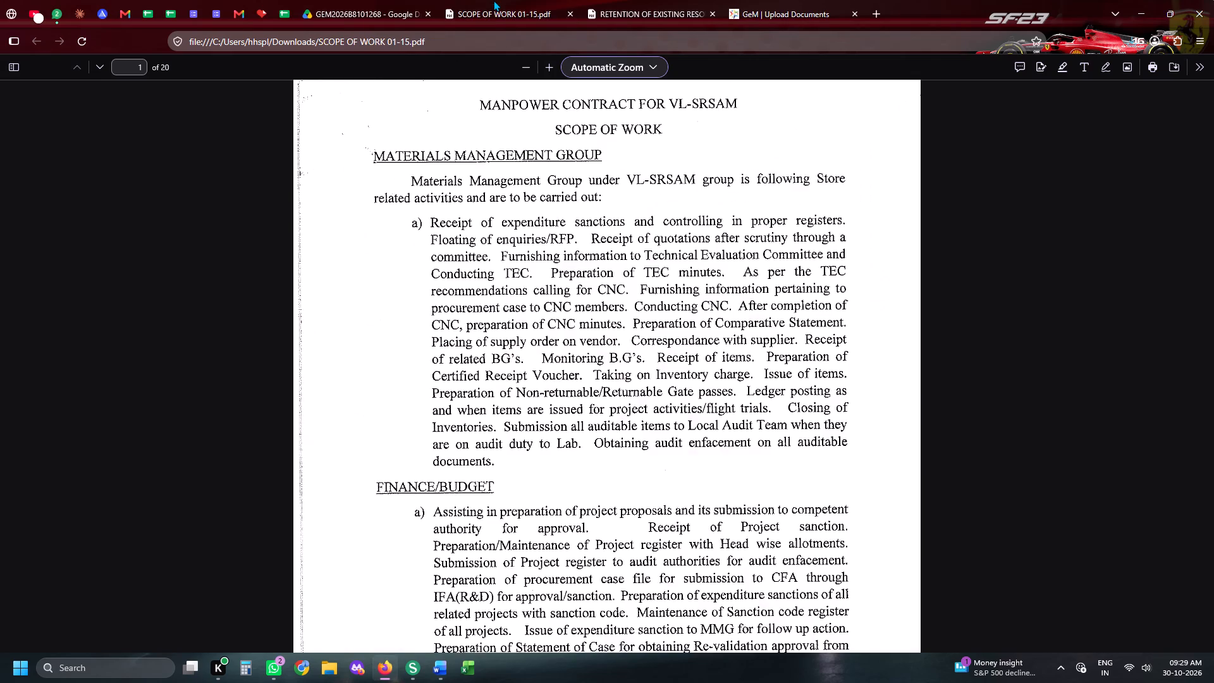
key(alt+Tab)
click(826, 419)
key(BackSpace)
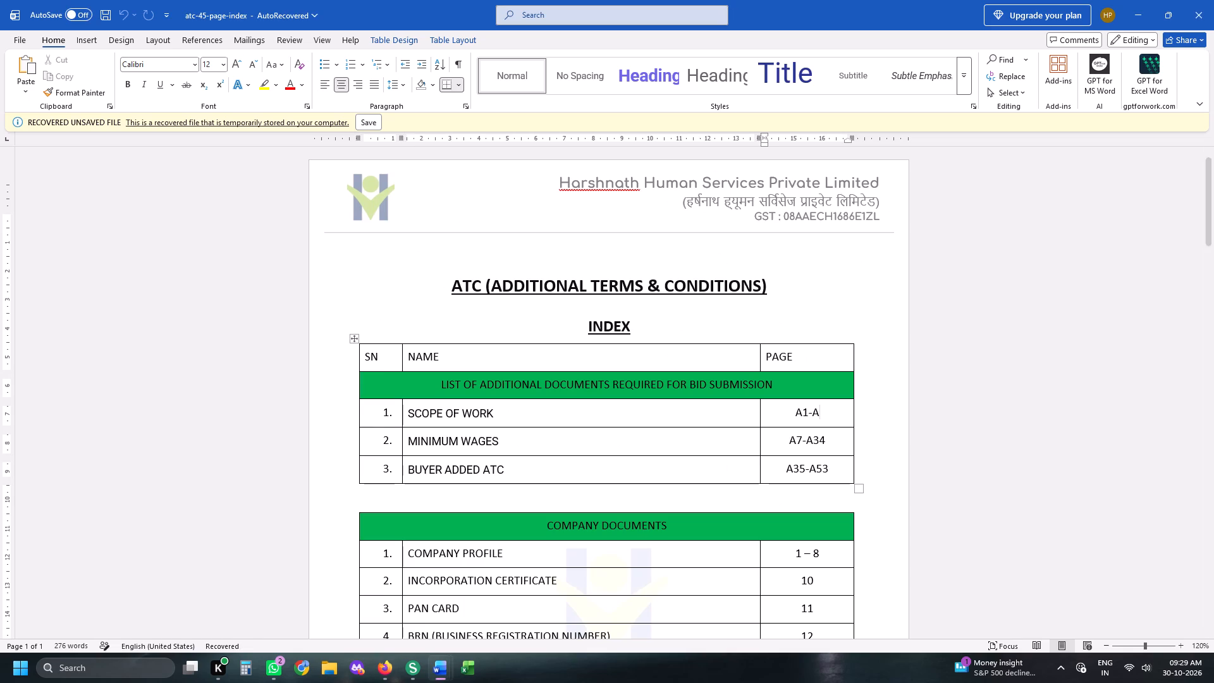
text(20)
Replace MINIMUM WAGES in index row 2 with RETENTION OF EXISTING RESOURCES, copied from the retention PDF's file name.
key(alt+Tab)
click(565, 0)
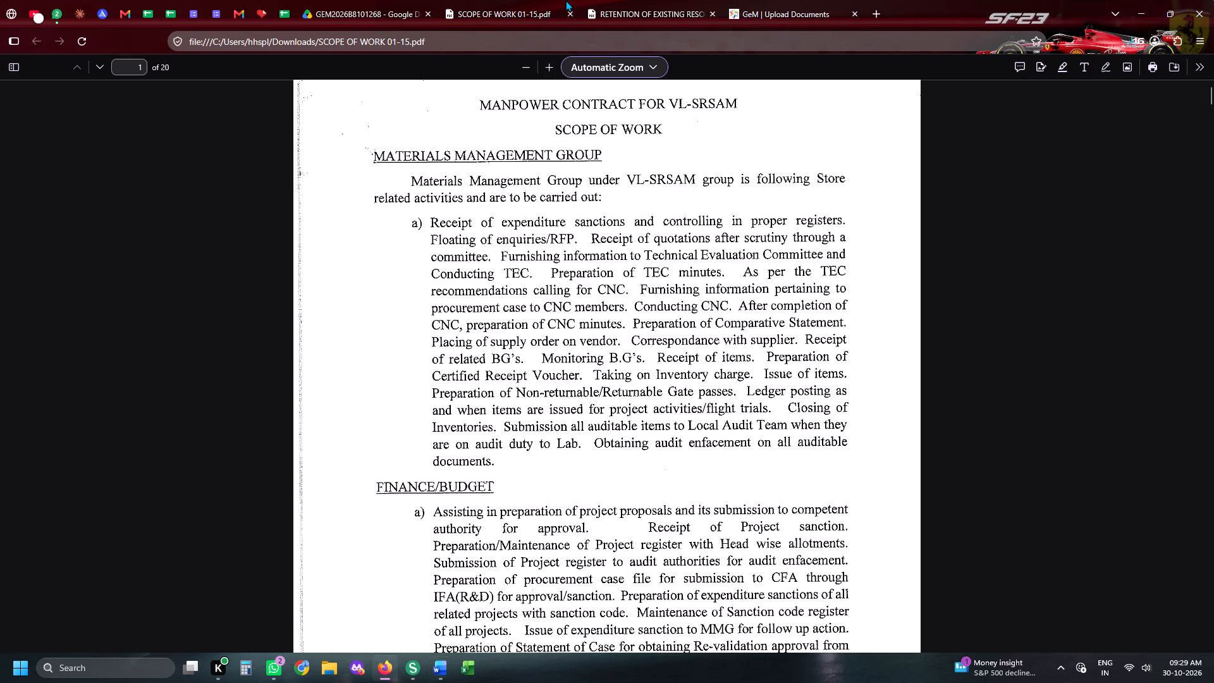
click(631, 0)
key(alt+Tab)
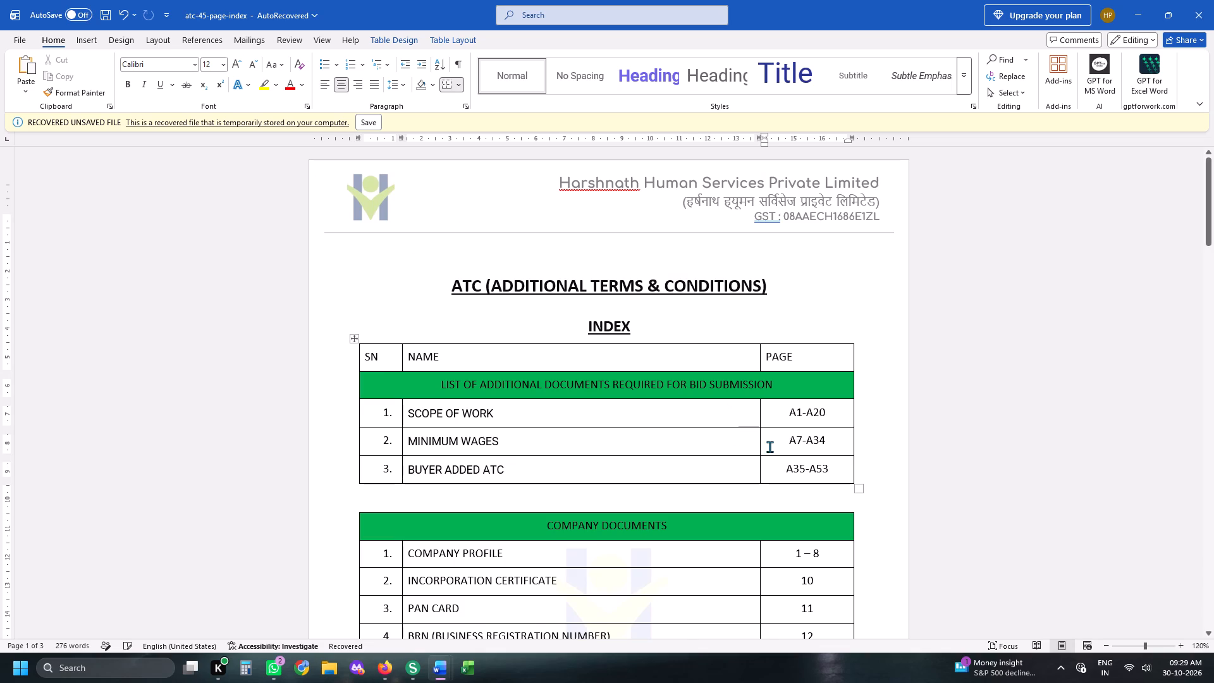
key(alt+Tab)
click(644, 0)
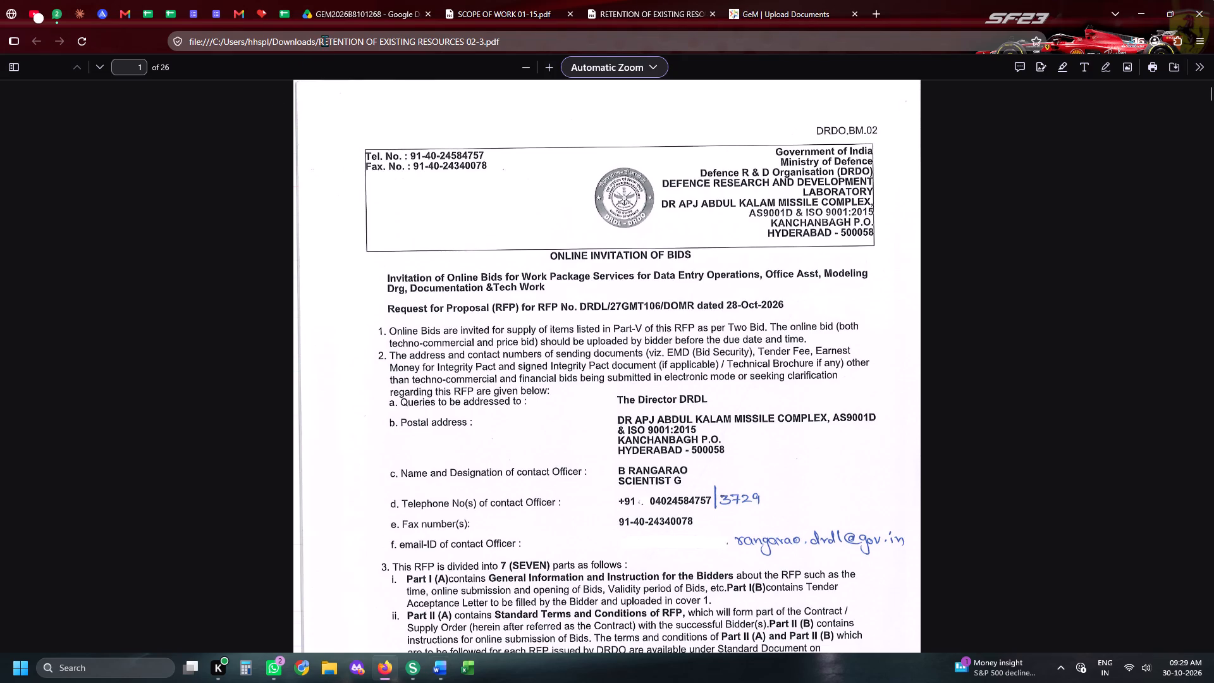
drag(319, 40, 465, 54)
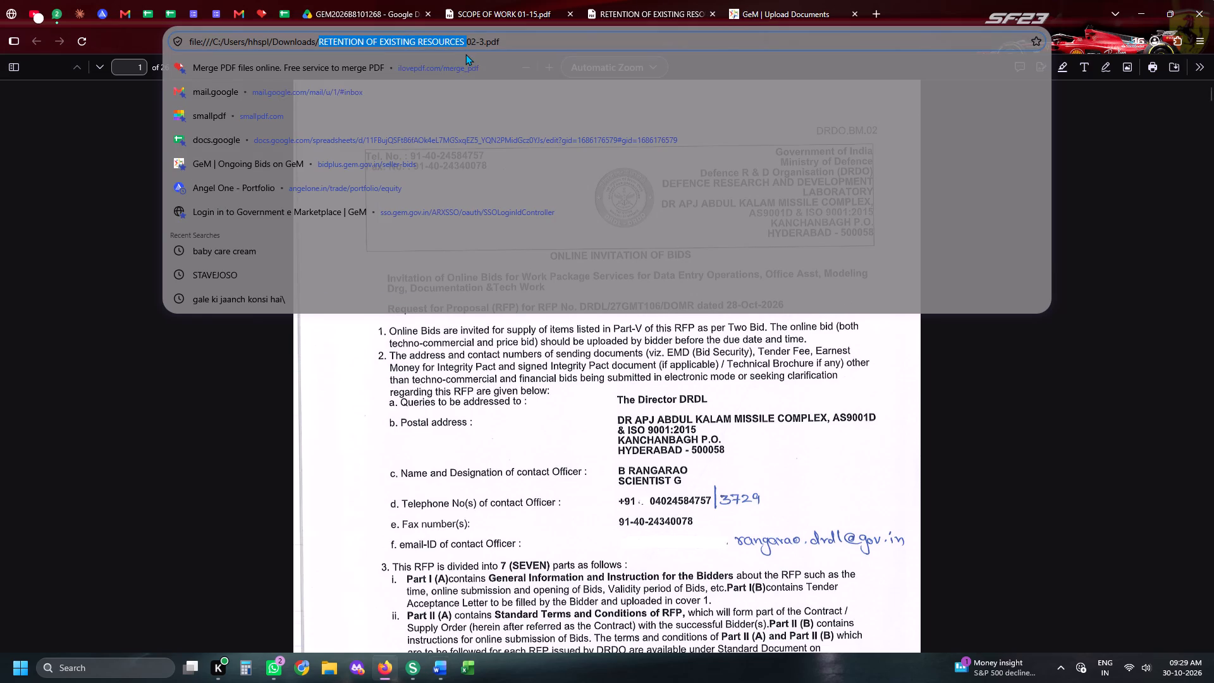
key(ctrl+x)
key(alt+Tab)
drag(500, 443, 417, 470)
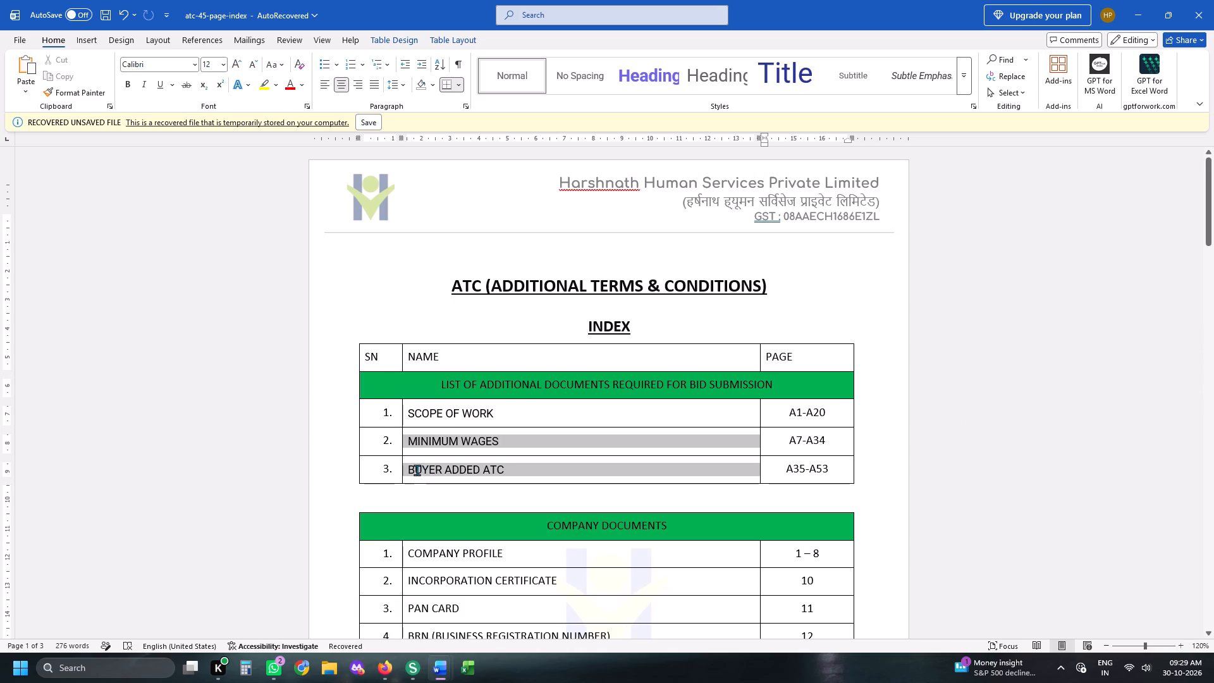
drag(417, 470, 422, 443)
key(ctrl+v)
Set the page range of the RETENTION OF EXISTING RESOURCES row to A31-A46.
key(Tab)
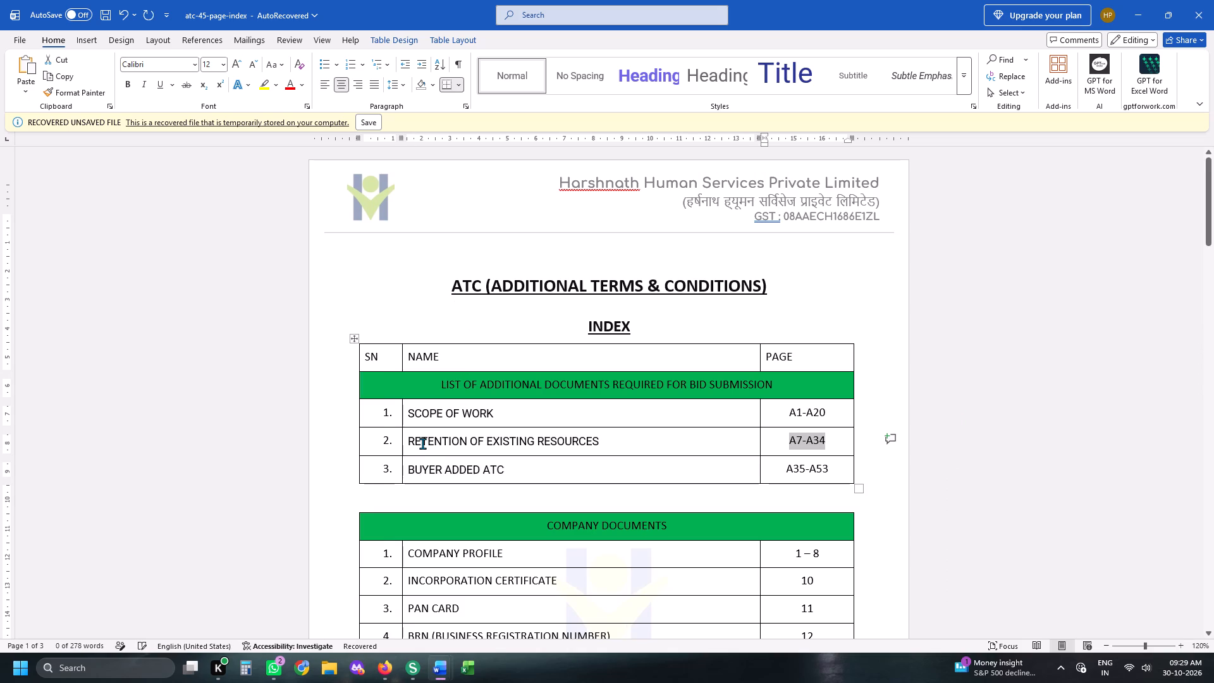
text(A31)
key(alt+Tab)
key(alt+Tab)
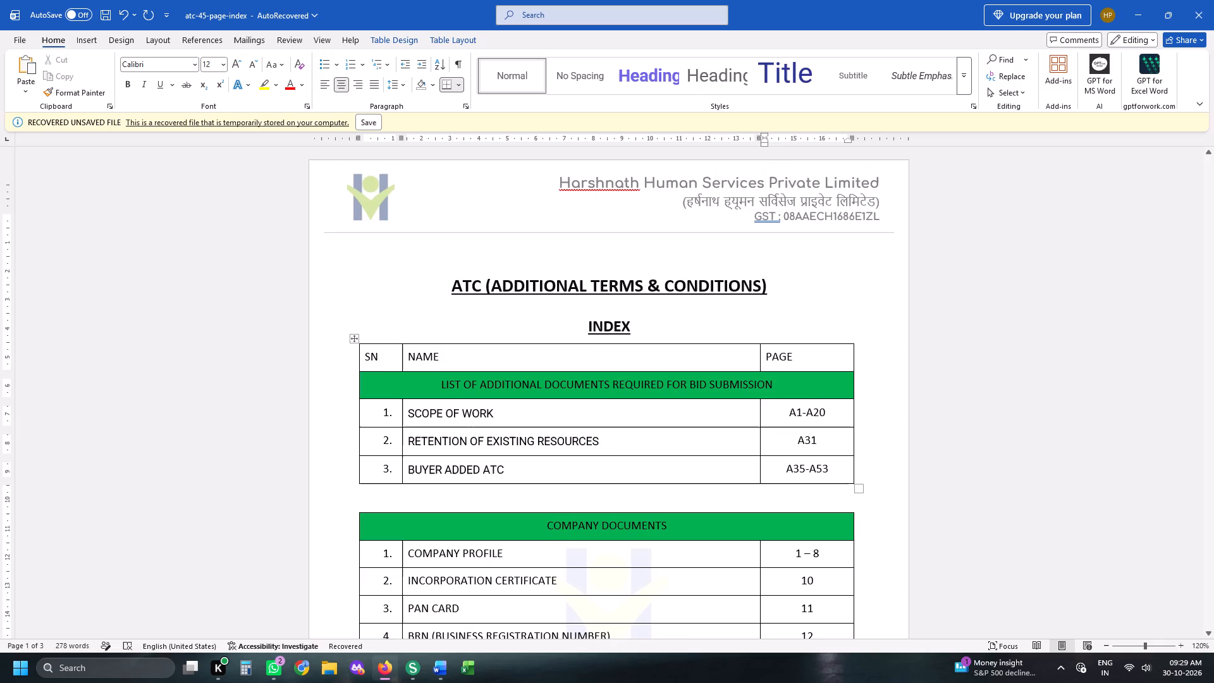
key(alt+Tab)
key(alt+Tab)
text(-A)
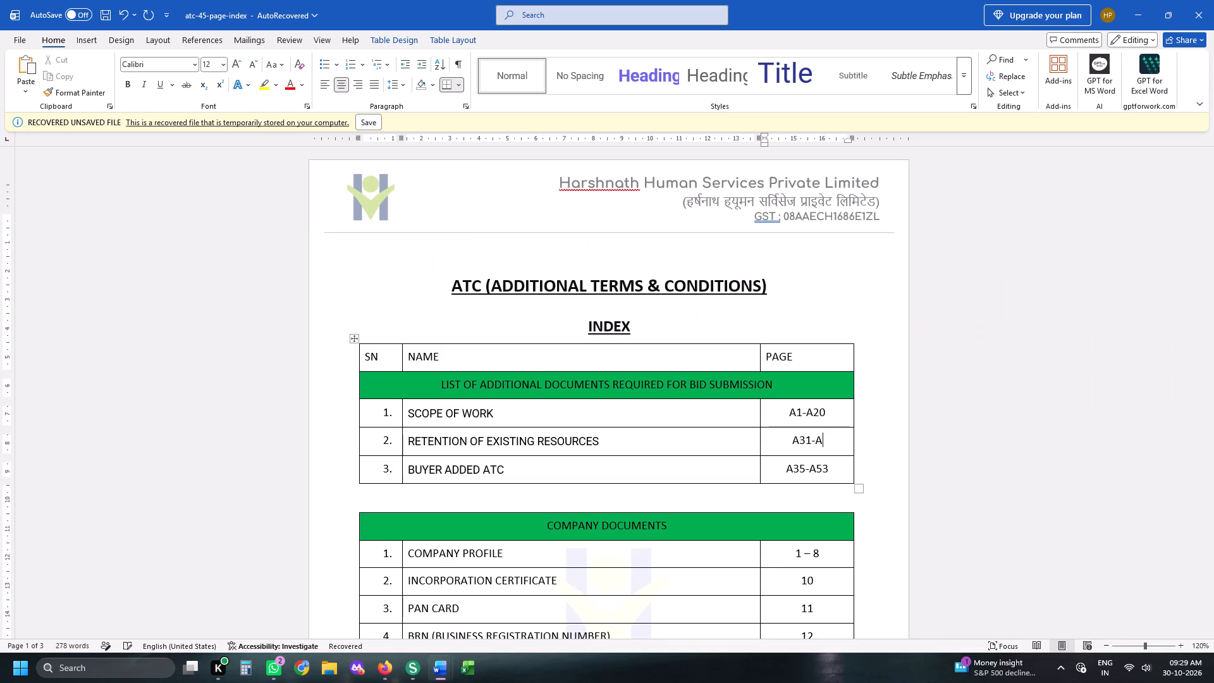
text(46)
Review the bid requirements listed in REQUIRED DOCUMENTS.pdf in the bid's Drive folder.
key(alt+Tab)
click(365, 0)
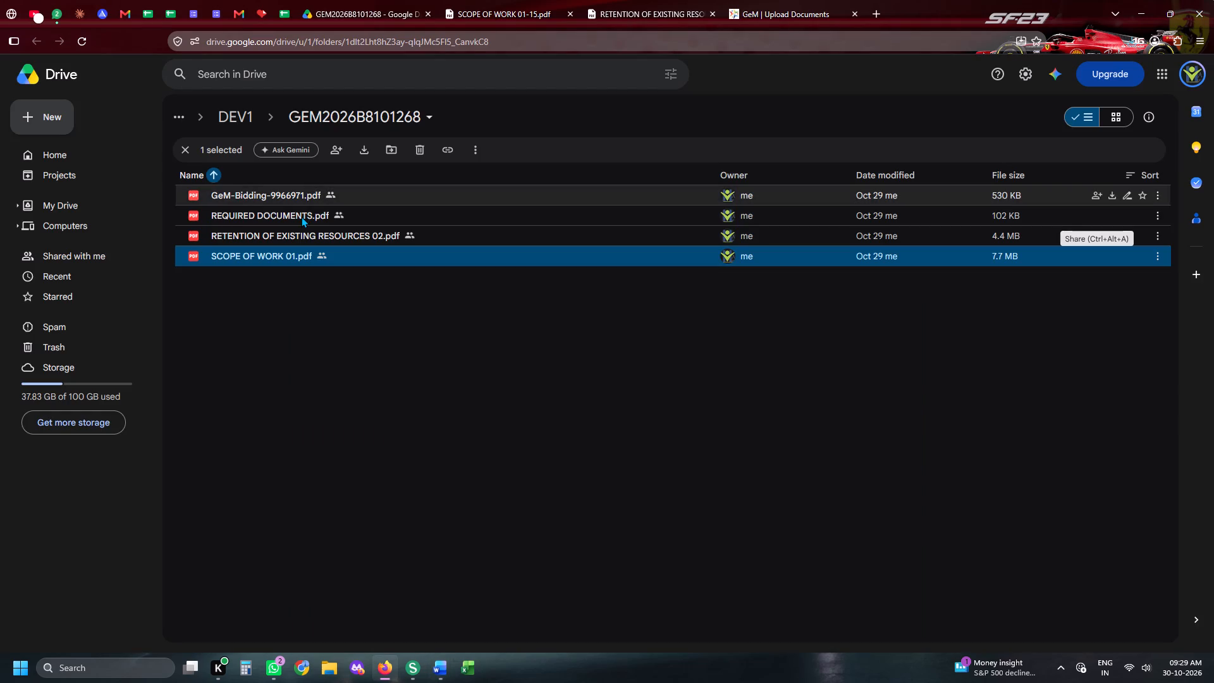
double_click(299, 216)
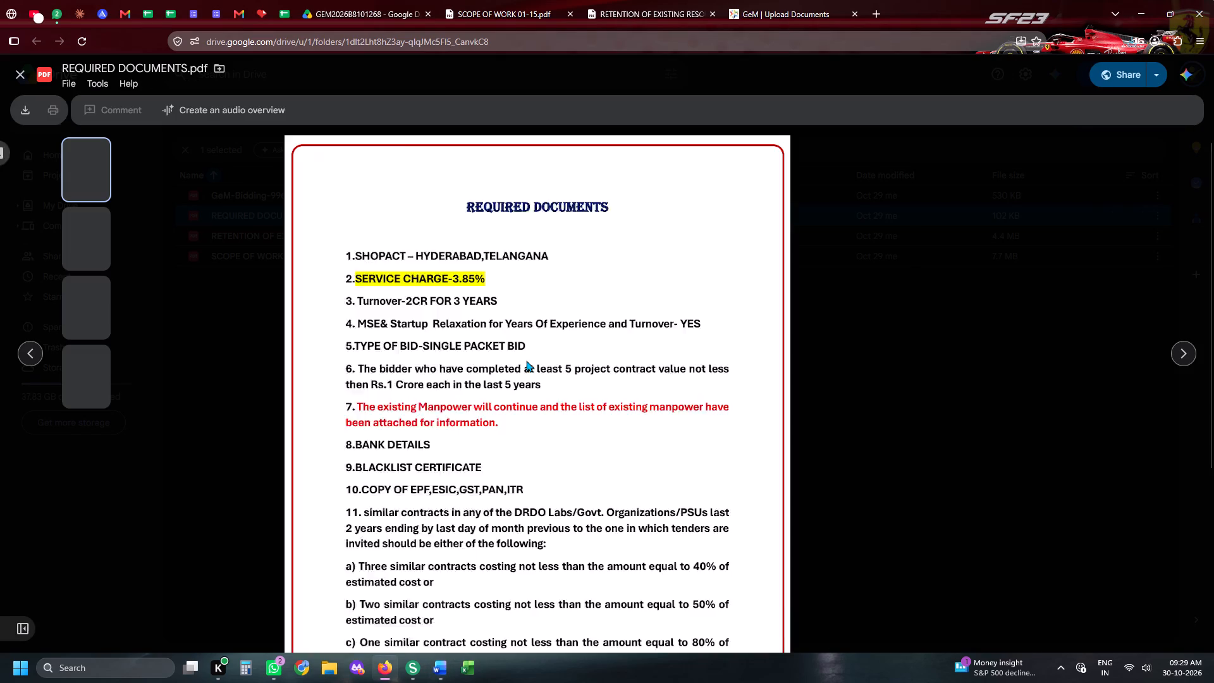
drag(509, 286, 558, 298)
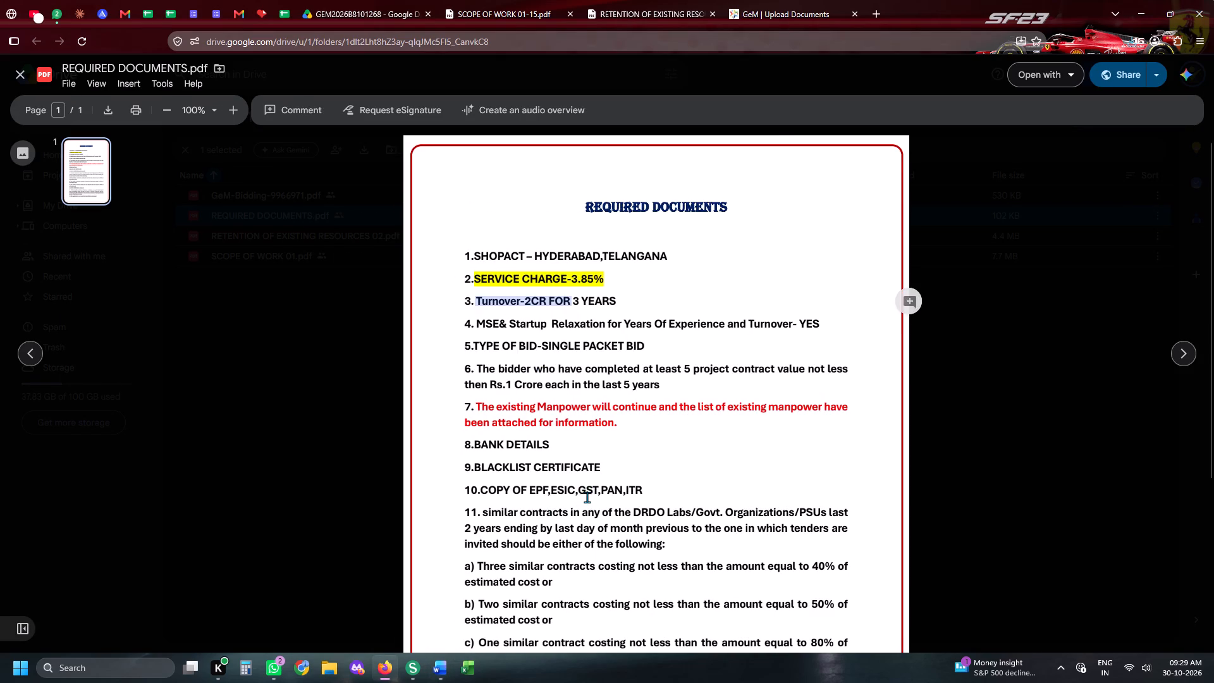
click(587, 497)
scroll(567, 505, down, 6)
scroll(554, 456, down, 4)
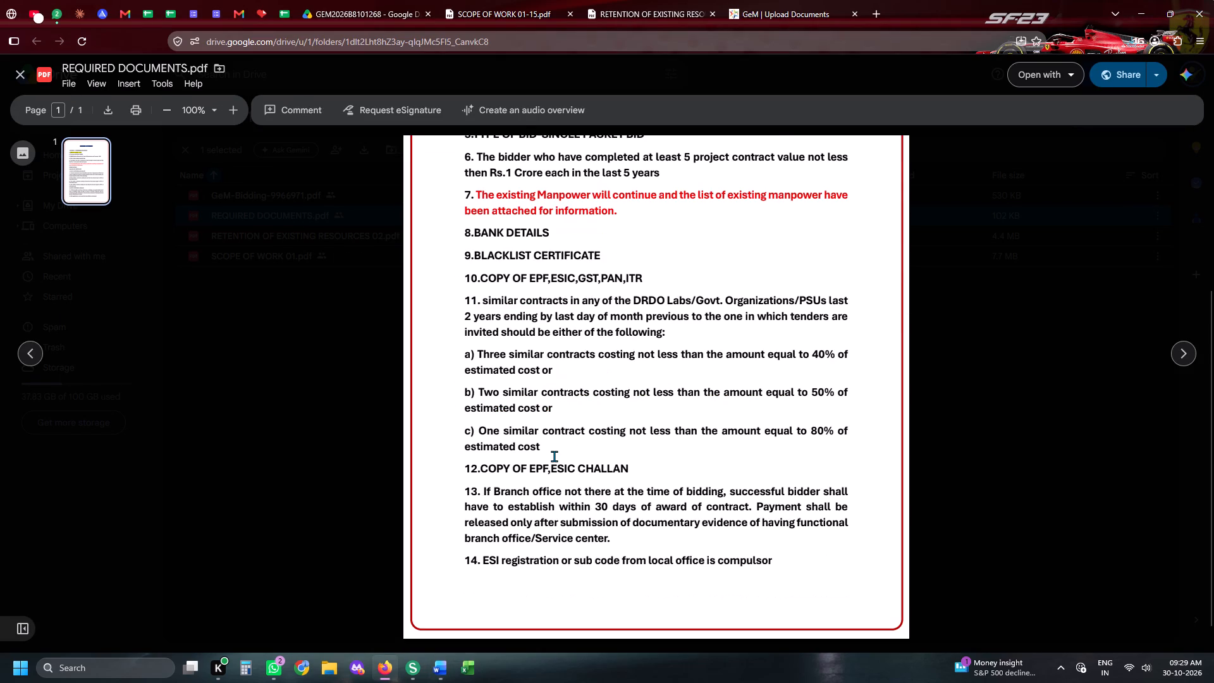
key(alt+Tab)
key(alt+Tab)
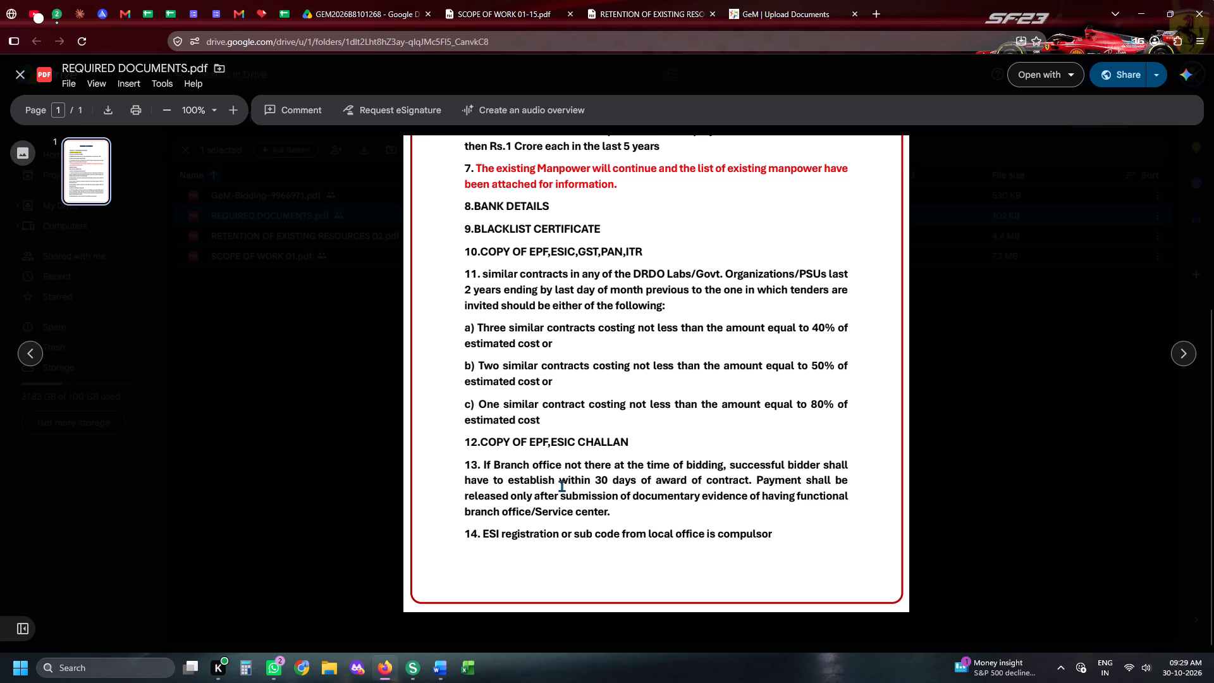
Delete the BUYER ADDED ATC row from the ATC index table in the Word document.
key(alt+Tab)
drag(825, 466, 793, 479)
click(995, 440)
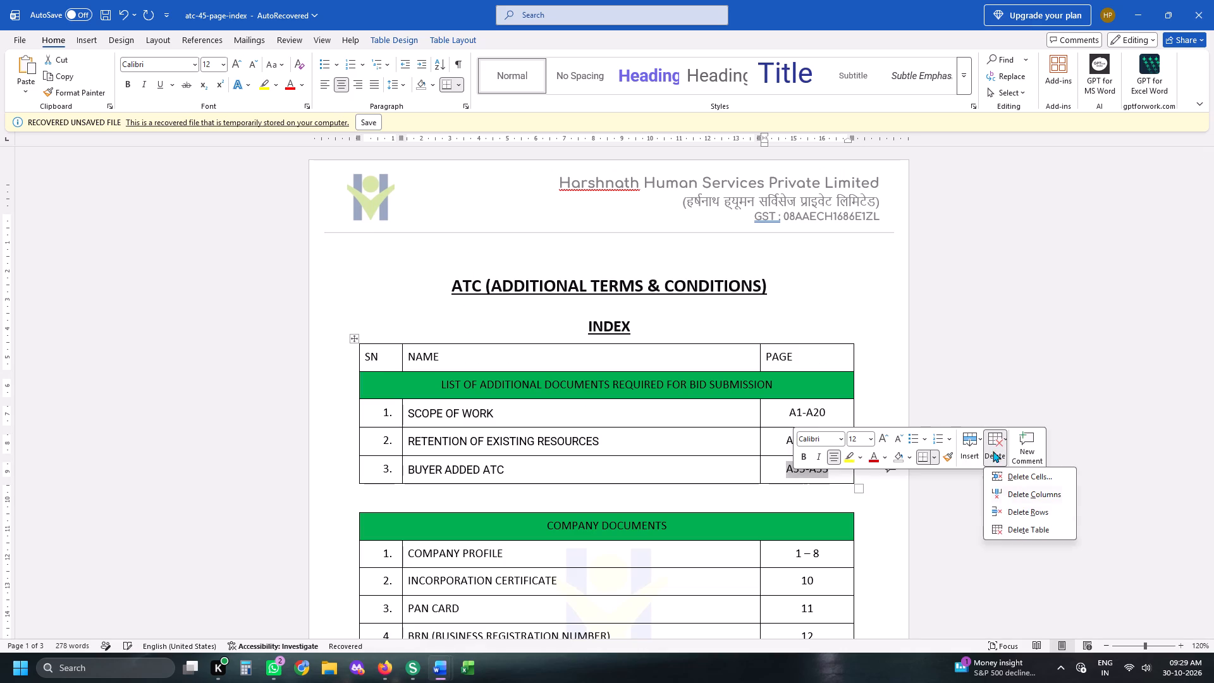
click(1015, 516)
Export the ATC index document as a PDF named PART35.
key(alt+f)
key(alt+e)
key(alt+a)
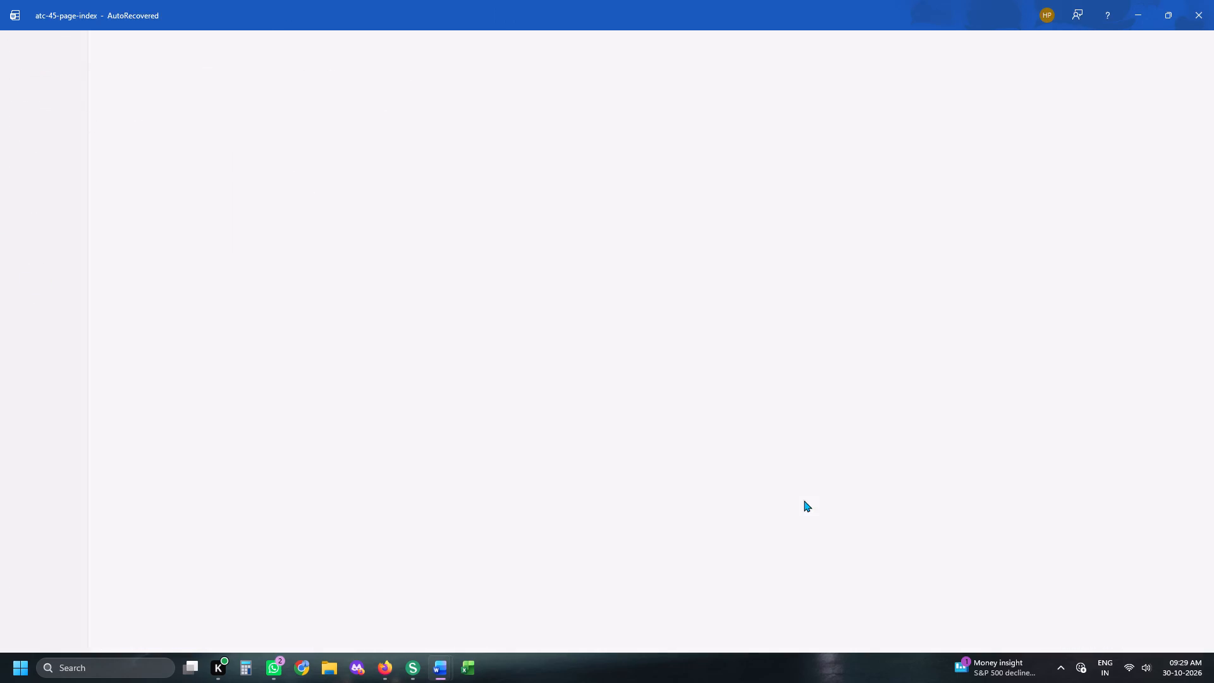
Export the ATC index document to the Downloads folder as a PDF named PART35.
scroll(0, 409, up, 9)
click(85, 369)
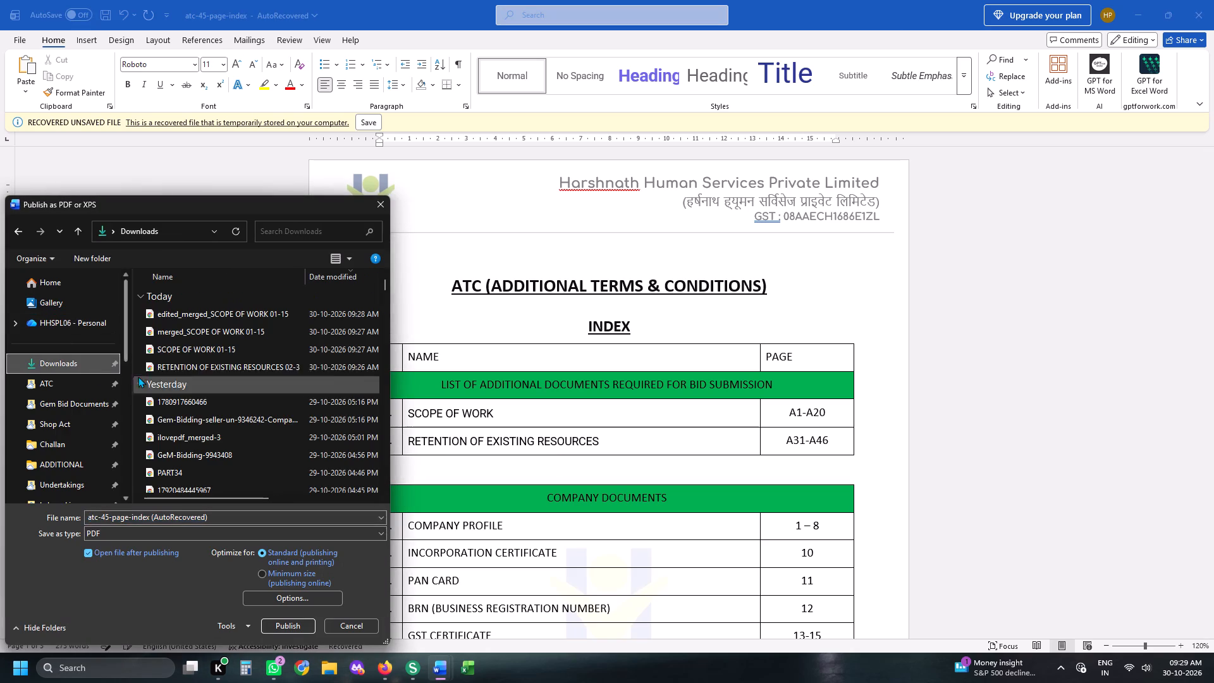
click(176, 471)
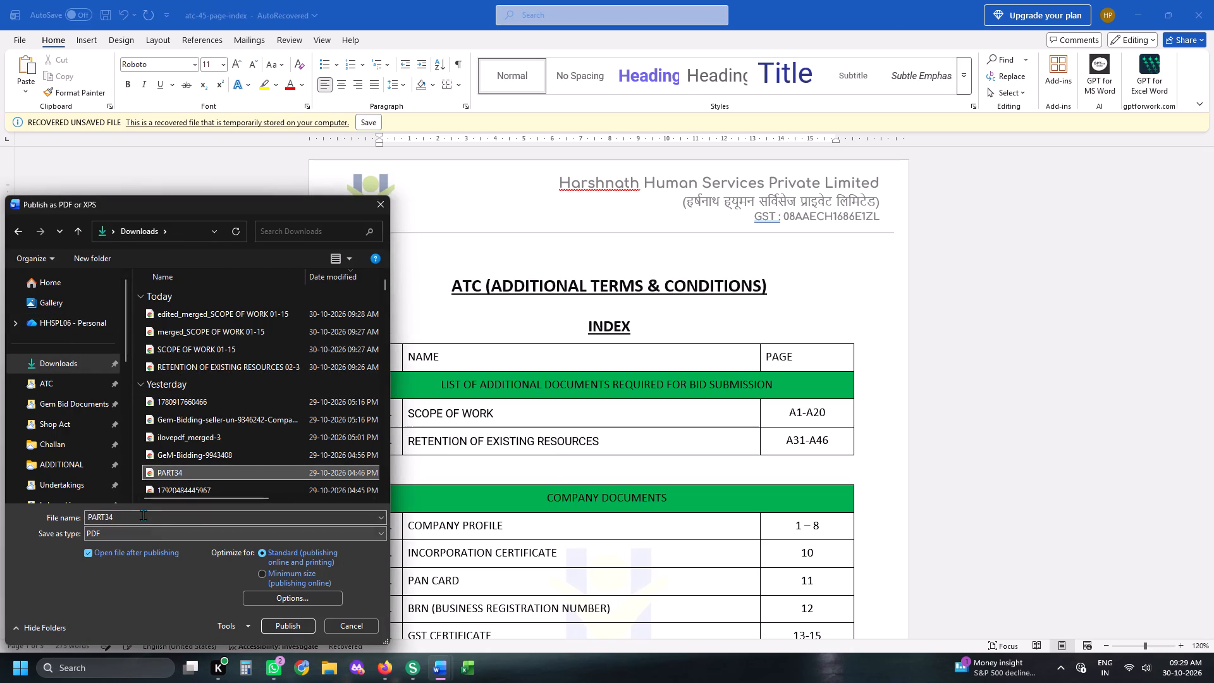
triple_click(143, 515)
key(BackSpace)
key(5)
key(Return)
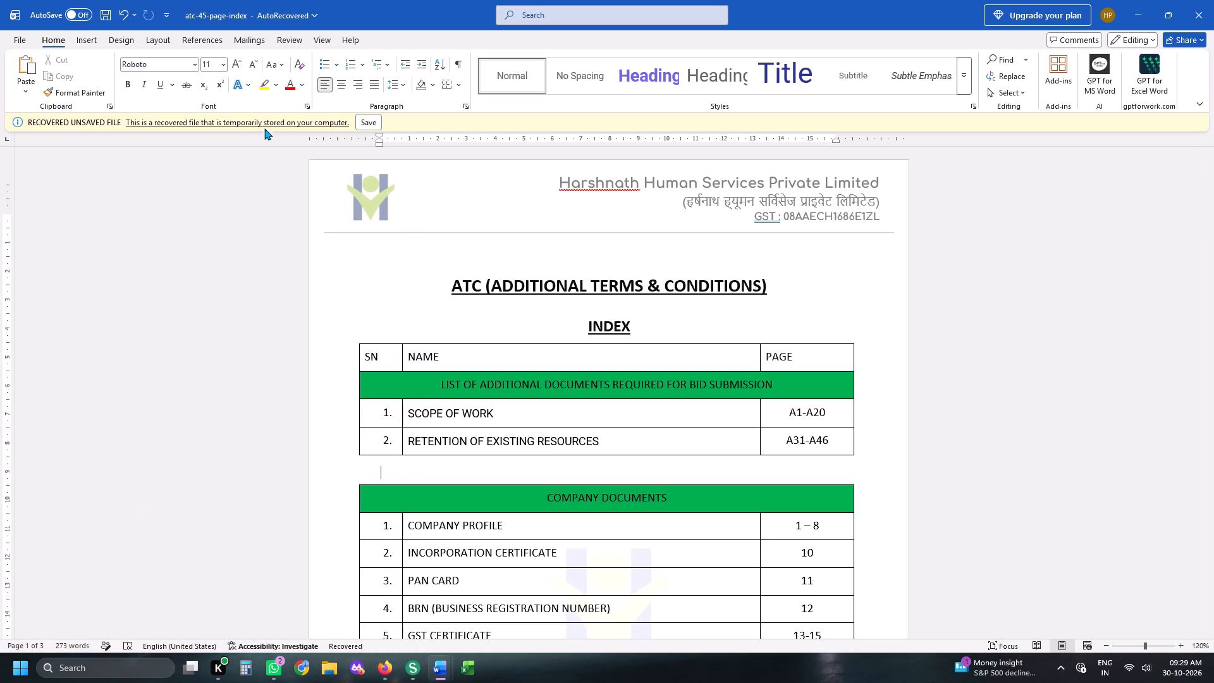
key(alt+Tab)
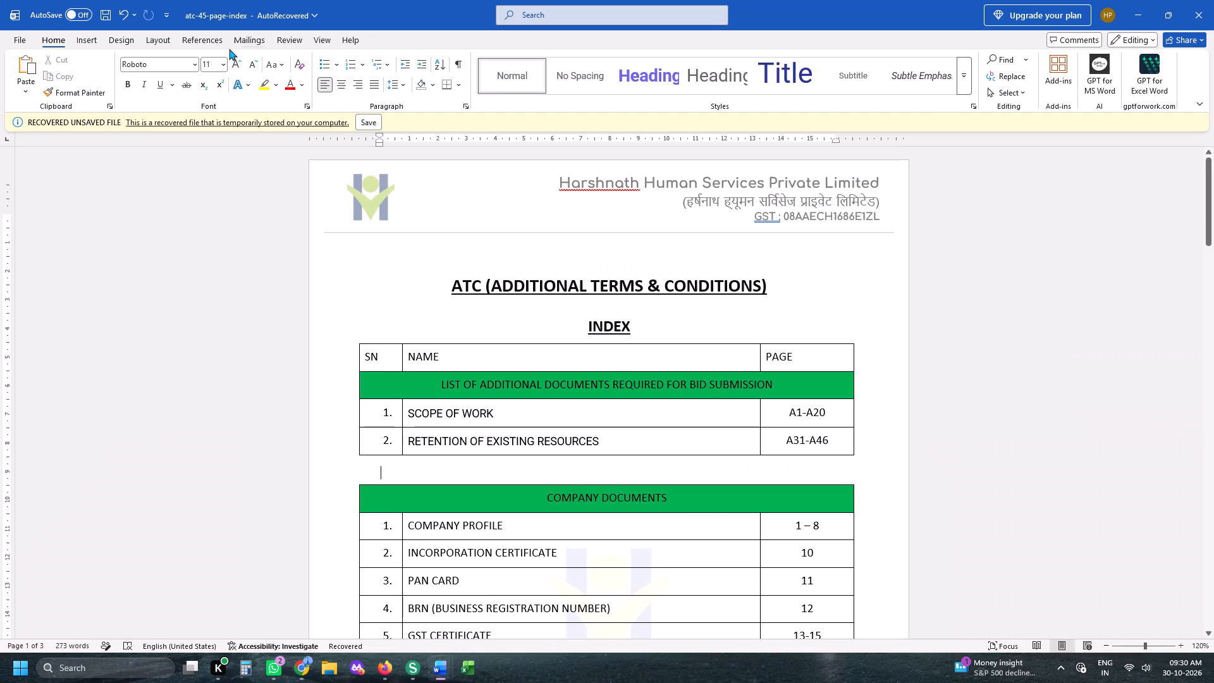
Switch to the iLovePDF merge page in Firefox, add PART35 from Downloads, and place it first, ahead of the edited scope-of-work file.
click(384, 655)
click(286, 0)
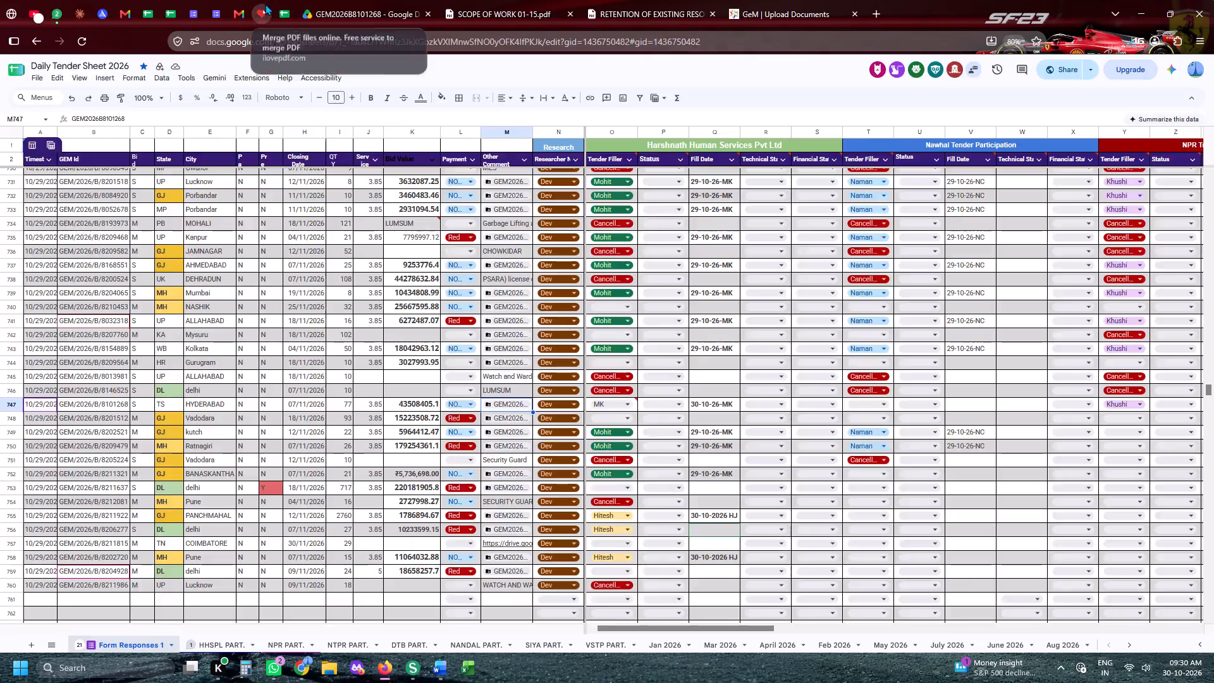
click(265, 4)
click(914, 133)
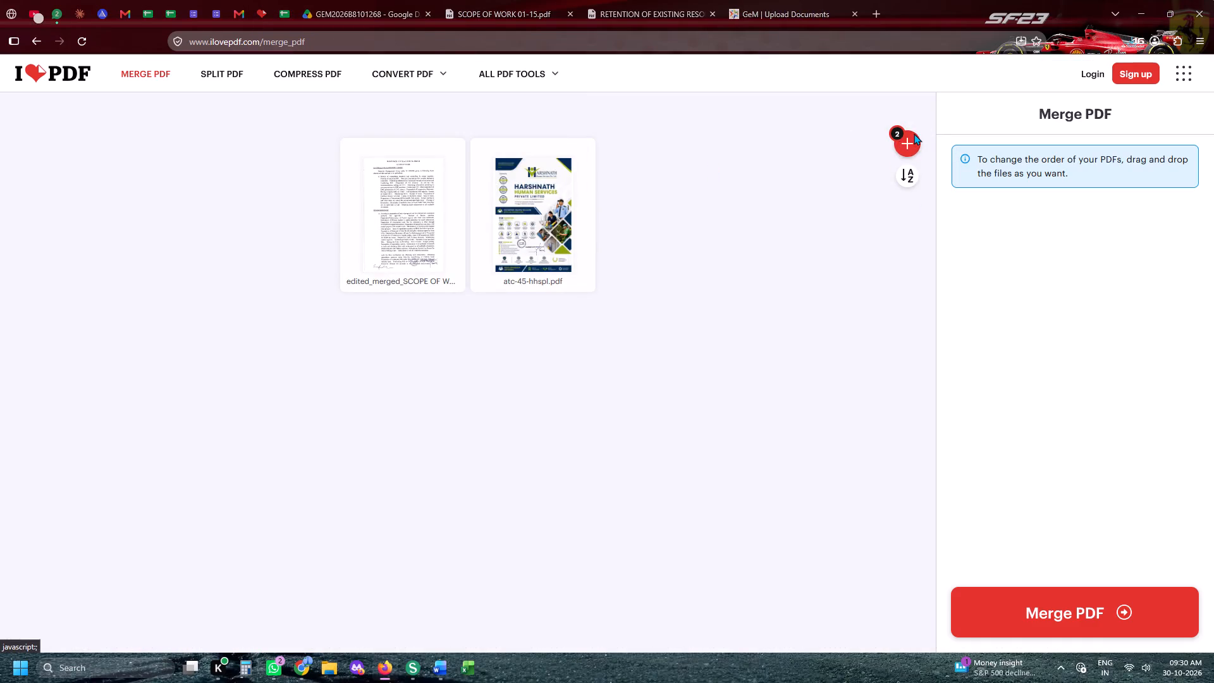
scroll(883, 271, up, 5)
click(881, 230)
click(883, 216)
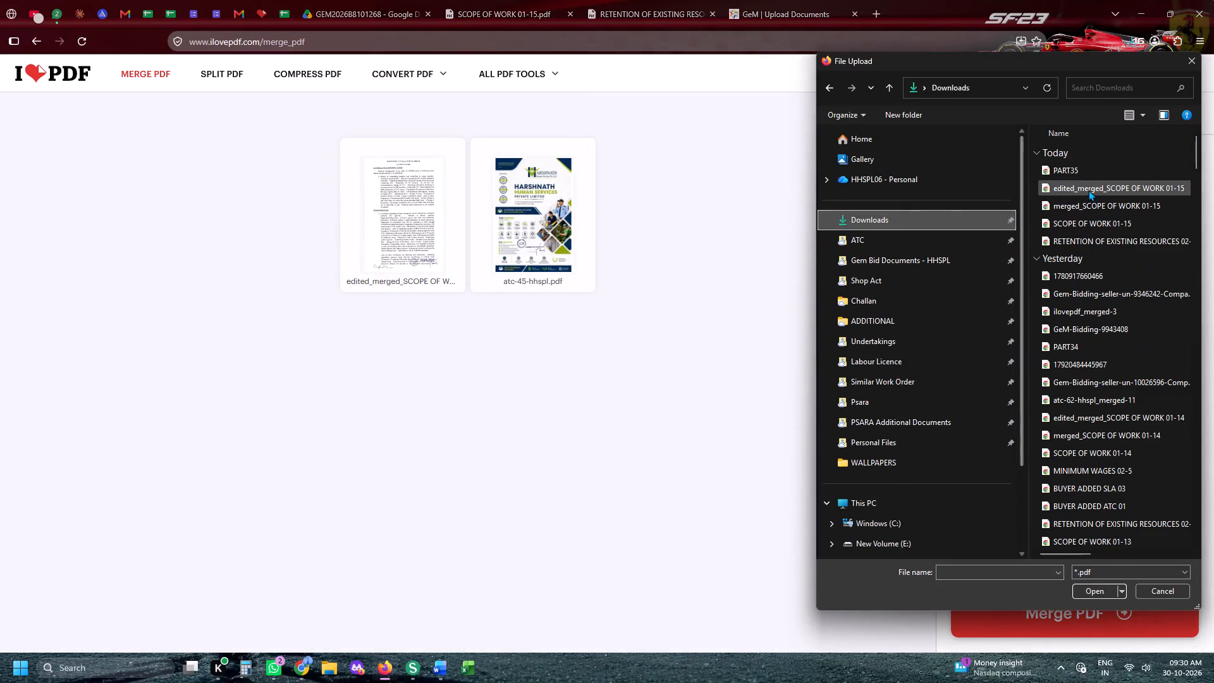
double_click(1082, 176)
drag(630, 208, 102, 191)
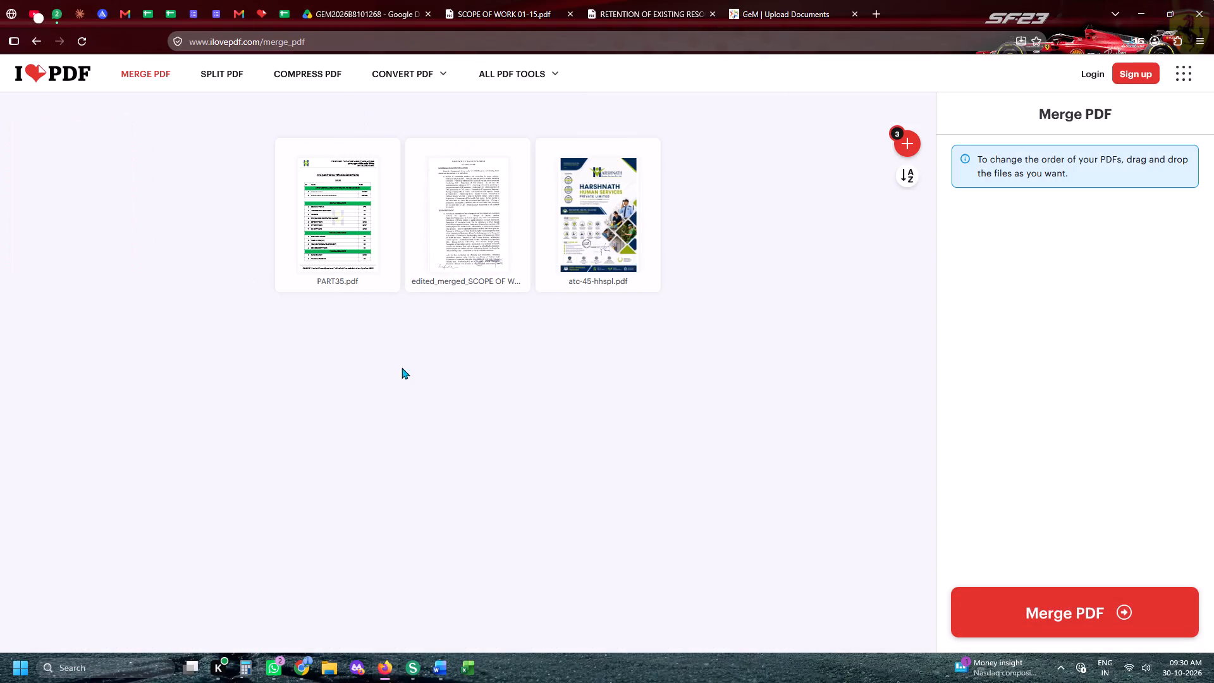
Merge PART35.pdf, the edited SCOPE OF WORK PDF and atc-45-hhspl.pdf into one PDF with iLovePDF.
click(1027, 573)
click(1024, 600)
Upload auditor-certificate-profit-3-years-hhspl on the GeM page as the auditor certificate for profit making entity in last 3 years.
click(606, 0)
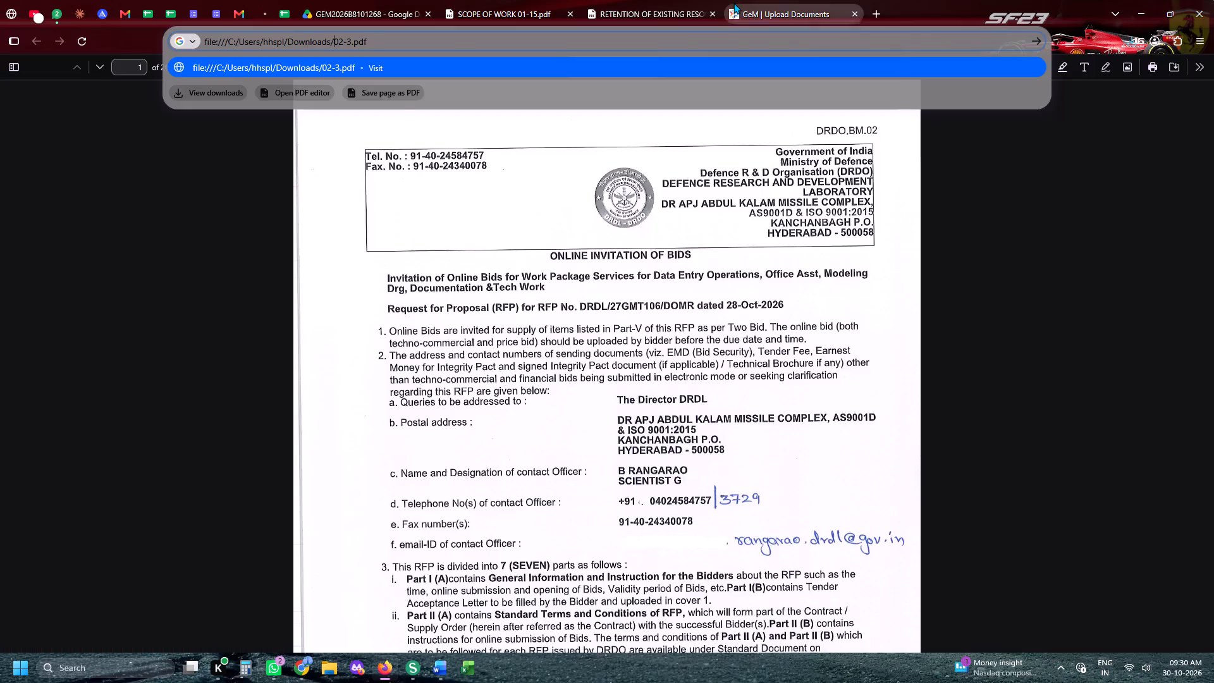
click(733, 3)
click(706, 392)
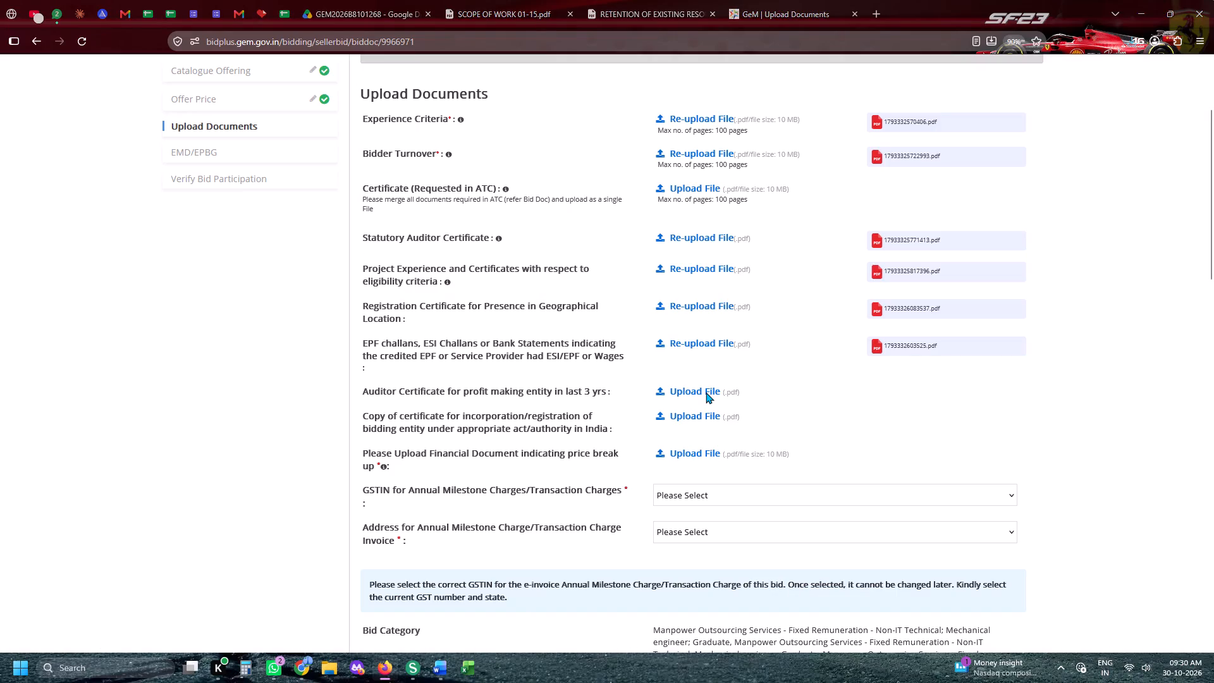
scroll(886, 391, up, 5)
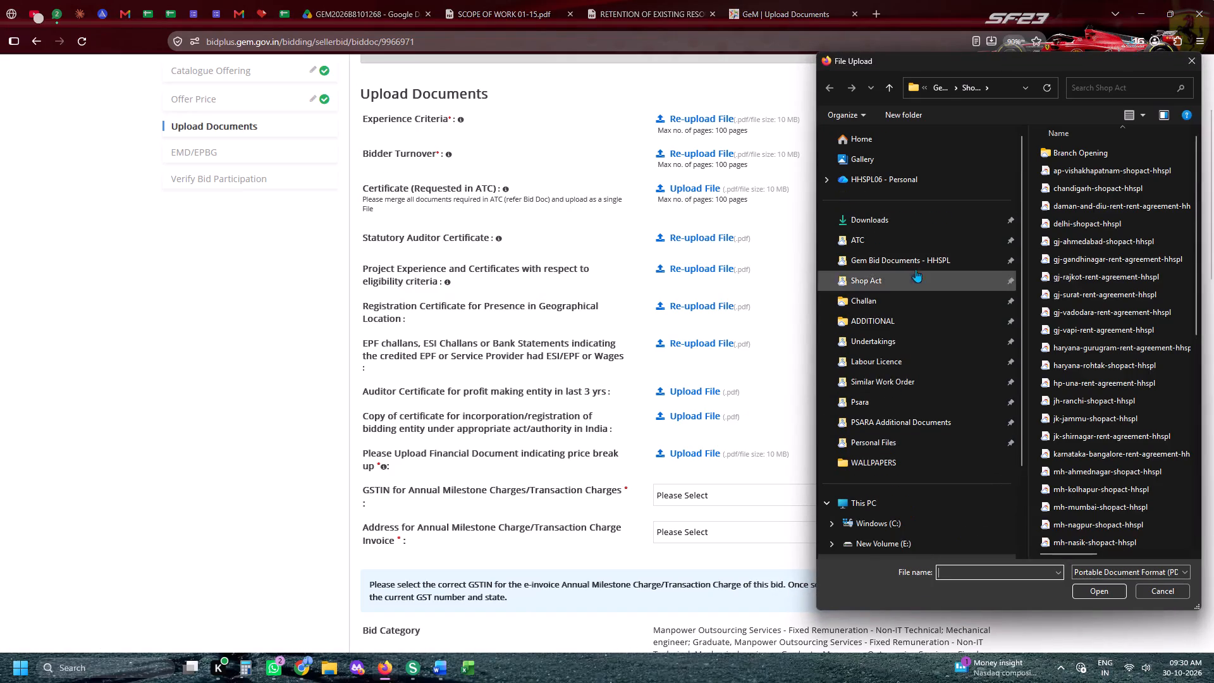
click(919, 262)
double_click(1078, 386)
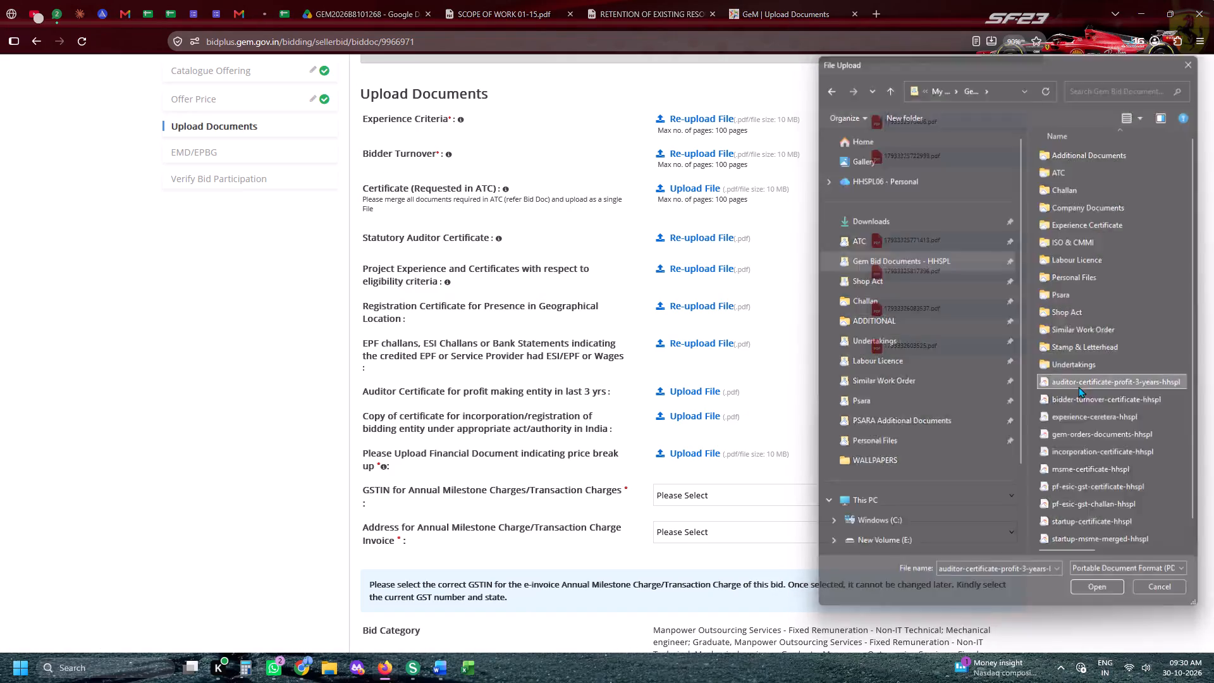
Examine the GEM/2026/B/8101268 row in the Daily Tender Sheet across all companies' participation columns.
click(290, 0)
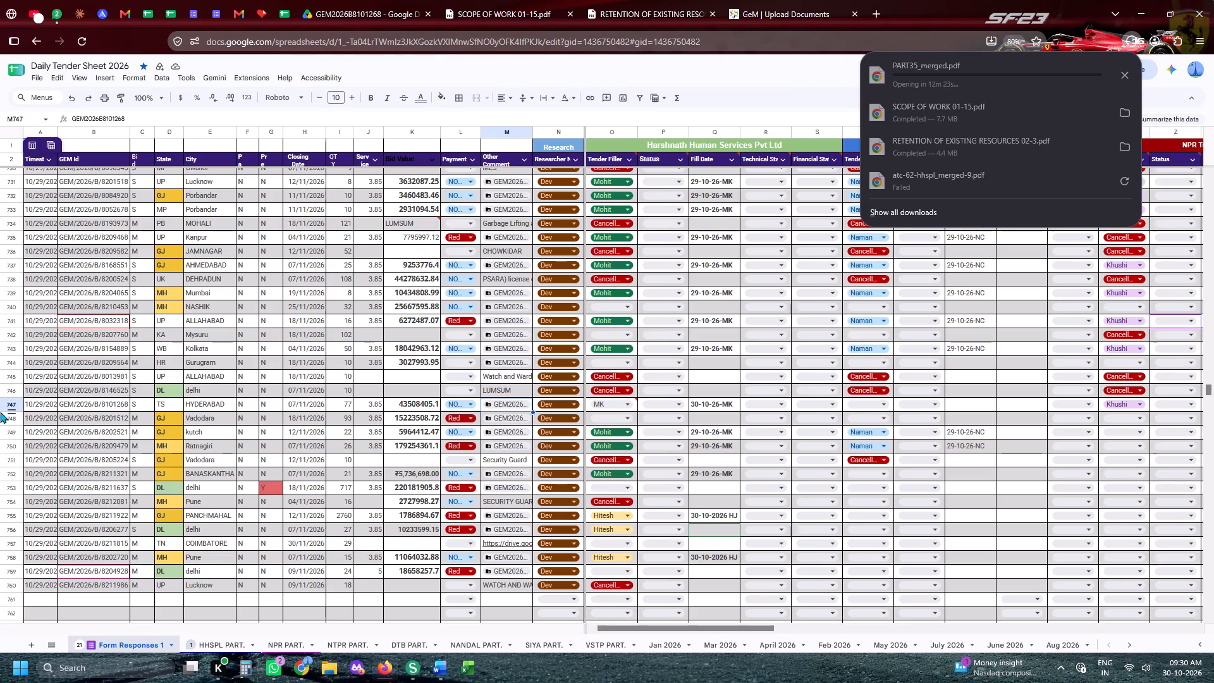
click(0, 412)
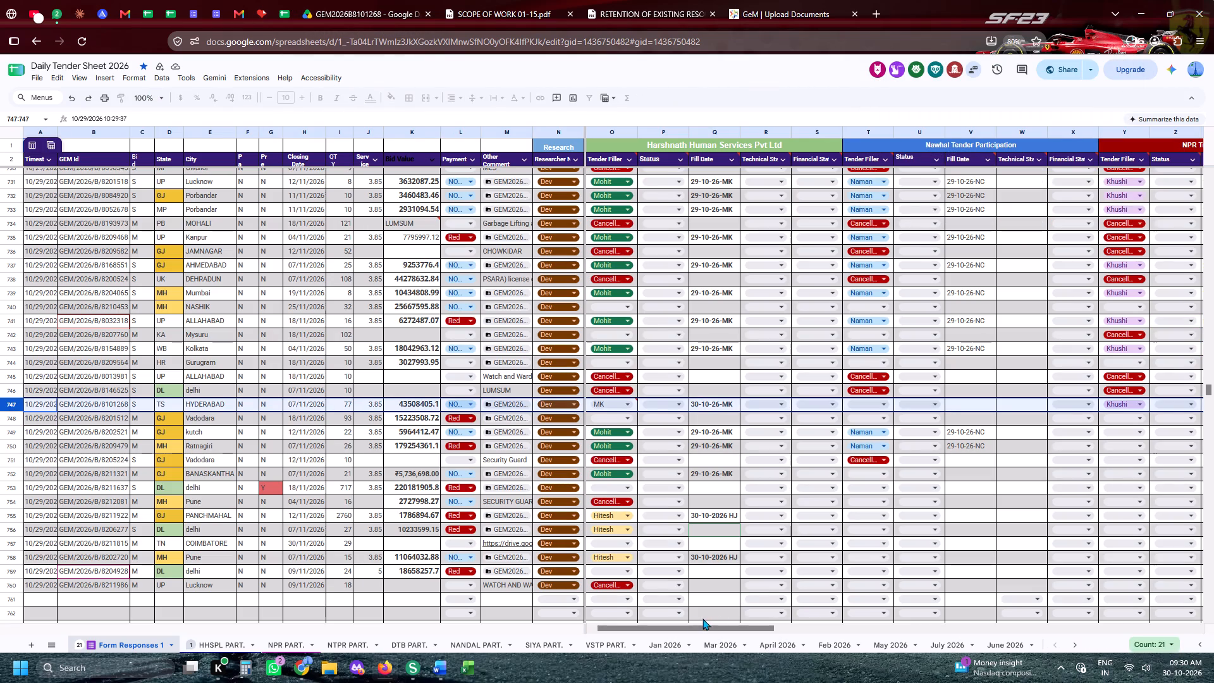
drag(686, 625, 820, 636)
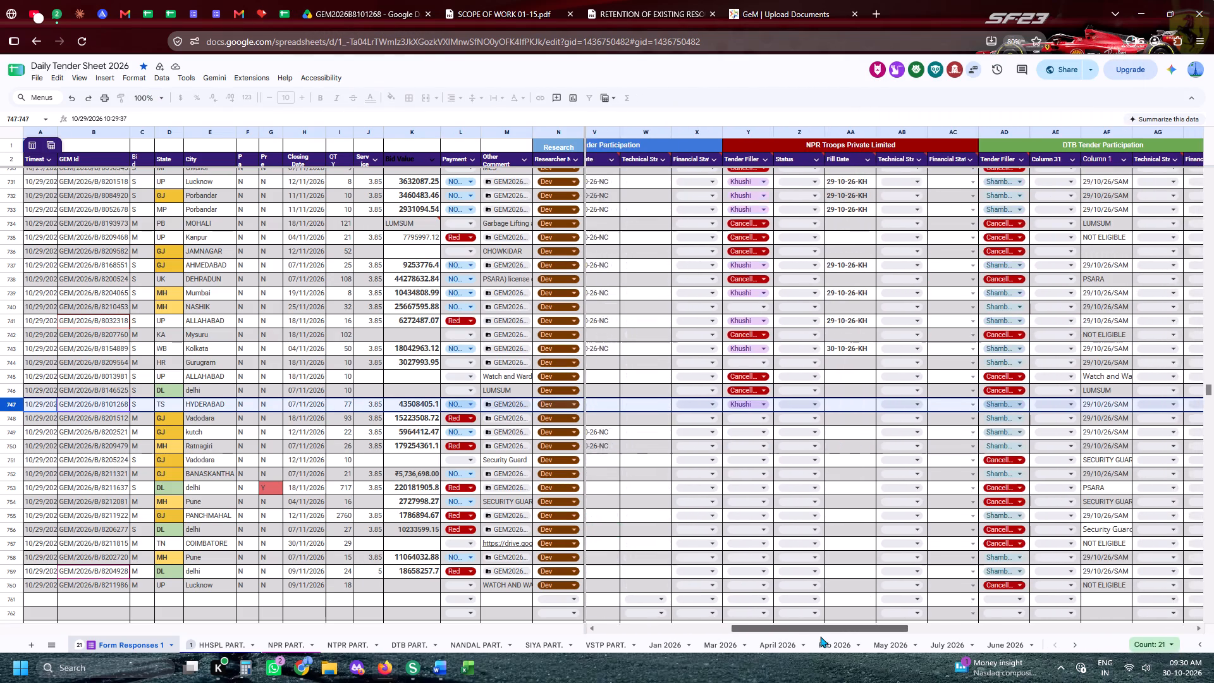
drag(820, 636, 991, 647)
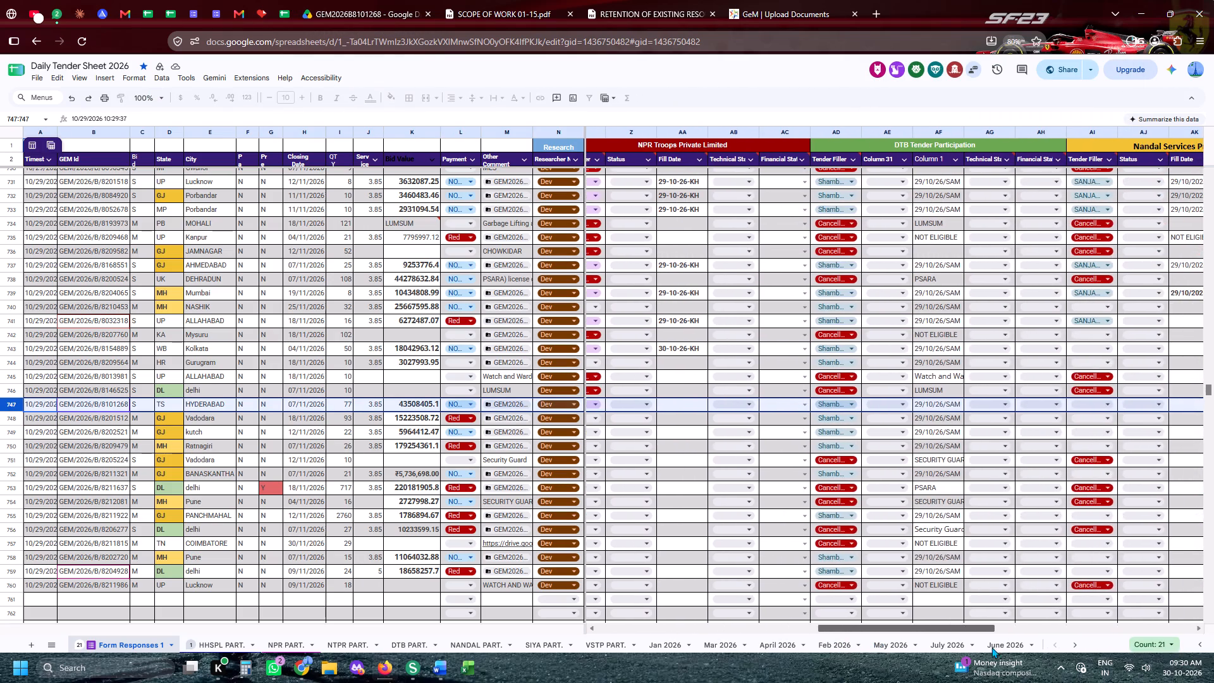
drag(991, 647, 1164, 649)
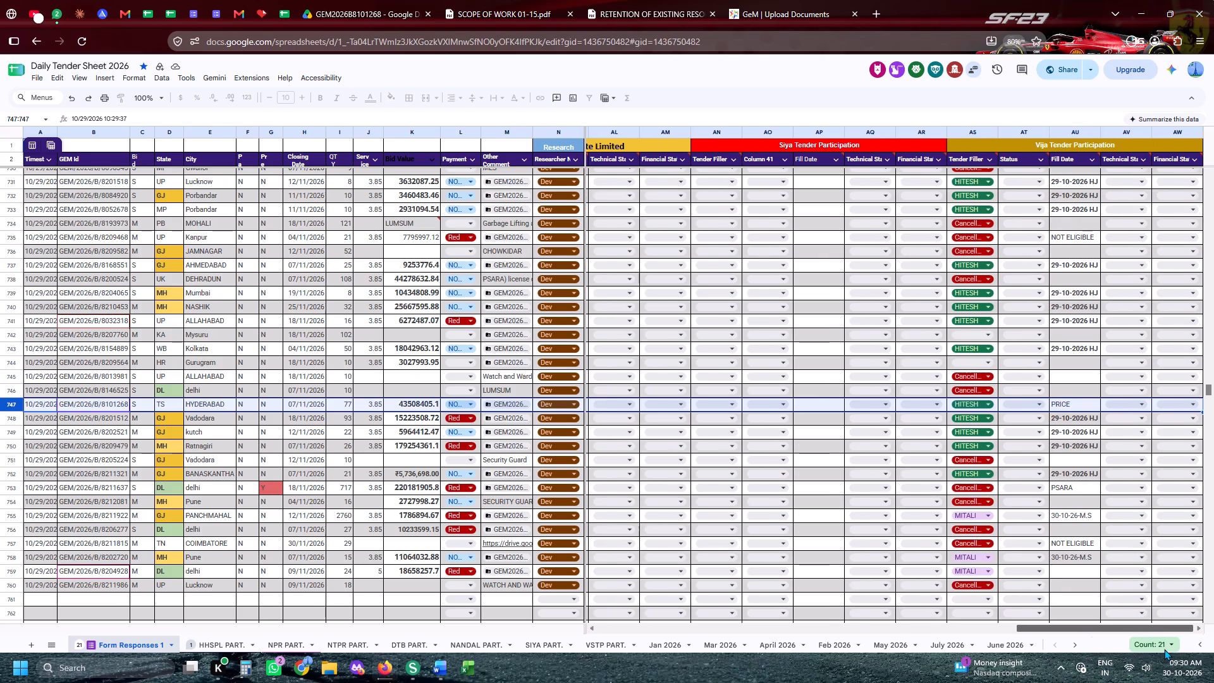
drag(1164, 649, 1100, 667)
drag(1100, 667, 560, 661)
Upload incorporation-certificate-hhspl on the GeM page as the copy of the bidding entity's incorporation certificate.
click(790, 0)
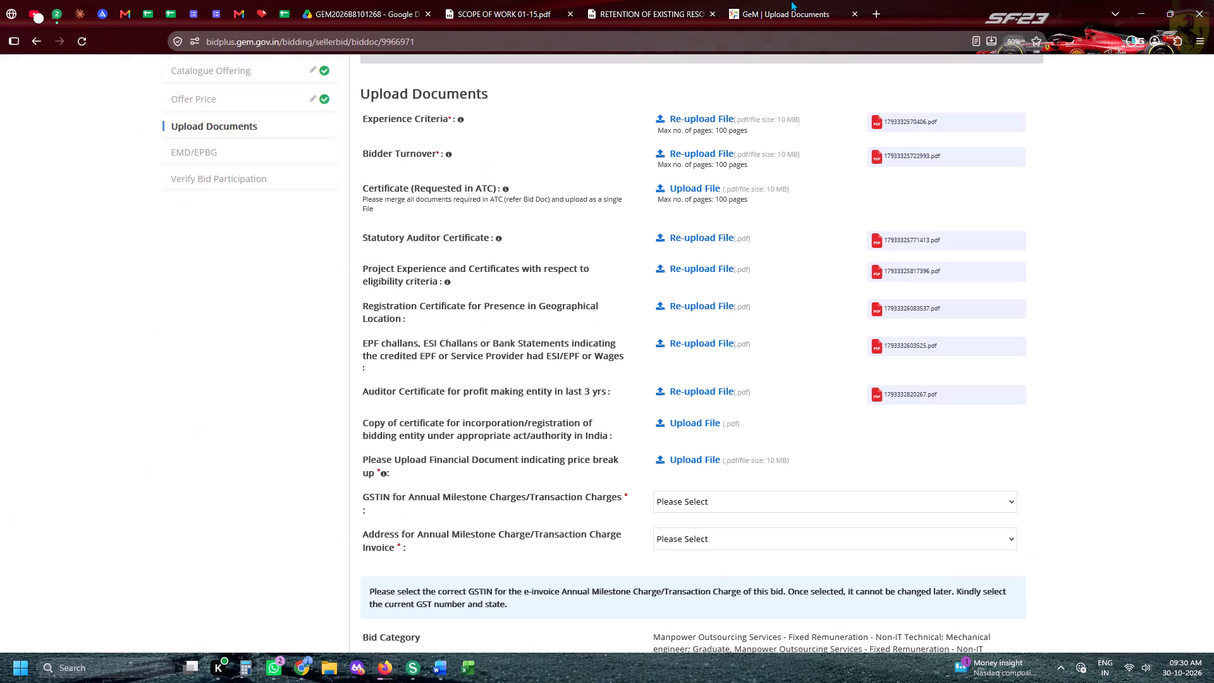
click(666, 427)
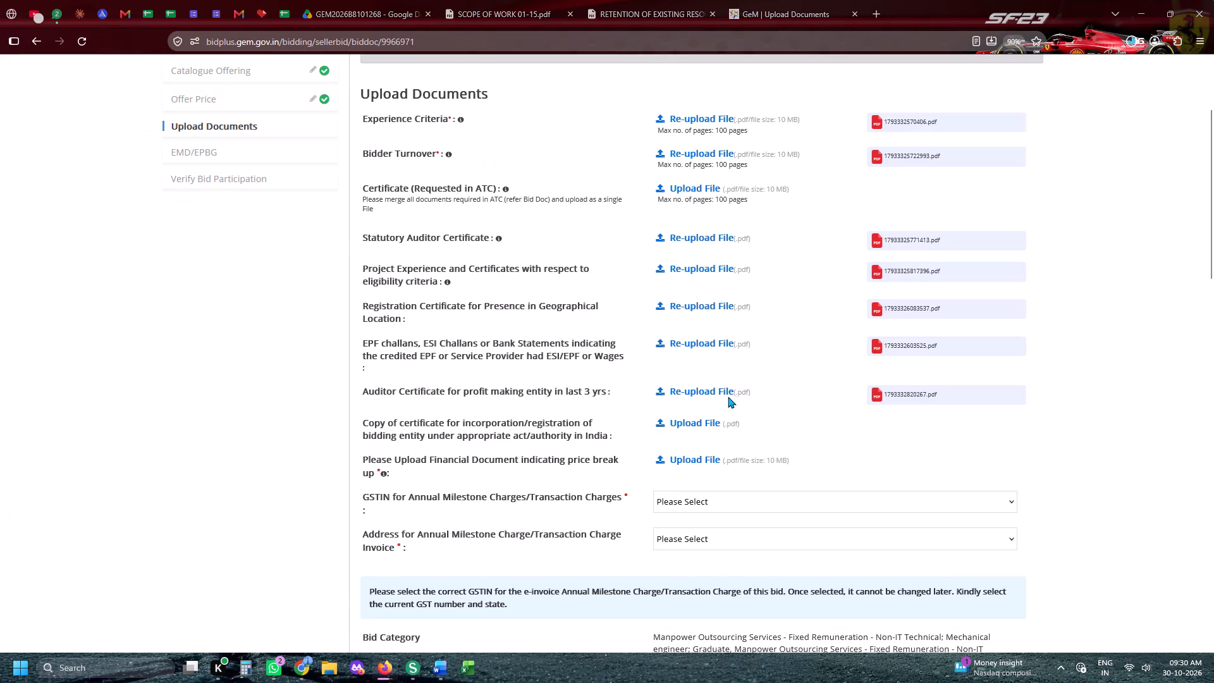
scroll(850, 355, up, 4)
click(905, 257)
scroll(1107, 383, down, 5)
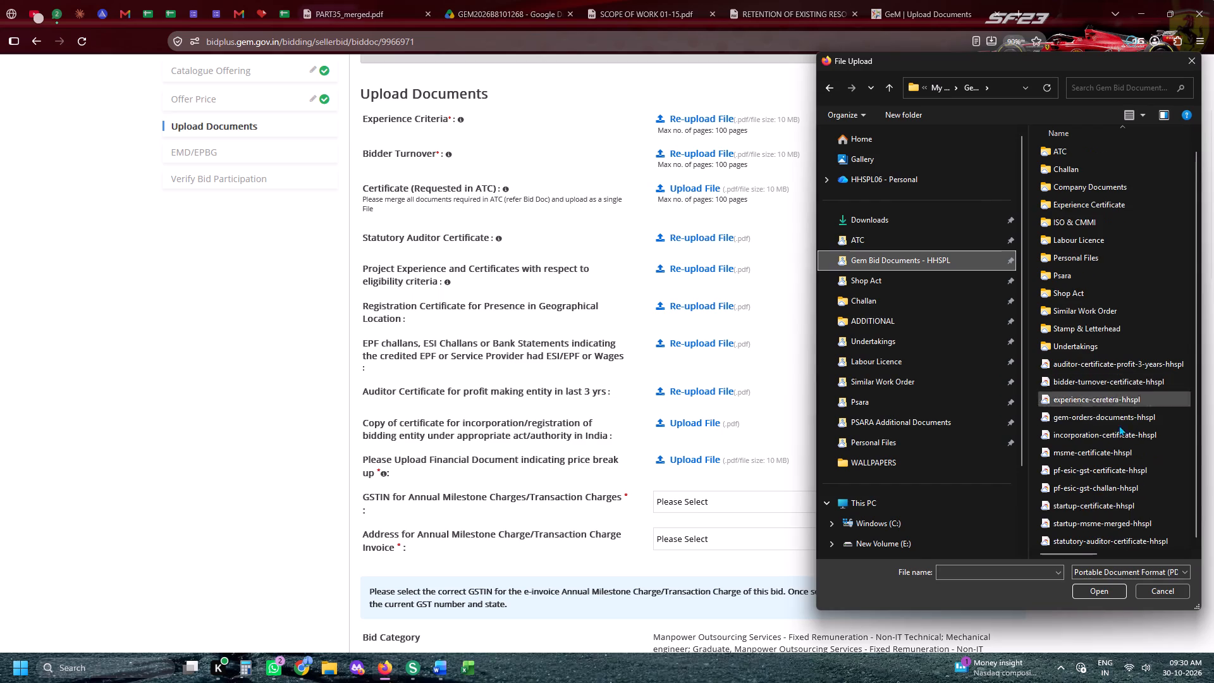
double_click(1064, 437)
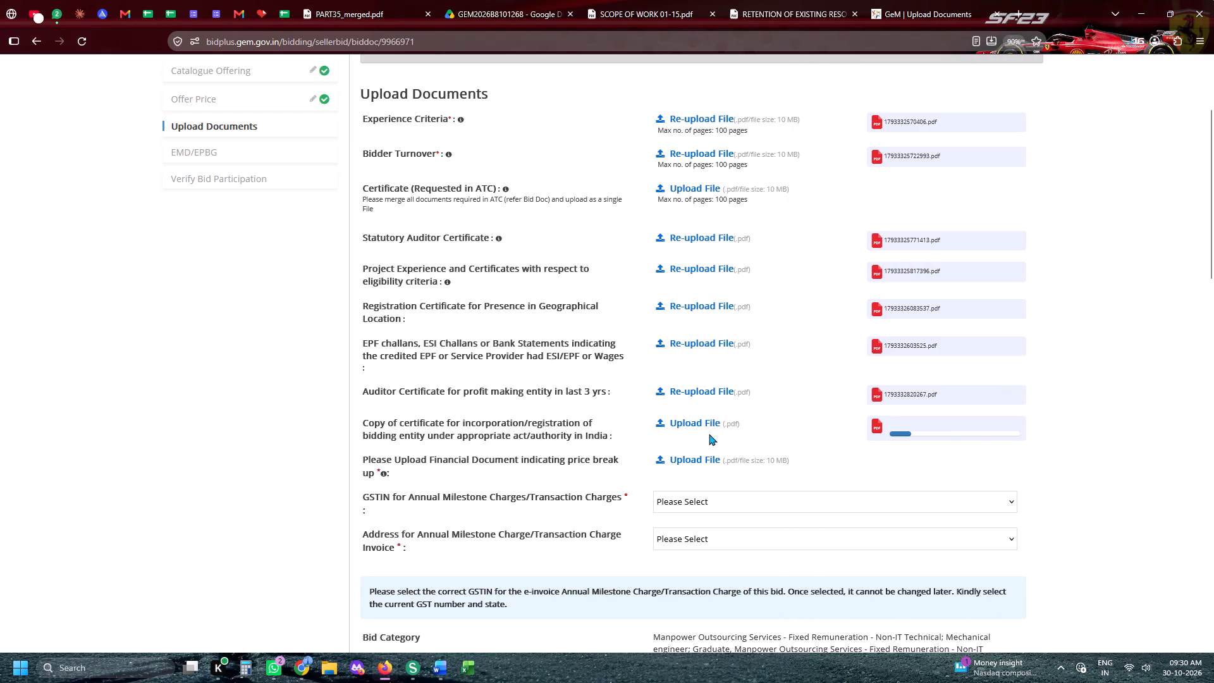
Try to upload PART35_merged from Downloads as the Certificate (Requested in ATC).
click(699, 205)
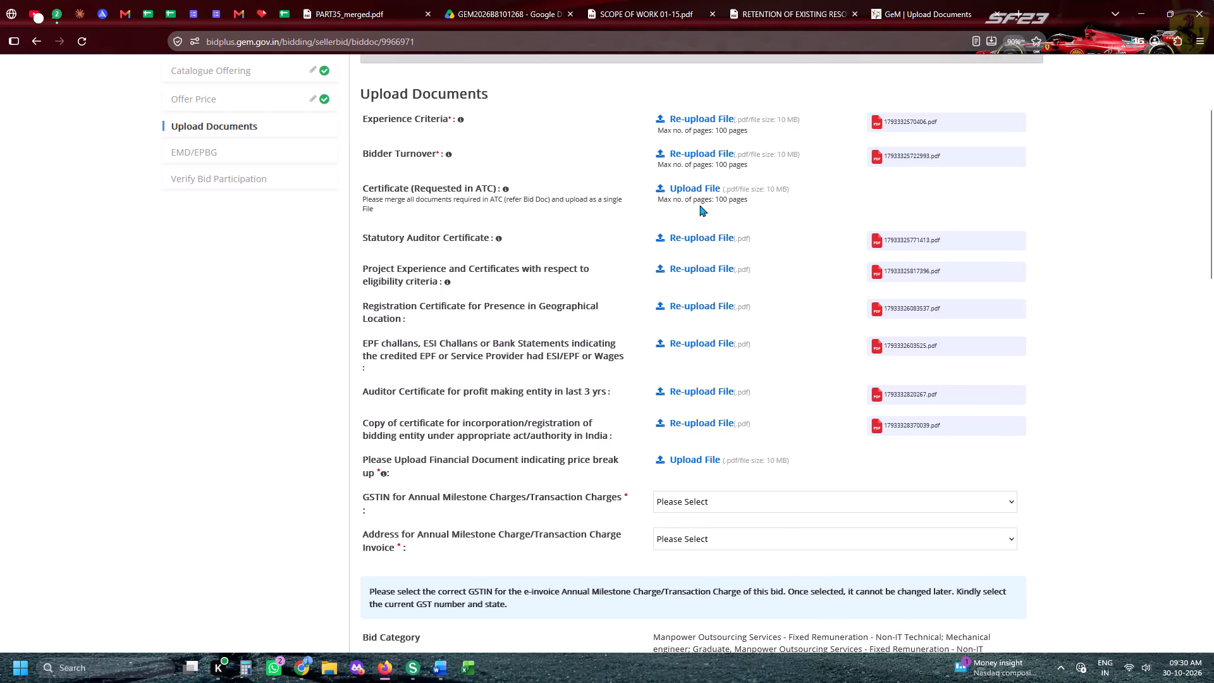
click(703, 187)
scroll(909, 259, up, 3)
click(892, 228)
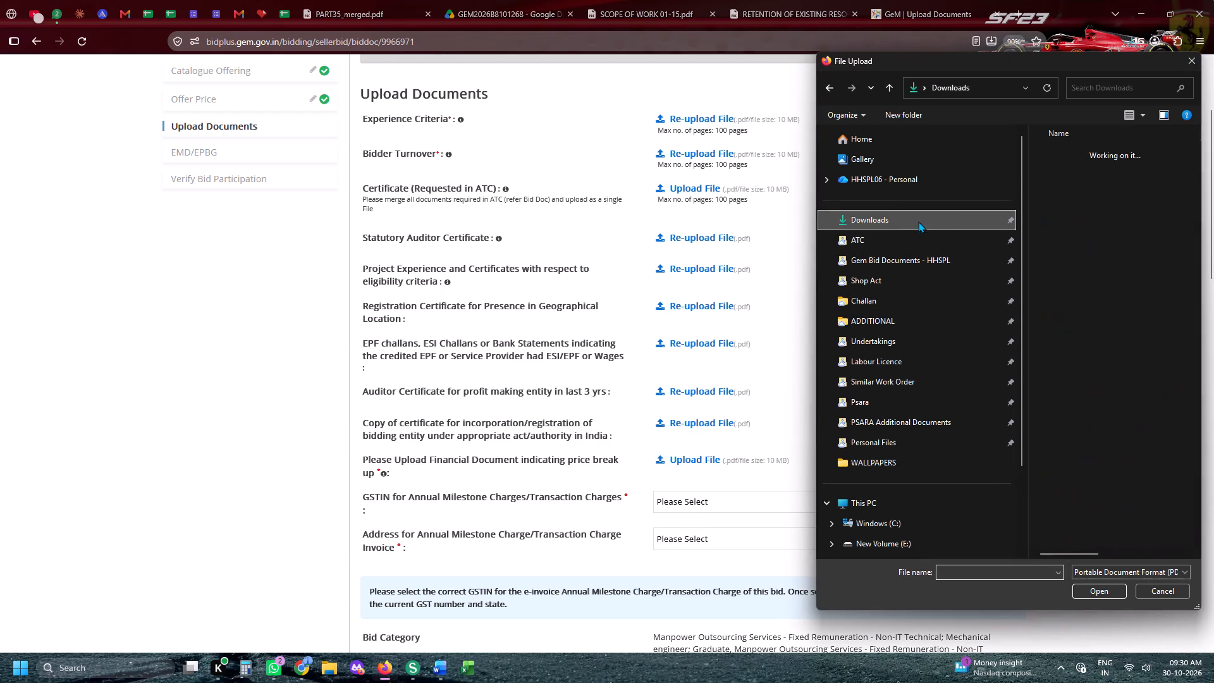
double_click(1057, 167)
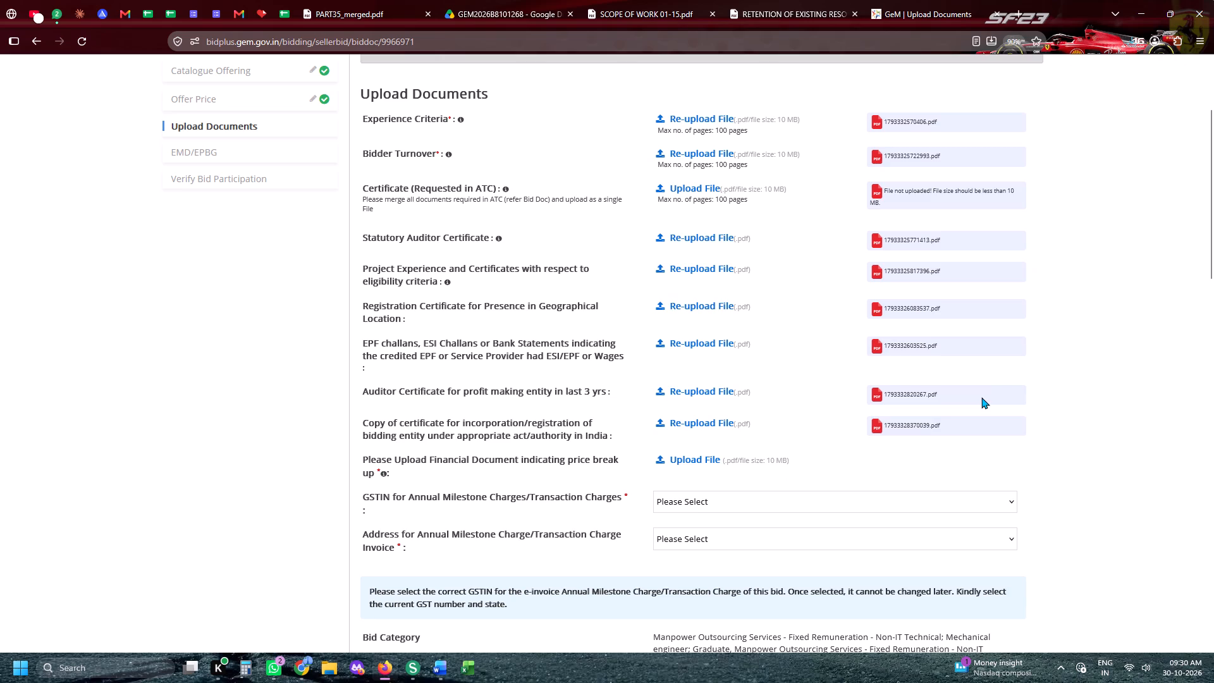
Load PART35_merged from Downloads into iLovePDF's Compress PDF tool.
click(255, 0)
click(305, 67)
click(322, 84)
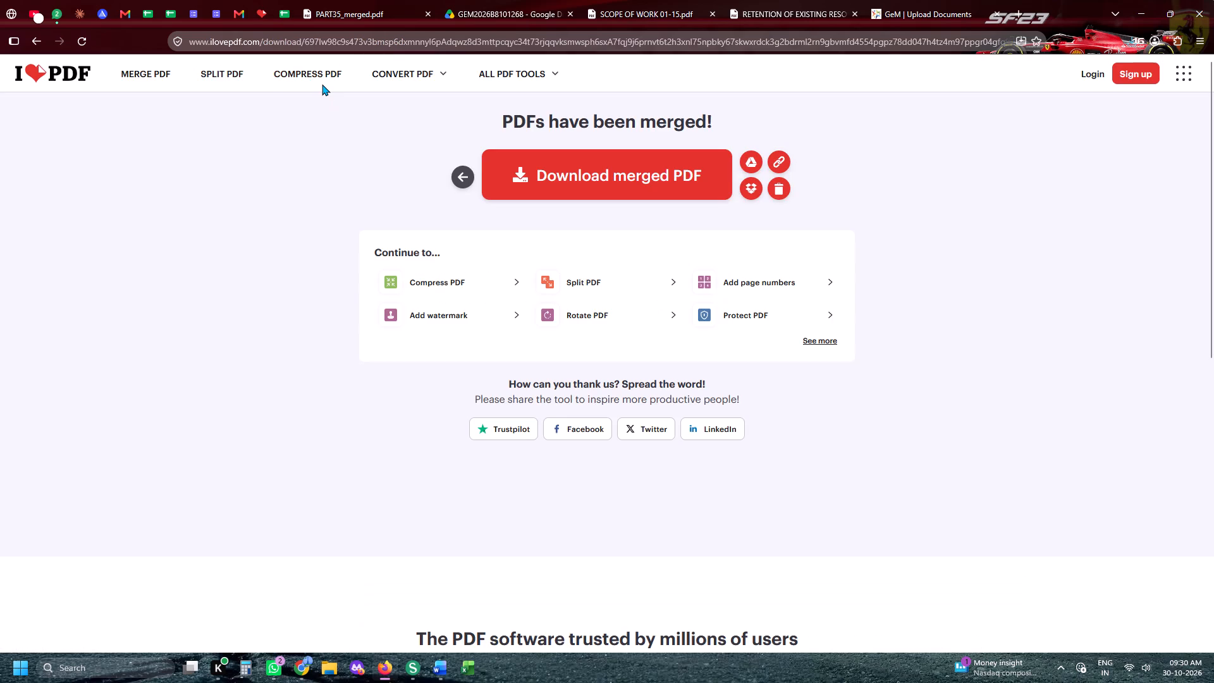
click(320, 80)
click(320, 80)
click(320, 78)
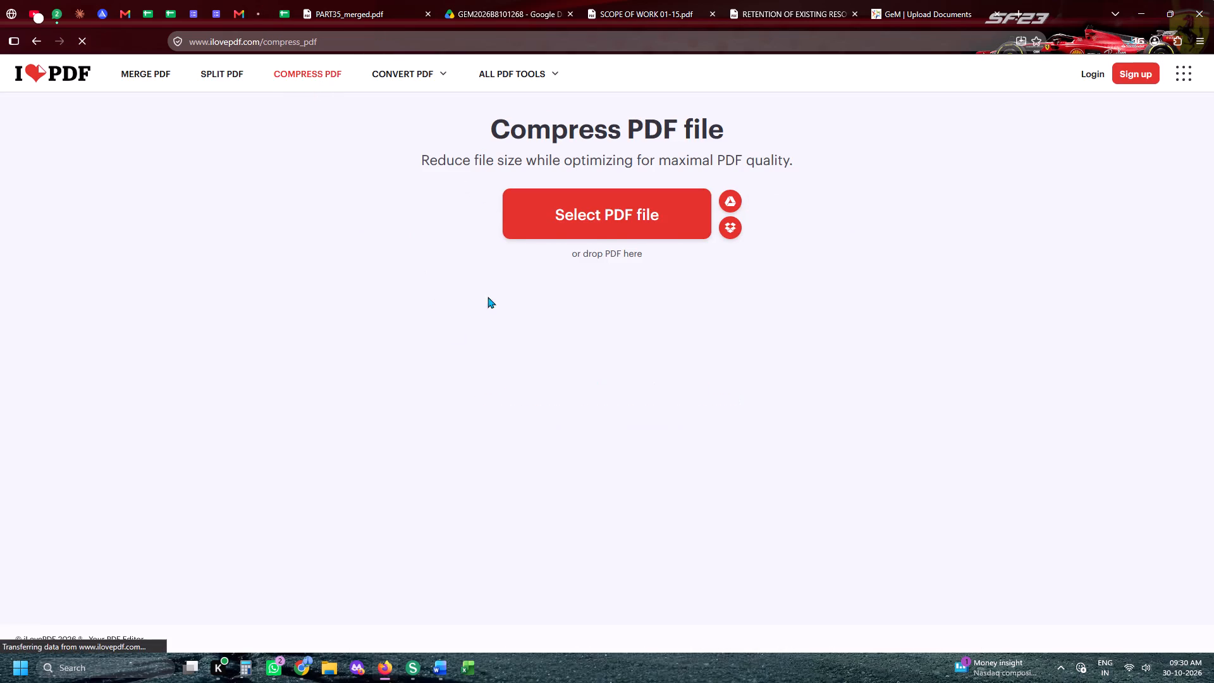
click(587, 209)
scroll(778, 252, up, 7)
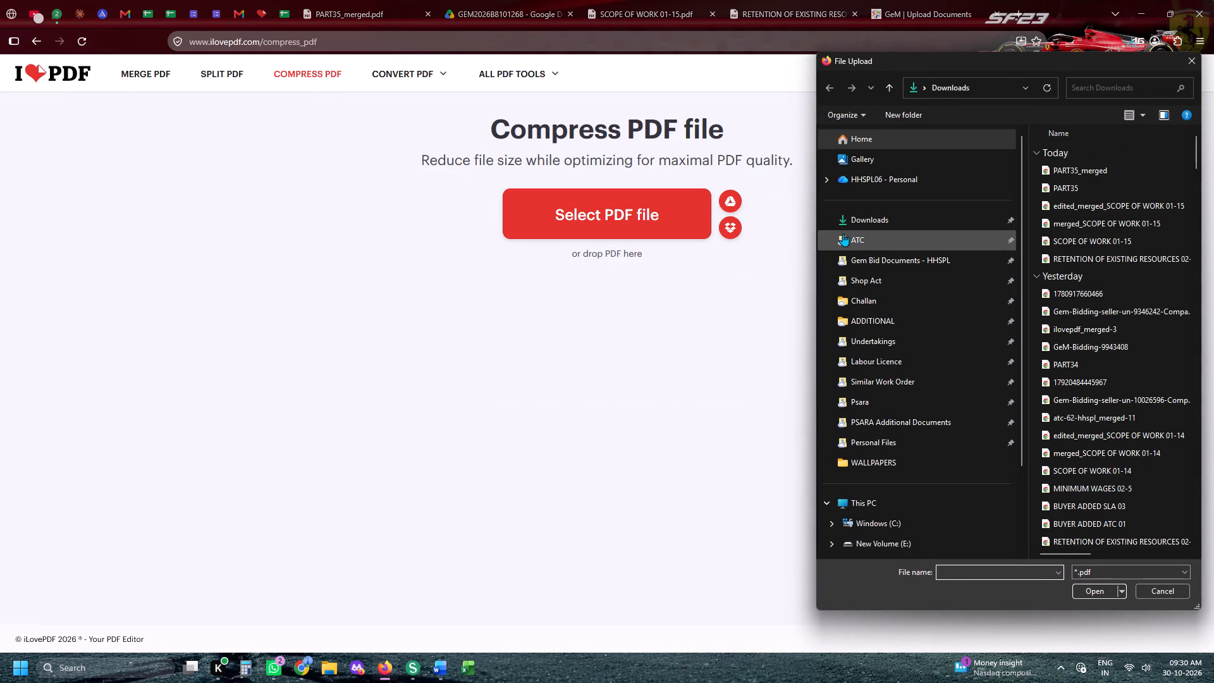
click(896, 222)
double_click(1139, 163)
click(1120, 622)
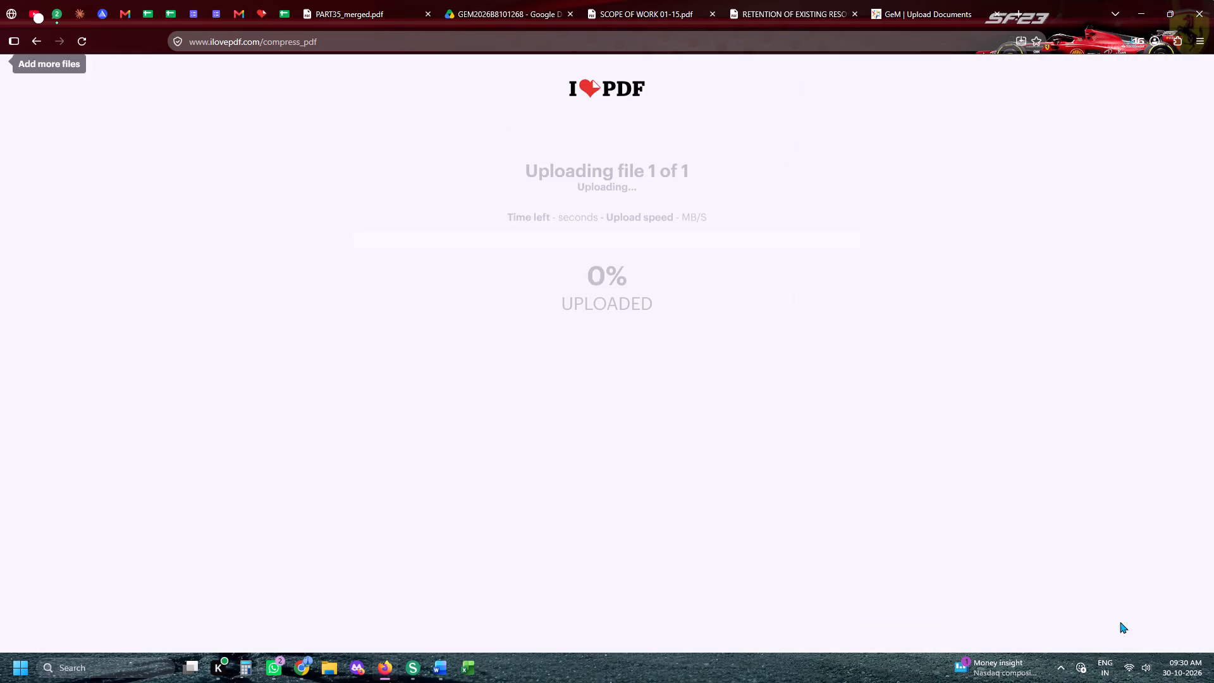
Close the browser tabs for PART35_merged, the bid's Drive folder, SCOPE OF WORK and RETENTION OF EXISTING RESOURCES.
double_click(424, 15)
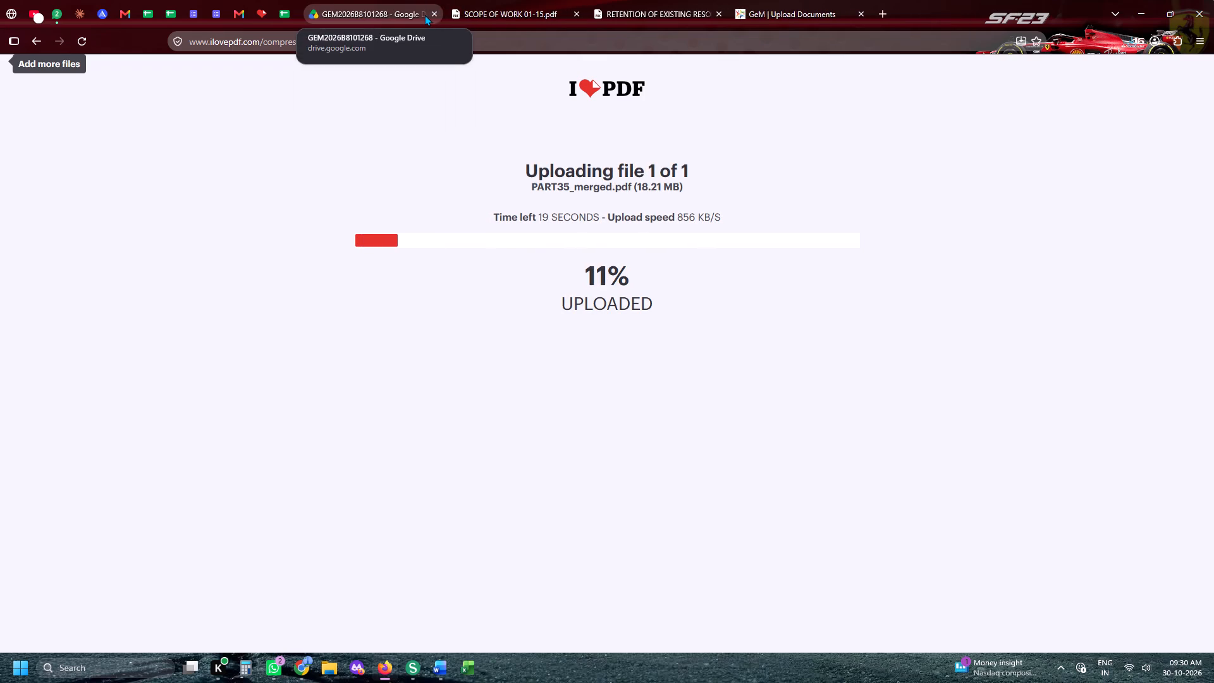
click(424, 15)
click(424, 15)
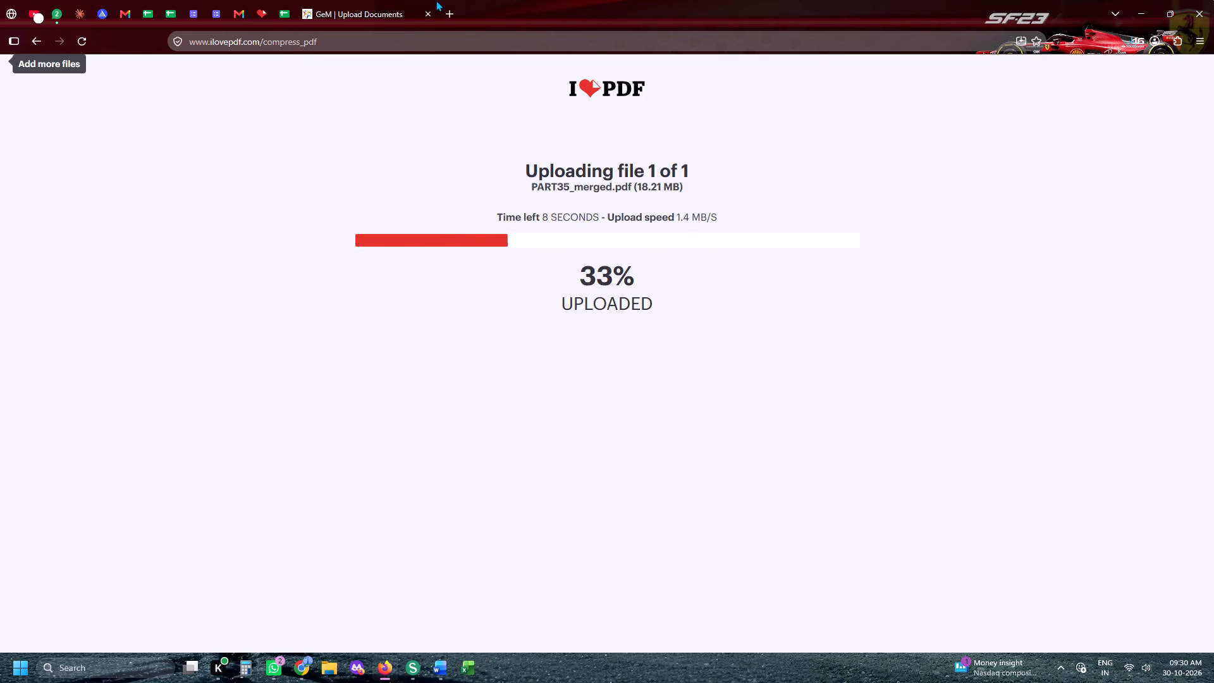
Select the company's registered GSTIN for the annual milestone and transaction charges on the GeM page and confirm it.
click(306, 0)
scroll(630, 347, down, 5)
scroll(704, 221, up, 1)
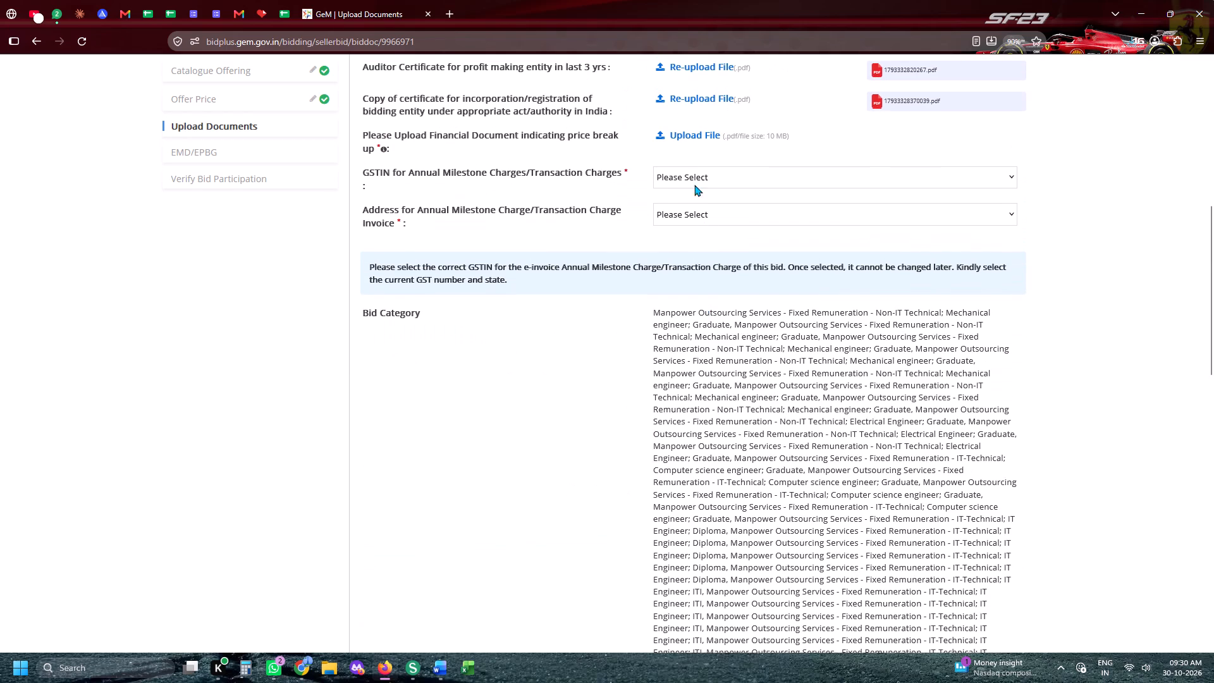
click(690, 163)
click(697, 175)
click(709, 209)
click(735, 144)
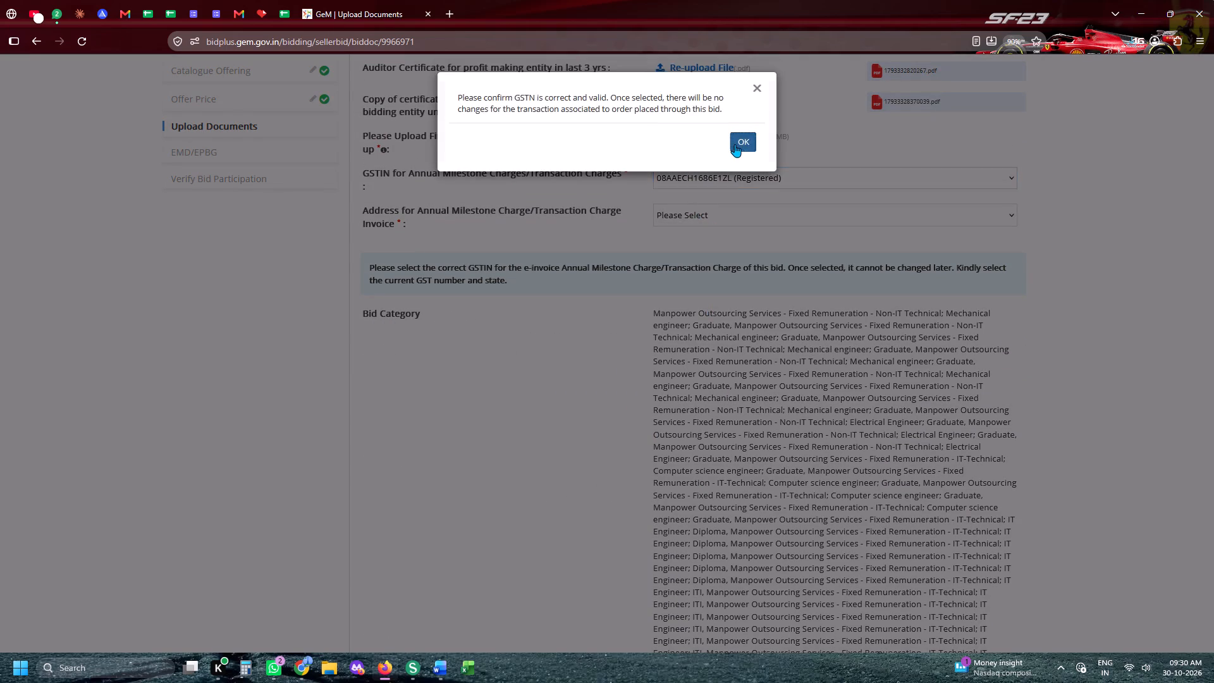
Select the company's Jaipur address for the annual milestone and transaction charge invoice and confirm it.
click(729, 224)
click(733, 250)
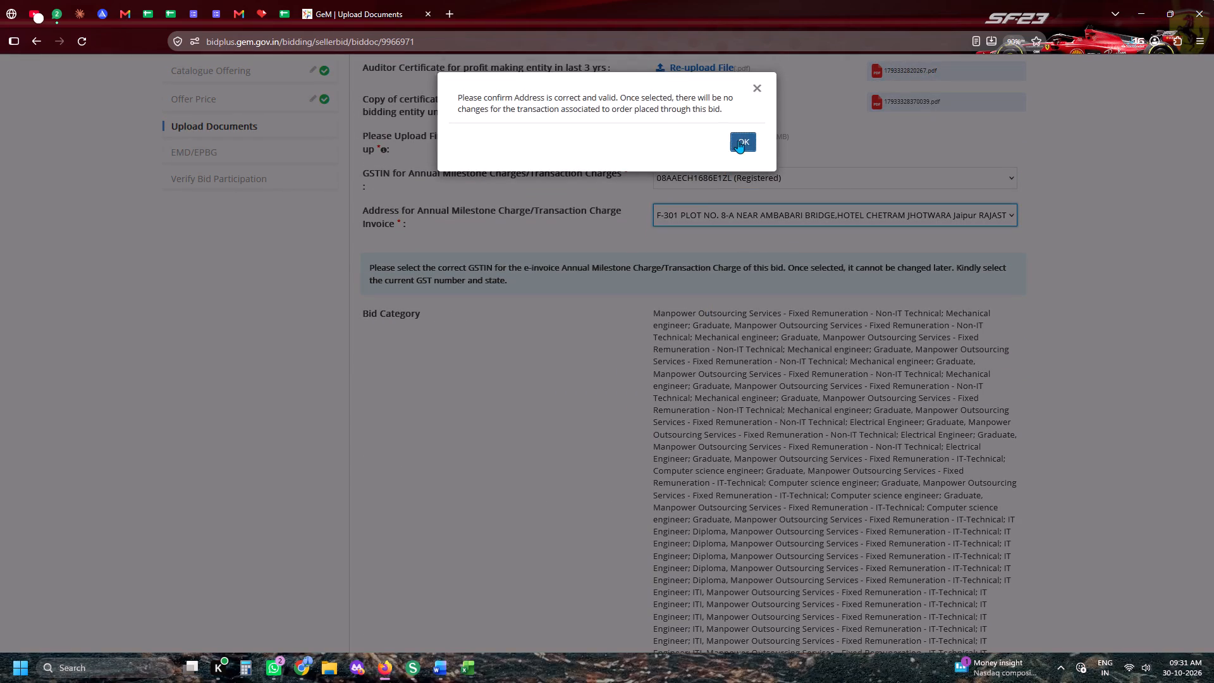
click(738, 140)
Answer Yes to complying with the Public Procurement (Preference to MII) Order 2017.
scroll(729, 324, down, 4)
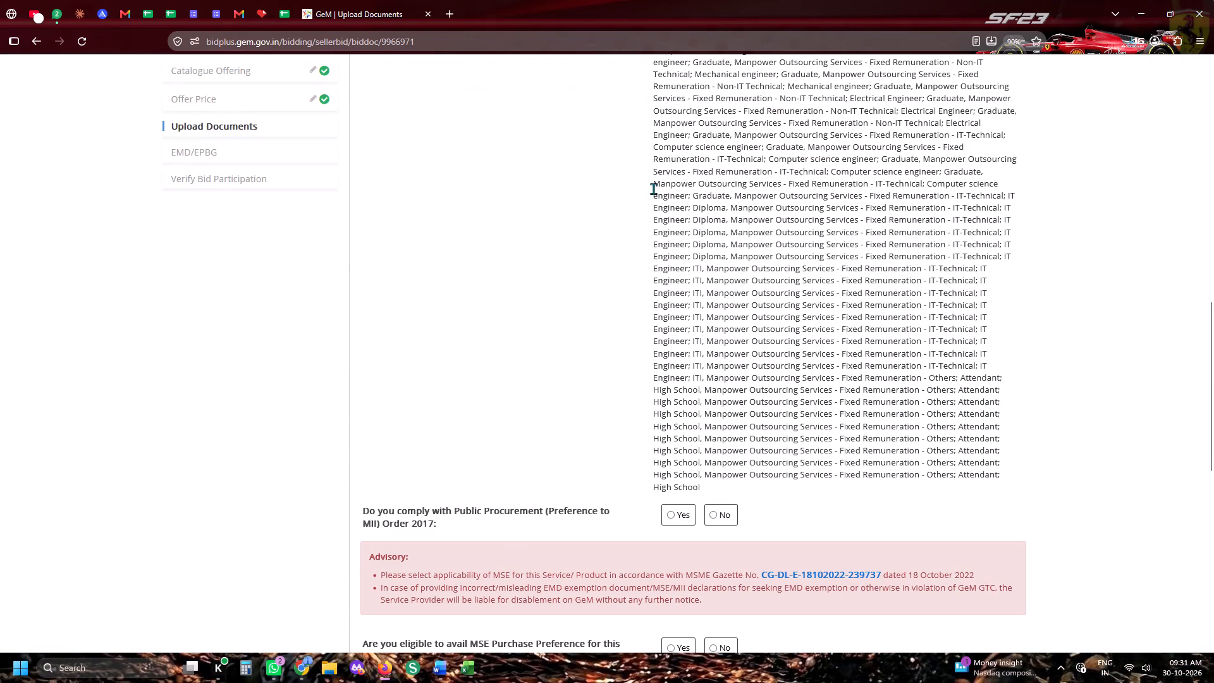
drag(653, 188, 1086, 433)
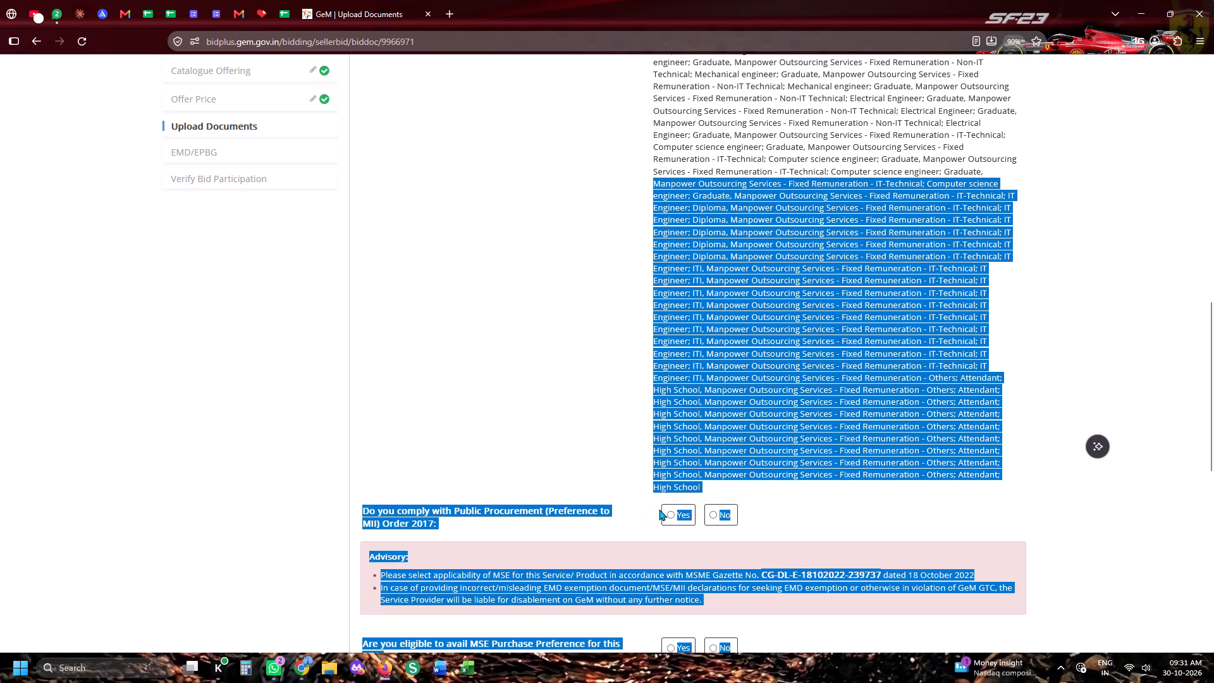
click(671, 517)
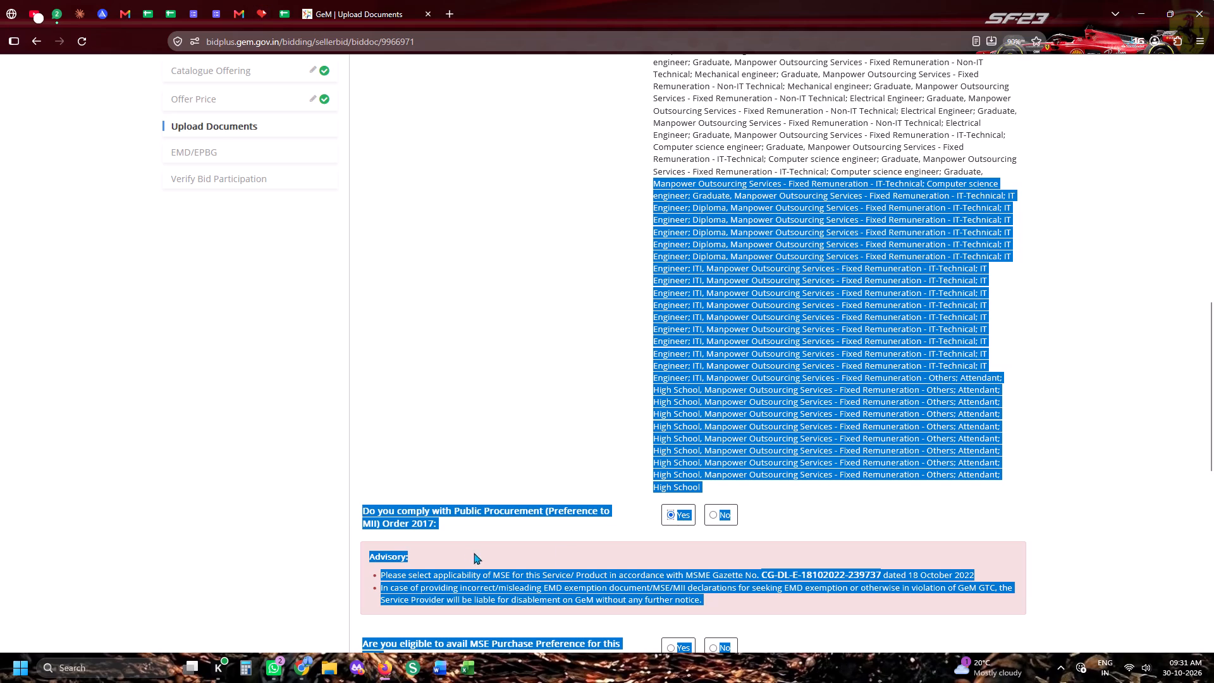
click(603, 350)
Declare eligibility for MSE Purchase Preference as Yes and upload the MSE category certificate from the Gem Bid Documents - HHSPL folder.
scroll(604, 350, down, 5)
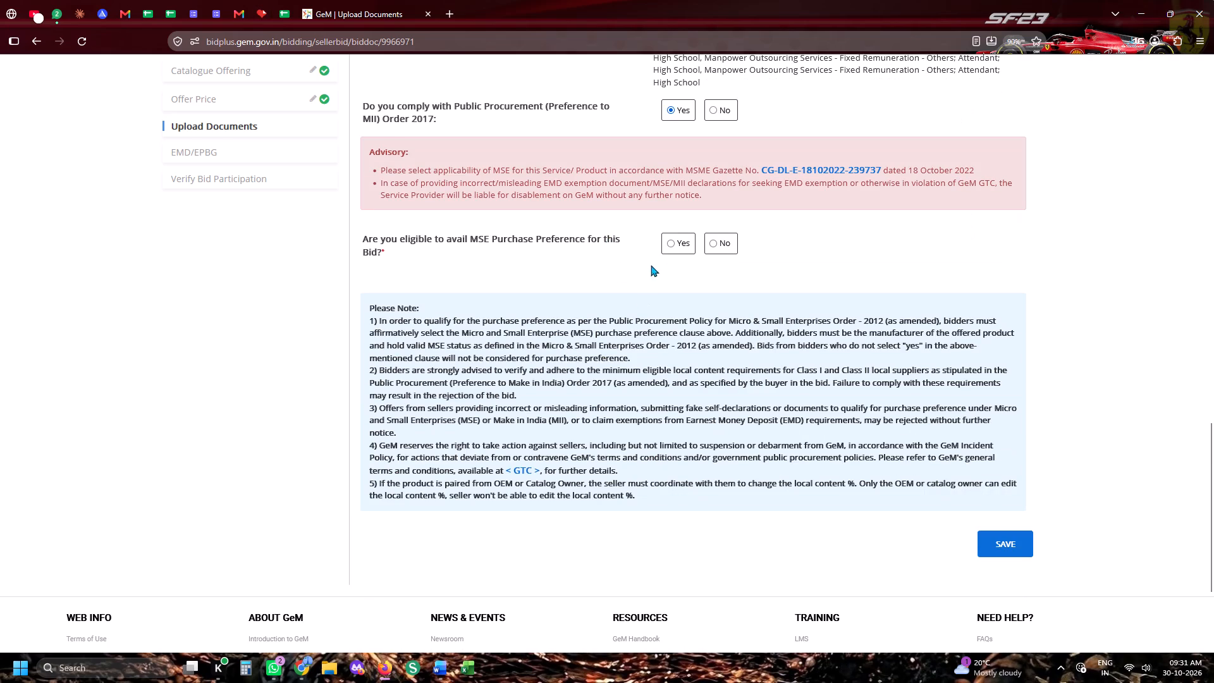
click(671, 244)
click(676, 279)
scroll(862, 335, up, 2)
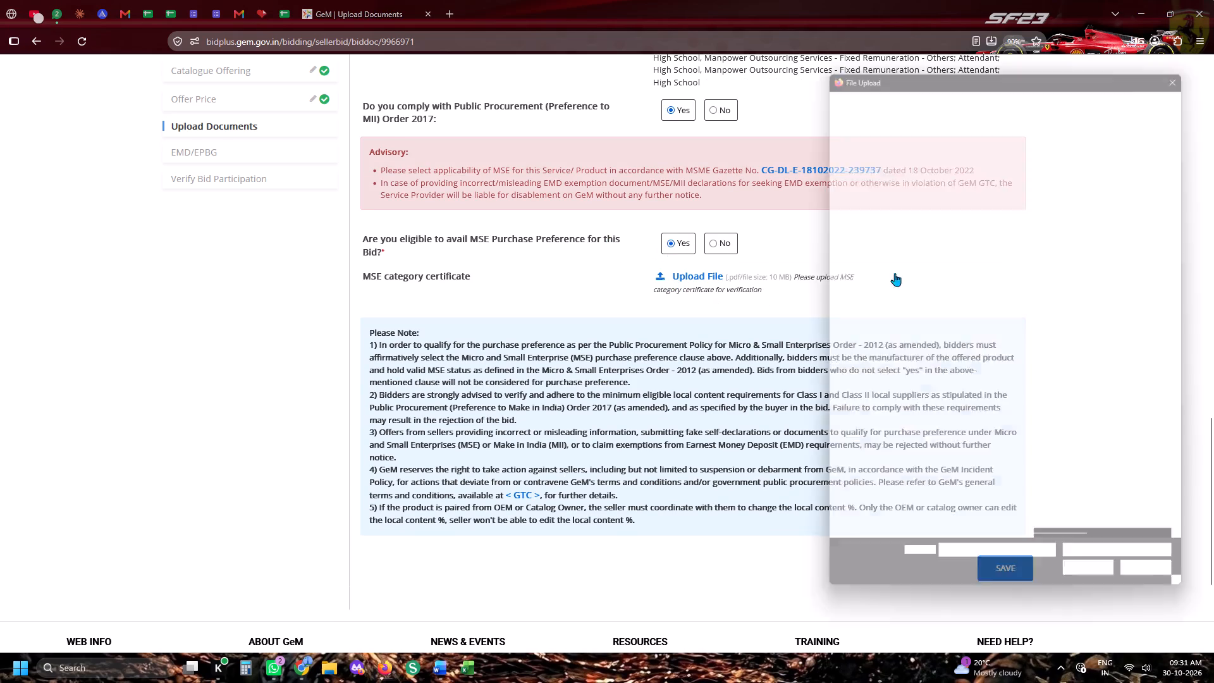
scroll(895, 273, up, 6)
click(893, 258)
scroll(1091, 390, down, 4)
double_click(1099, 456)
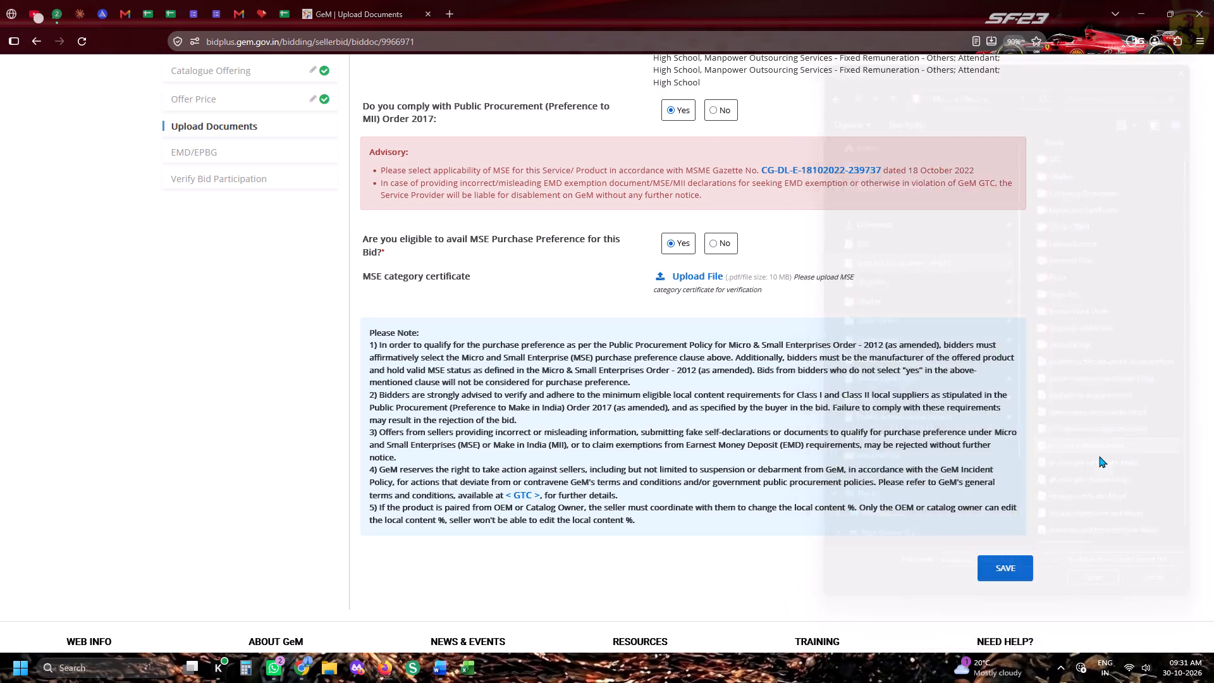
Switch to iLovePDF, start a new Compress PDF job and browse the Downloads folder for the file to compress.
scroll(1099, 456, up, 18)
scroll(1099, 456, down, 4)
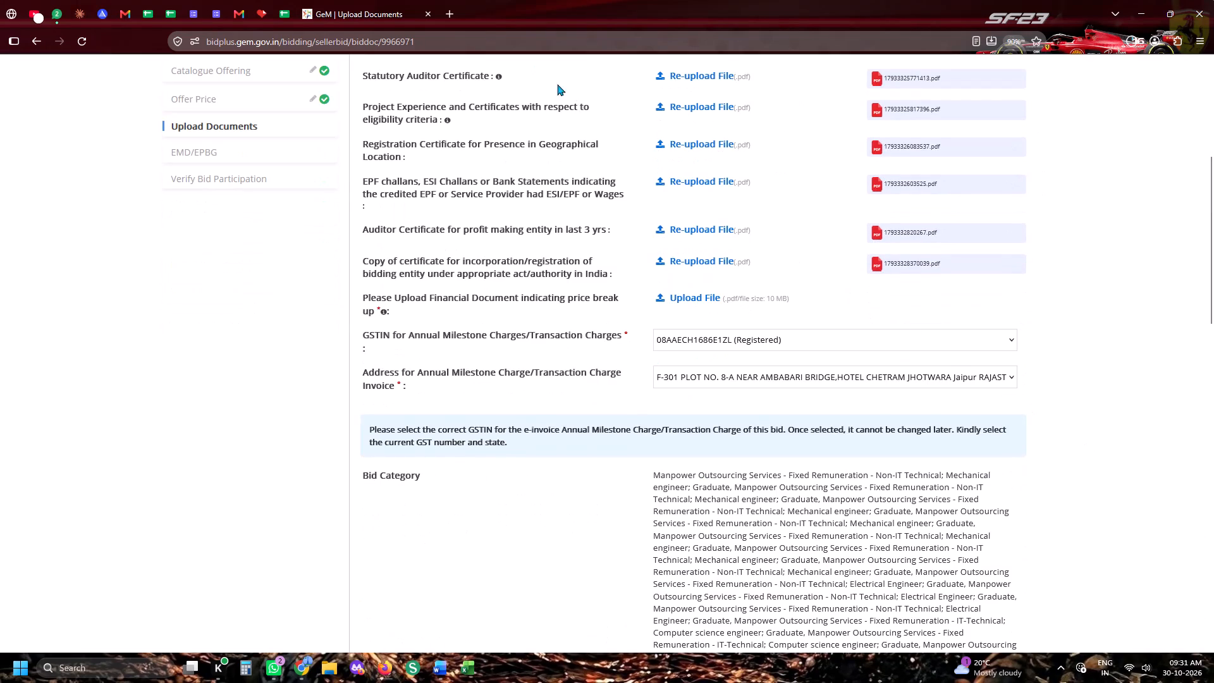
click(259, 2)
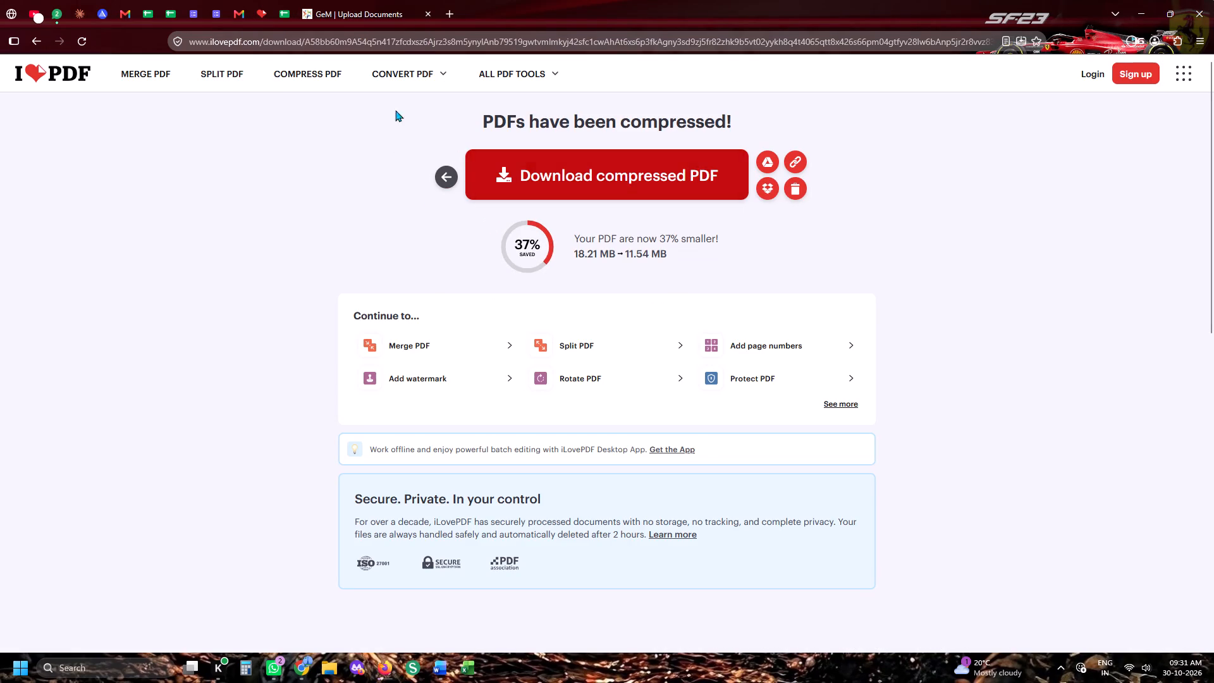
click(309, 70)
click(580, 219)
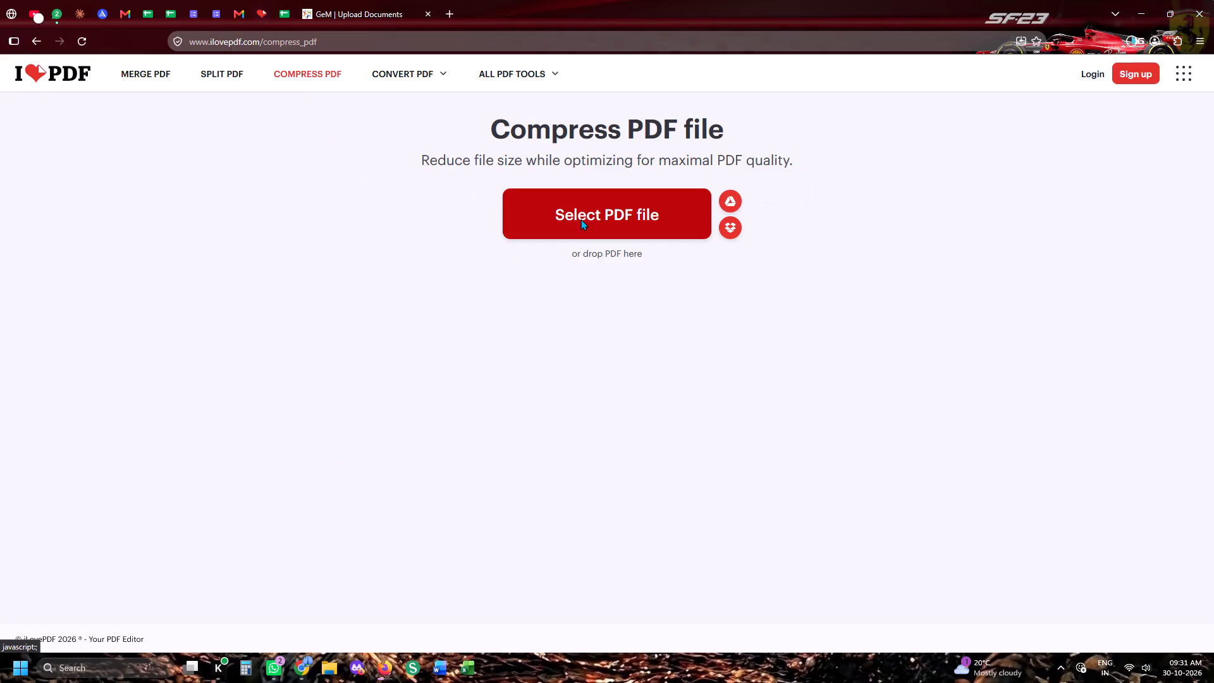
scroll(897, 268, up, 7)
click(880, 242)
click(880, 223)
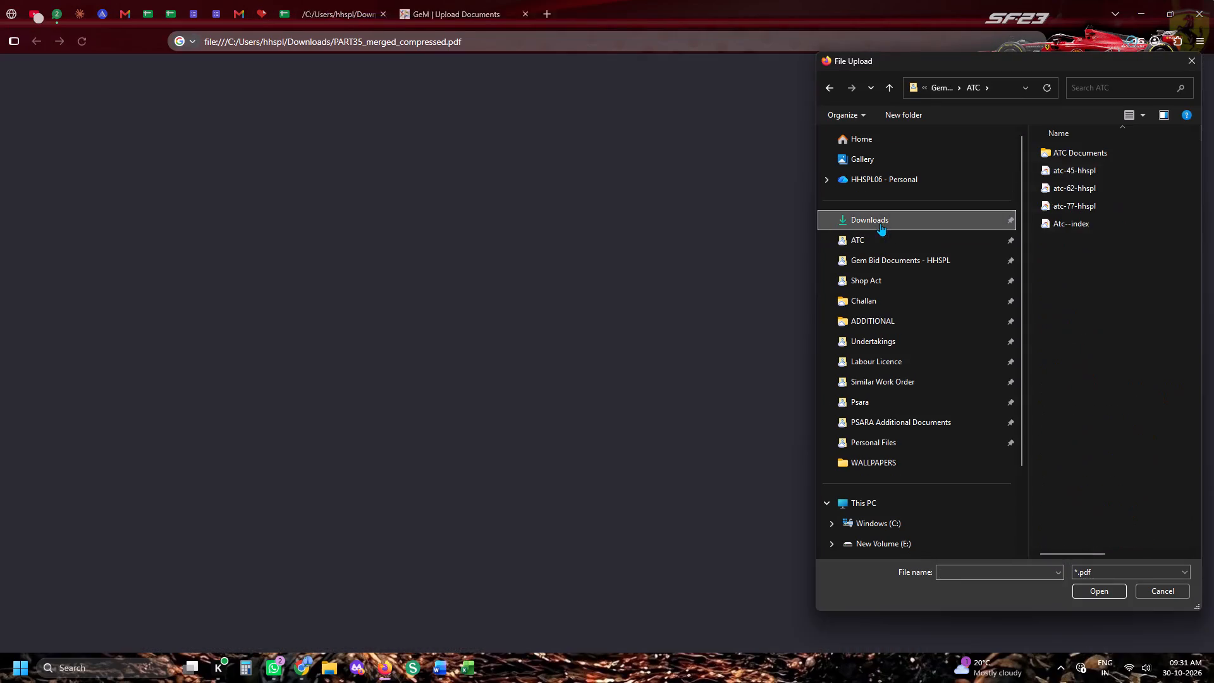
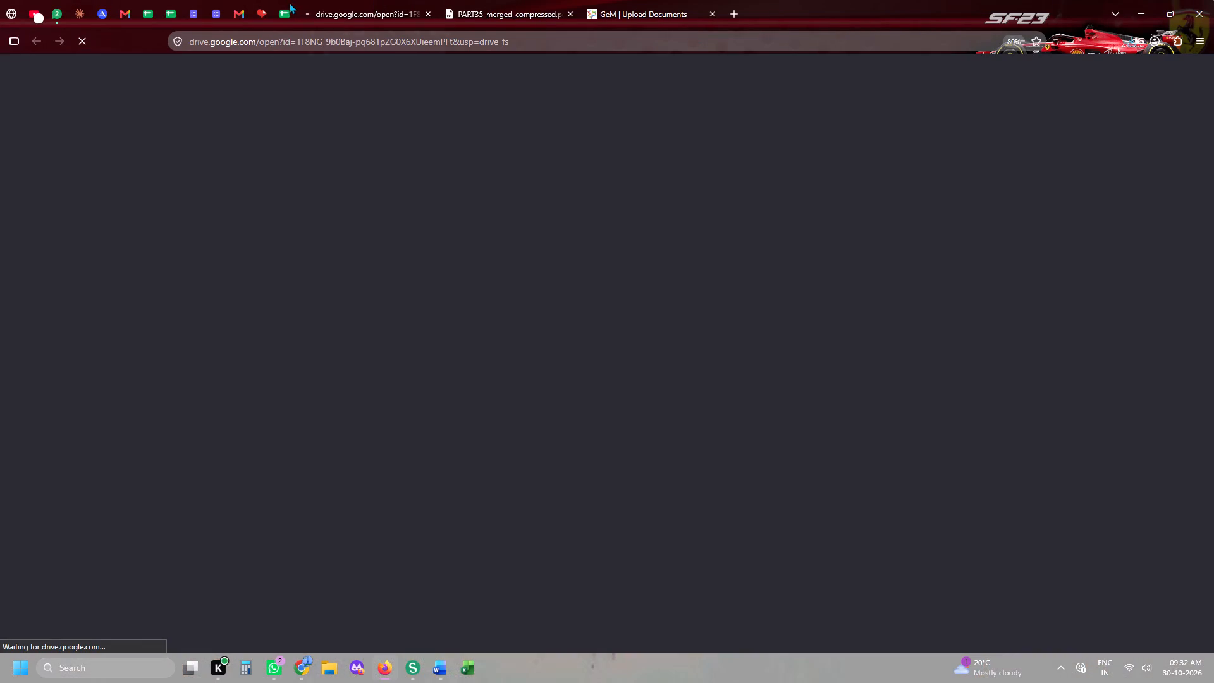
Check the required documents for GEM/2026/B/8211637 and enter "Pre bid" as its Harshnath tender filler in the Daily Tender Sheet.
click(325, 4)
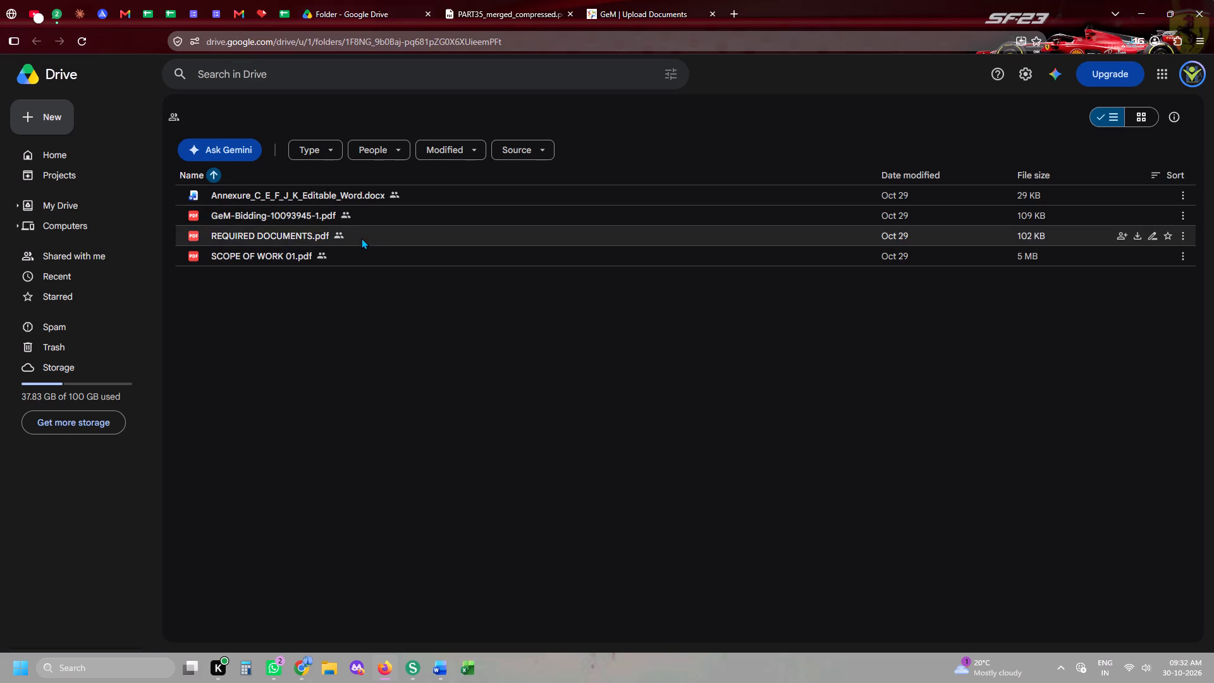
triple_click(361, 238)
click(361, 238)
click(361, 238)
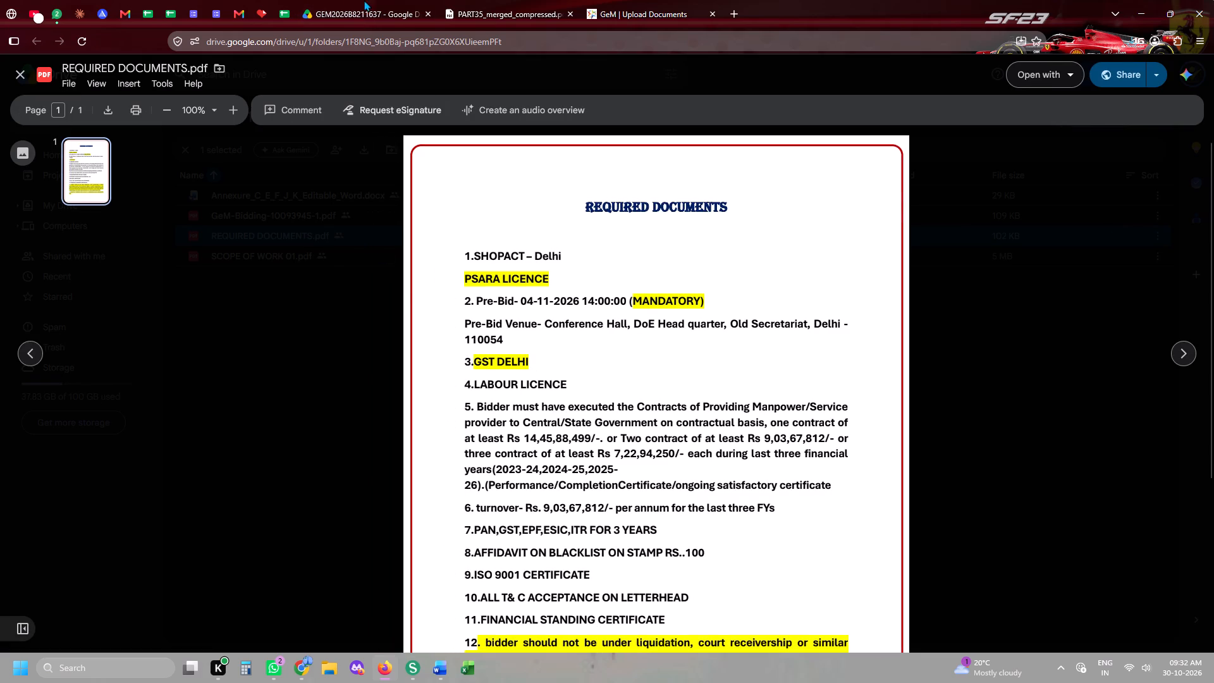
click(285, 0)
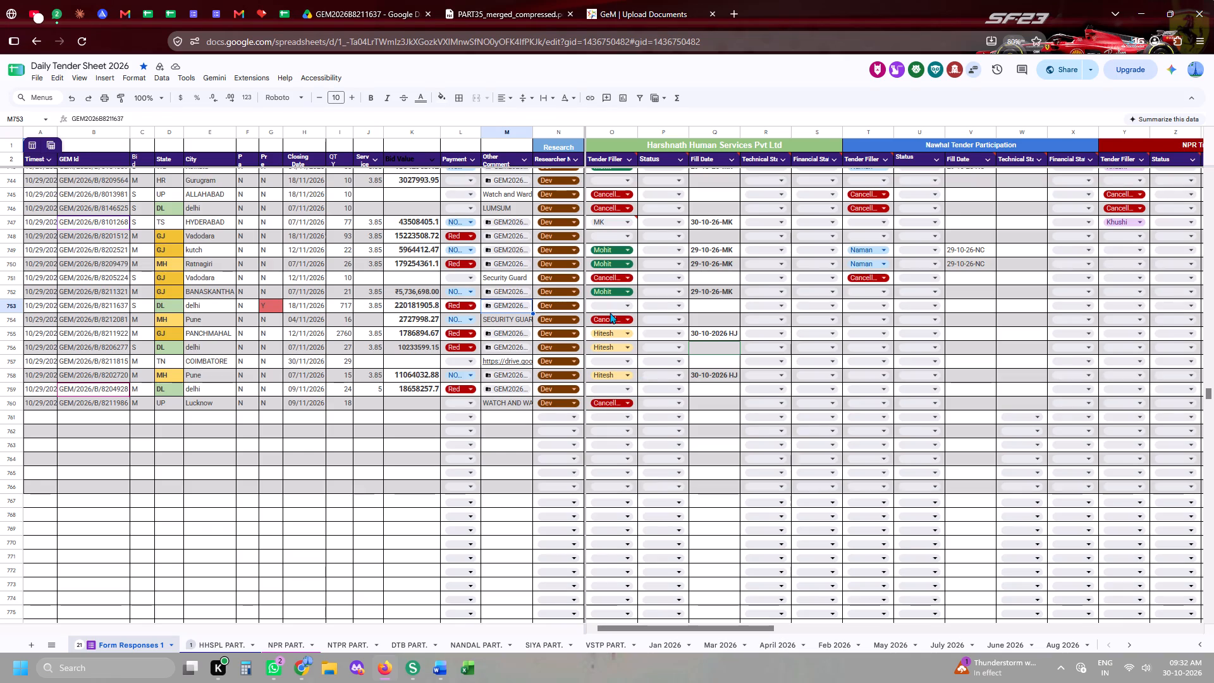
click(610, 303)
text(Pre bid)
key(Tab)
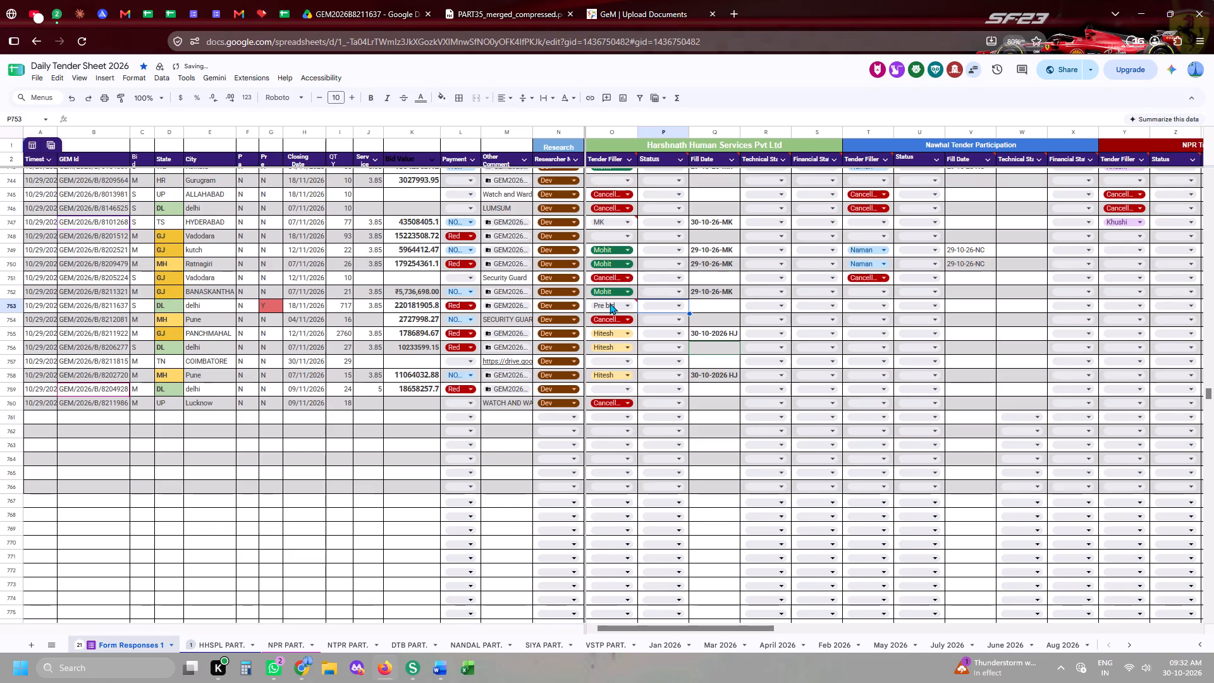
click(731, 493)
scroll(731, 493, up, 5)
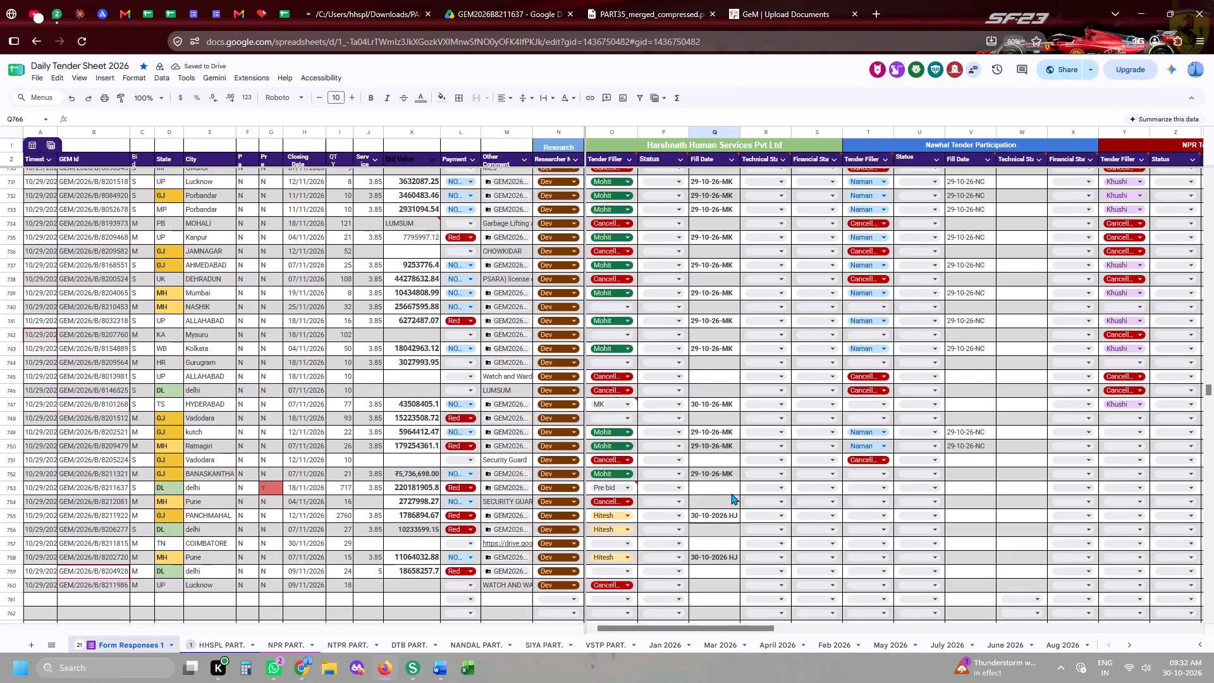
scroll(731, 493, up, 4)
Upload PART35_merged_compressed-1.pdf from the Downloads folder as the bid's Certificate (Requested in ATC).
click(416, 0)
click(717, 0)
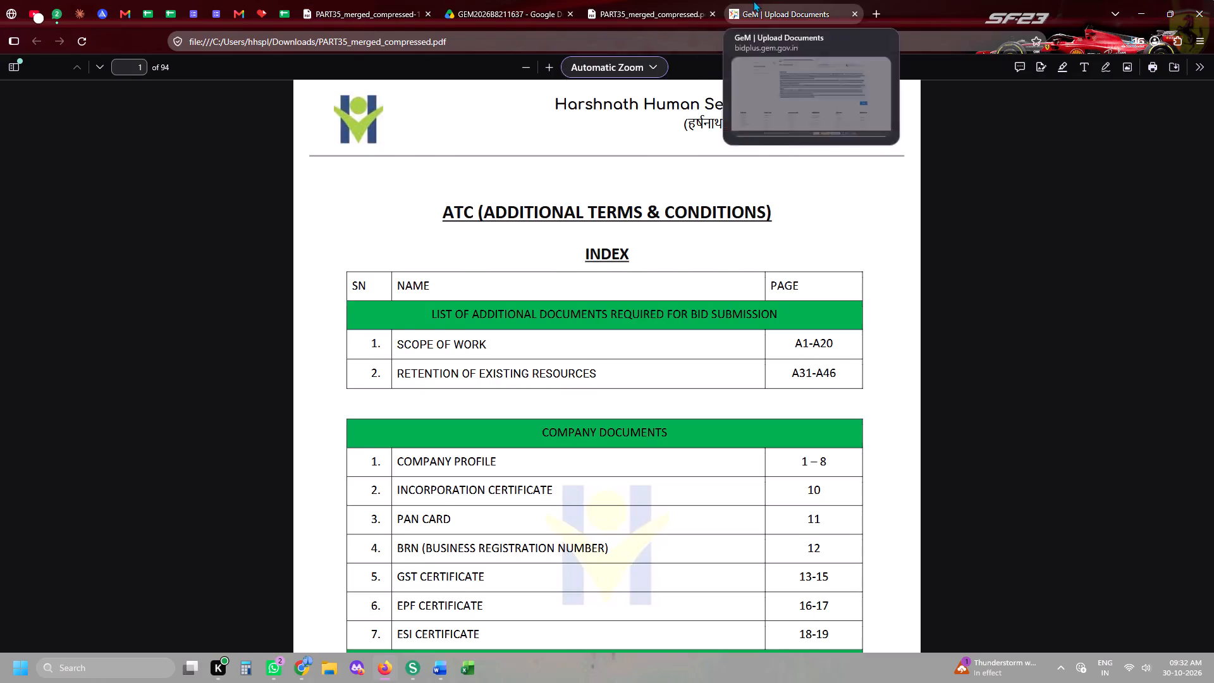
click(750, 1)
scroll(907, 268, up, 5)
click(1126, 52)
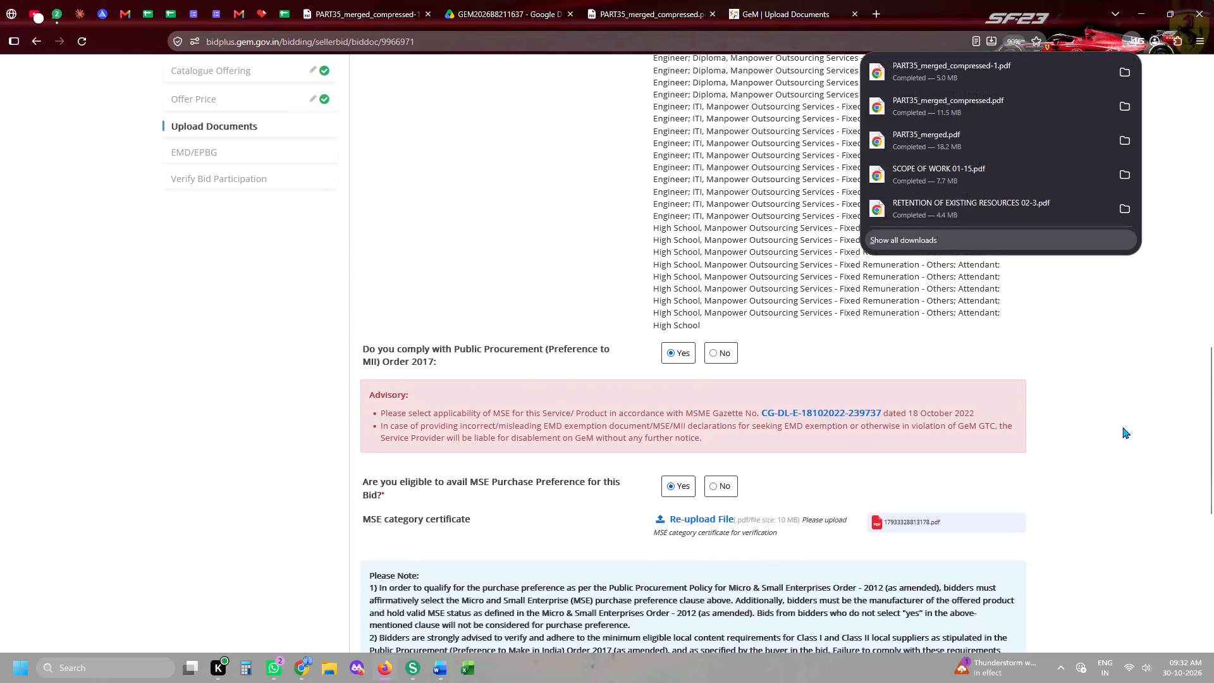
click(1117, 496)
scroll(792, 403, up, 12)
click(713, 362)
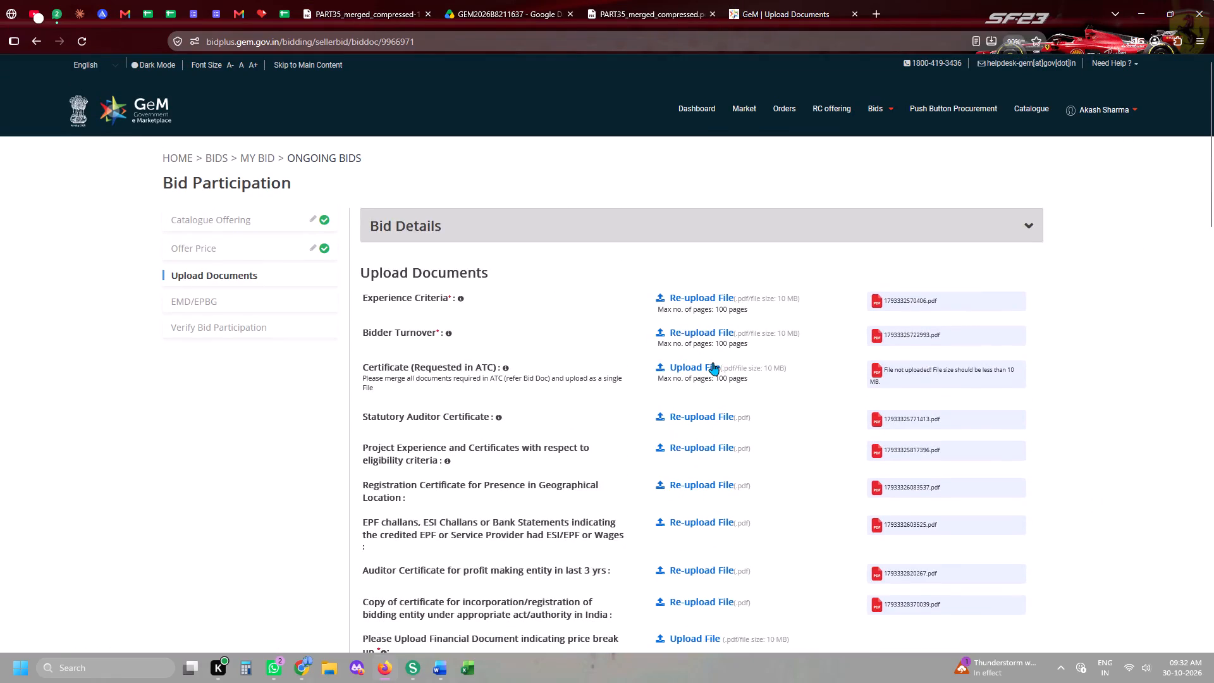
scroll(1014, 323, up, 6)
double_click(921, 231)
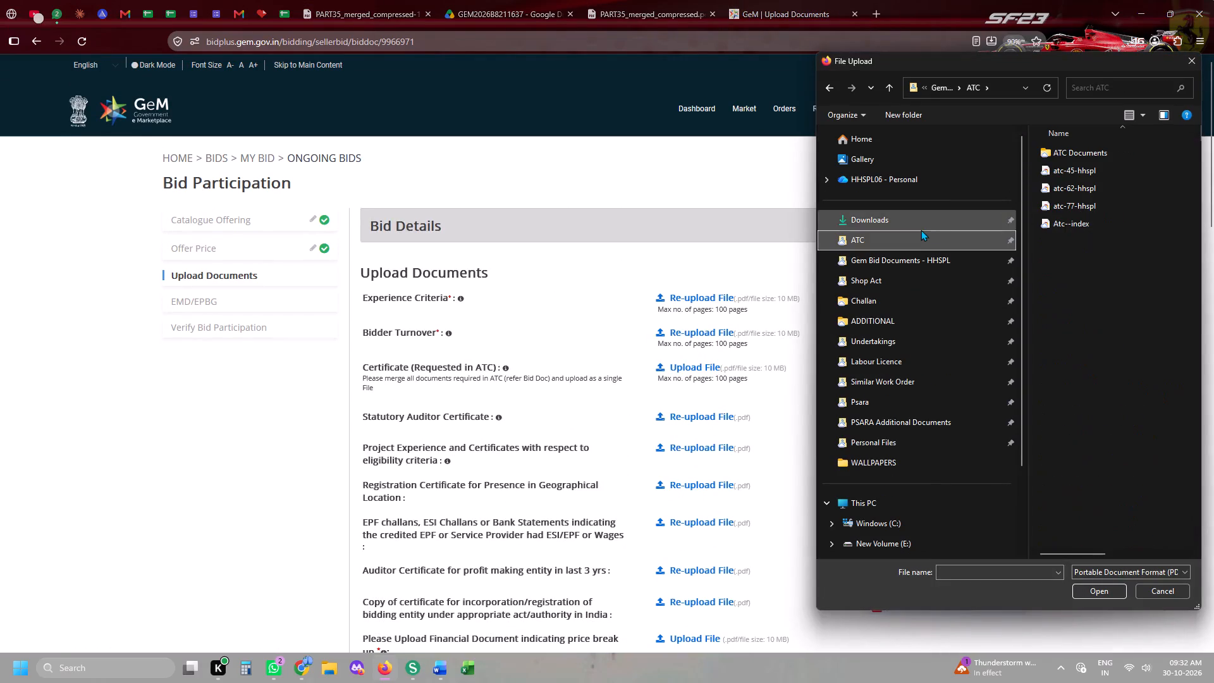
click(928, 218)
double_click(1077, 163)
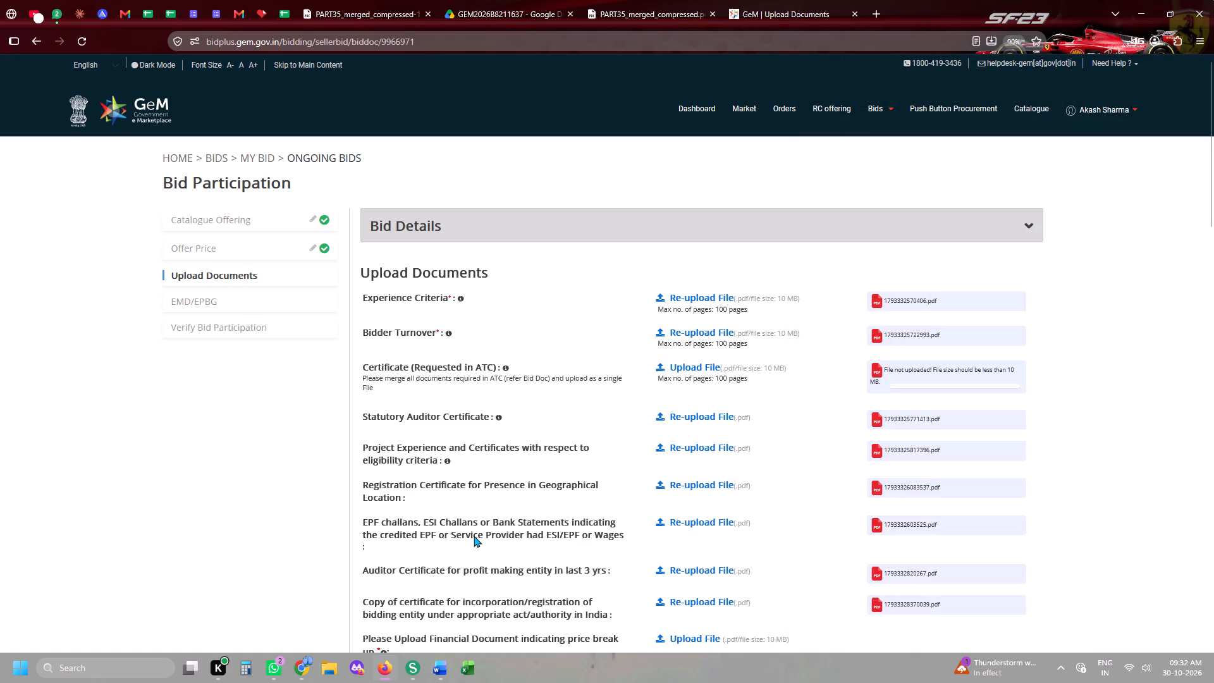
Close both compressed PDF tabs and the Drive folder tab for GEM2026B8211637.
double_click(424, 12)
click(424, 12)
Look through the Daily Tender Sheet for pending pre-bid tenders and open the linked Drive folder of GEM/2026/B/8147235 in Hyderabad.
click(288, 0)
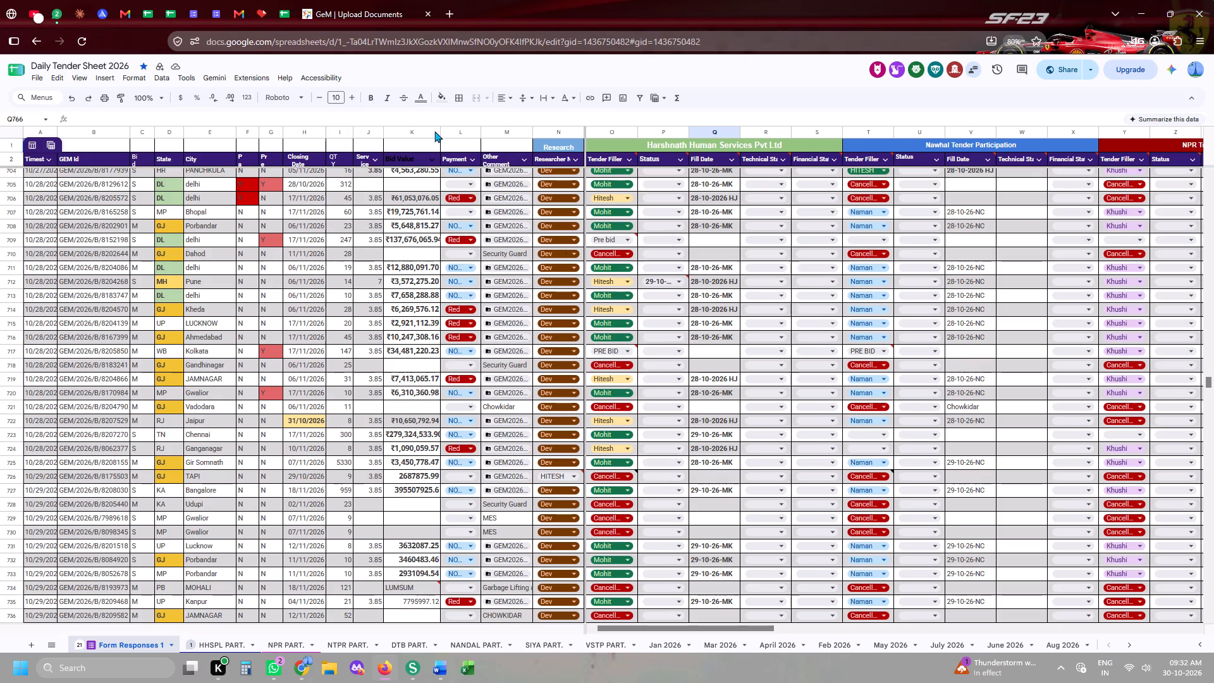
click(730, 360)
scroll(730, 360, up, 7)
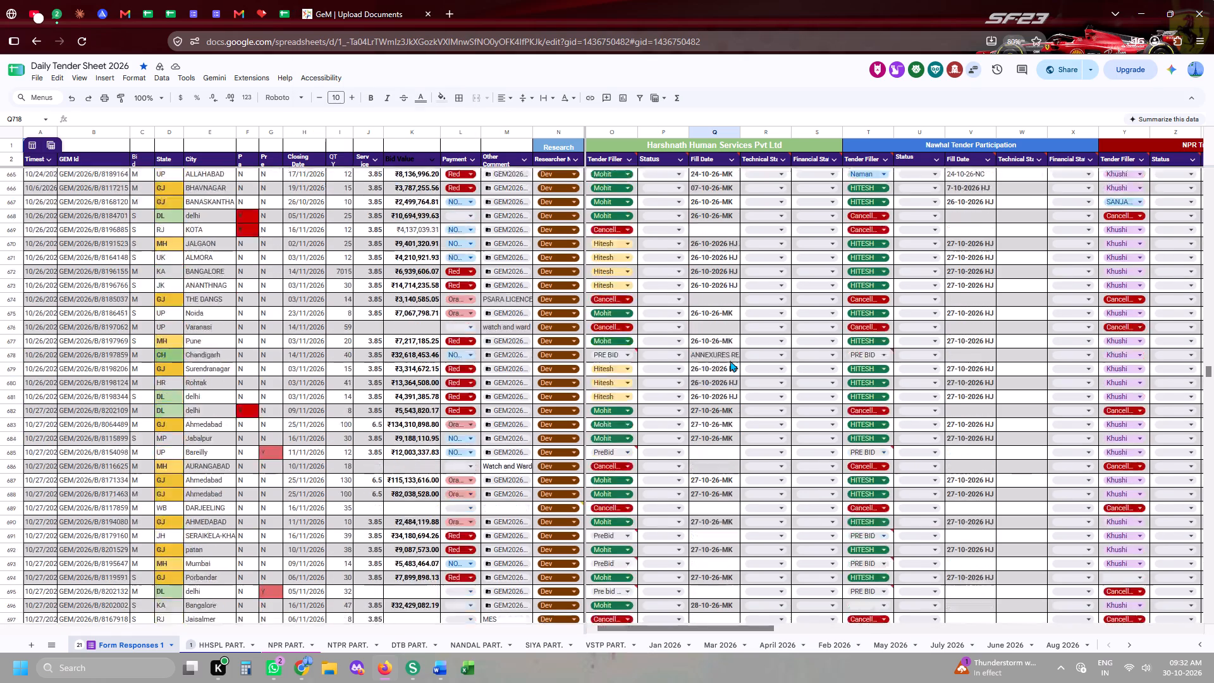
scroll(730, 360, up, 11)
scroll(730, 360, up, 10)
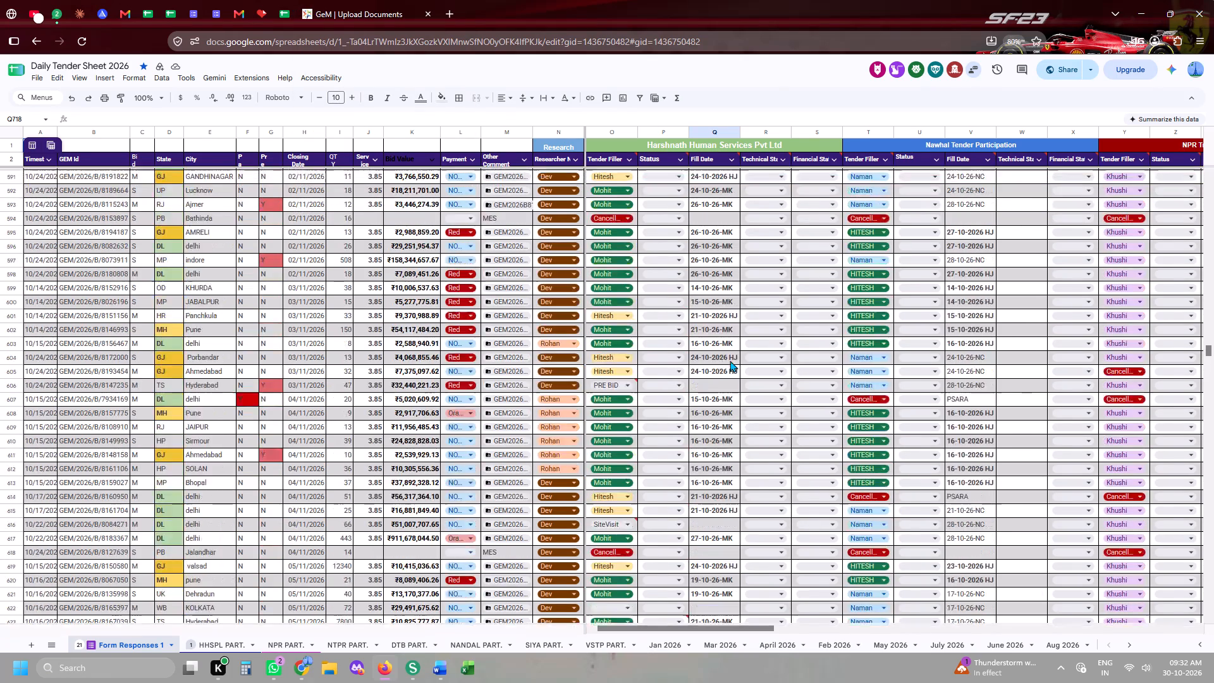
scroll(730, 360, up, 7)
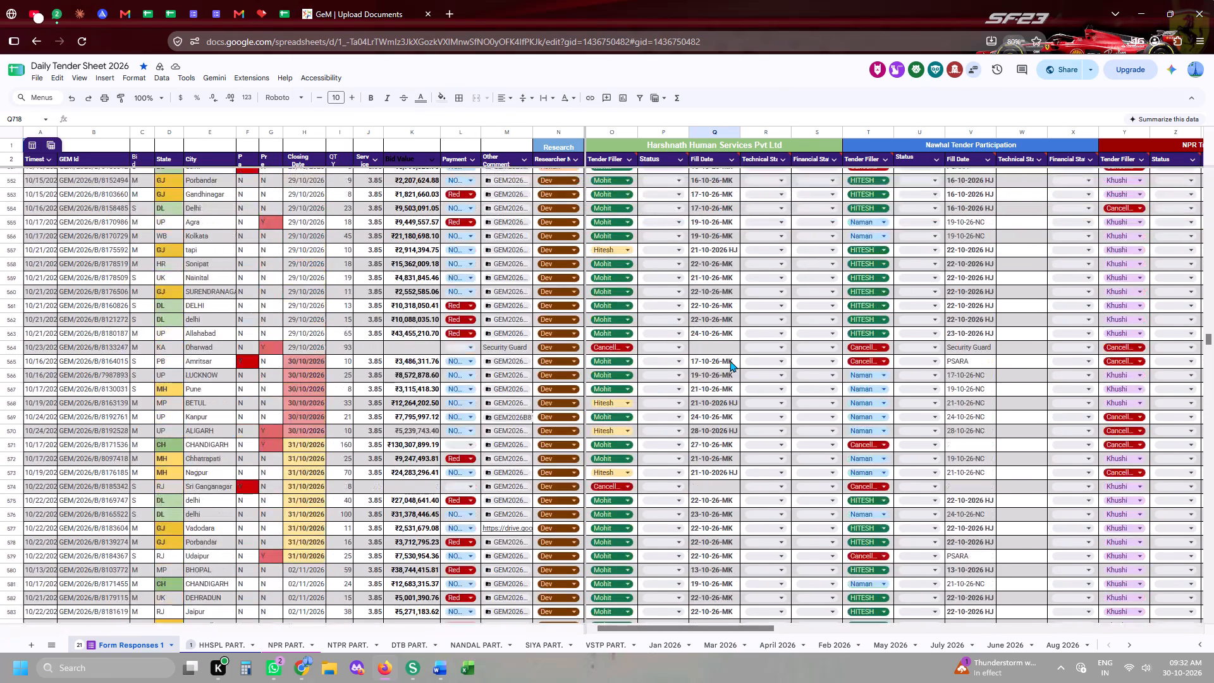
scroll(697, 414, down, 3)
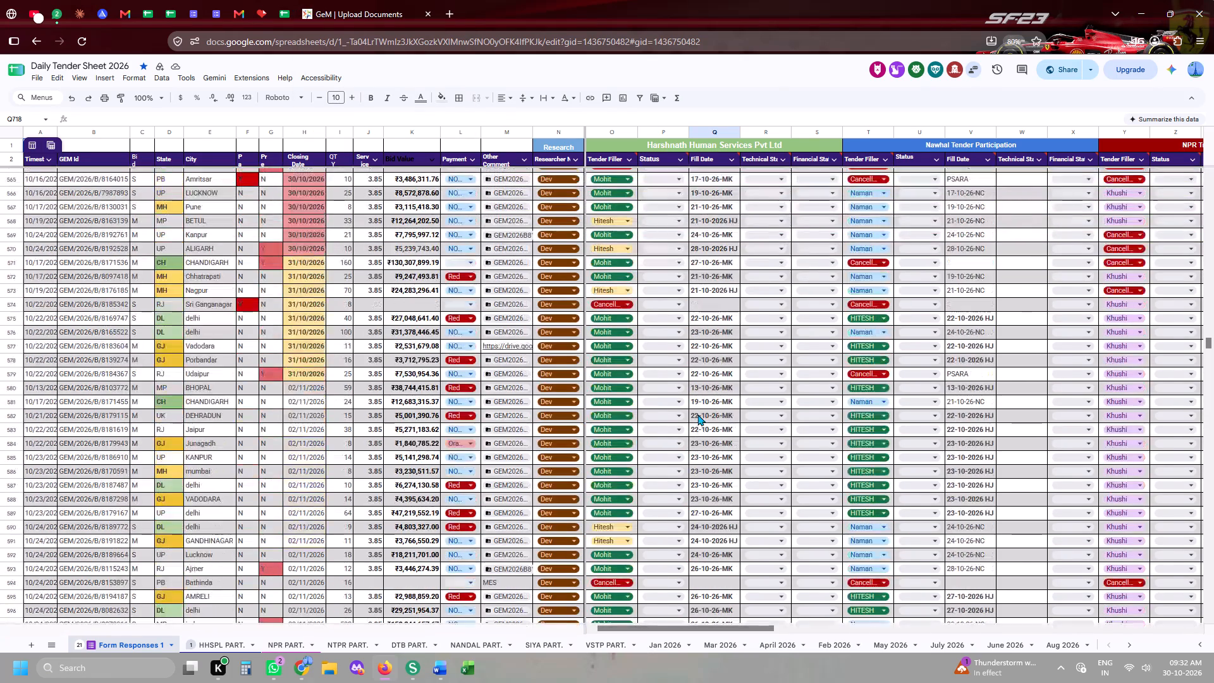
scroll(690, 362, down, 5)
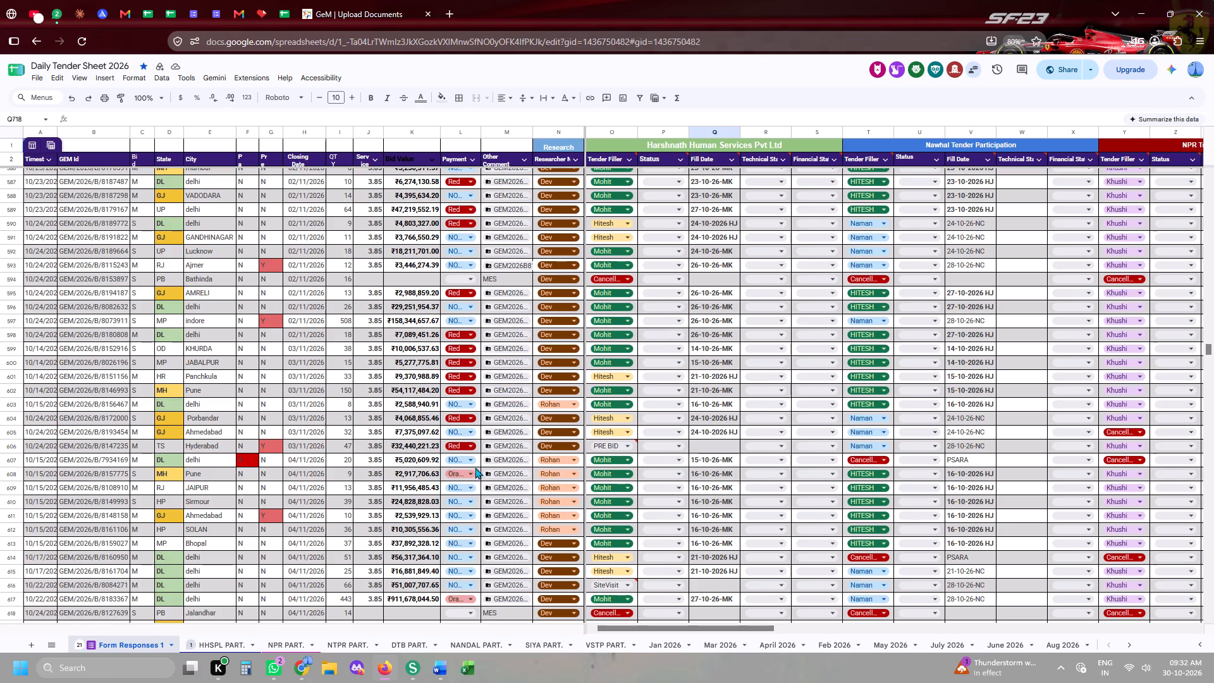
click(506, 448)
click(544, 470)
click(520, 0)
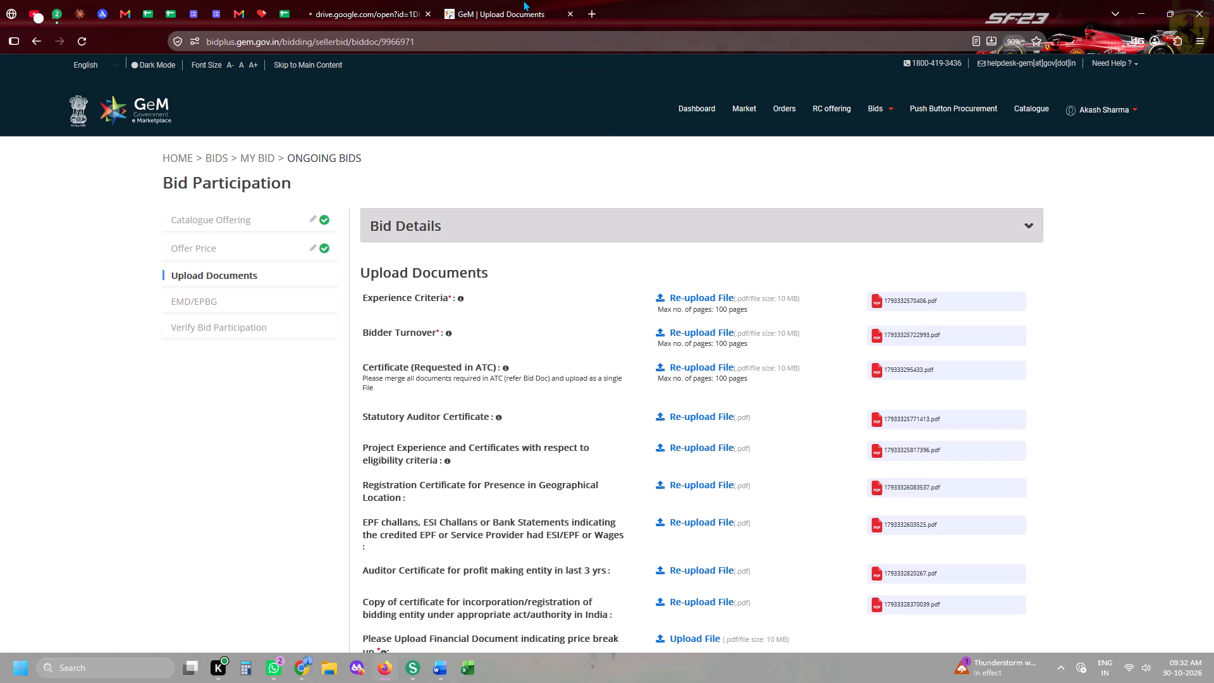
click(407, 0)
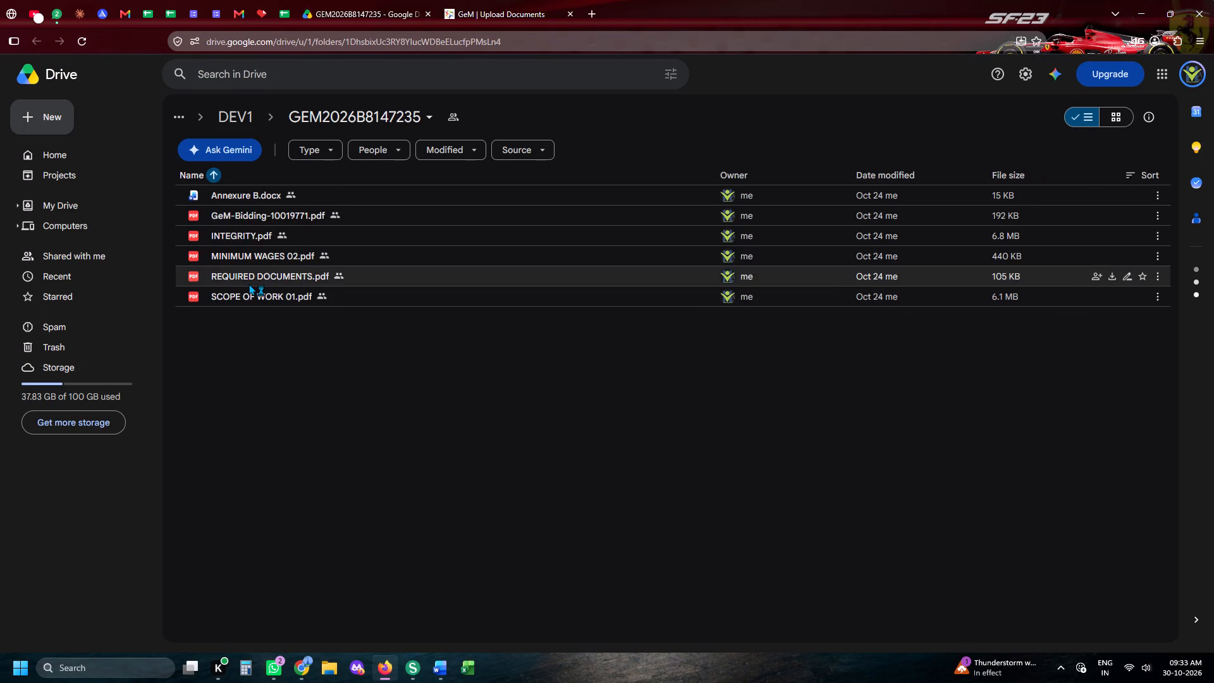
Review the first page of REQUIRED DOCUMENTS.pdf for GEM2026B8147235, including the service charge, relaxation and work experience requirements.
triple_click(248, 281)
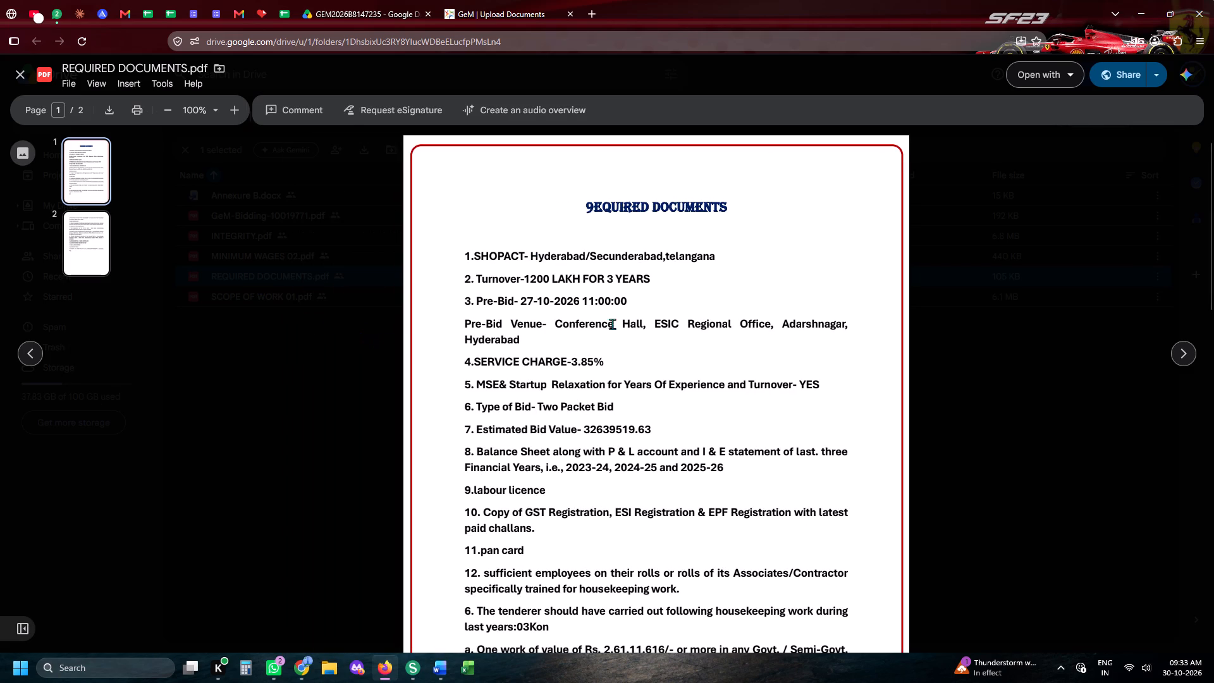
drag(505, 265, 525, 269)
drag(539, 336, 595, 362)
scroll(607, 446, down, 2)
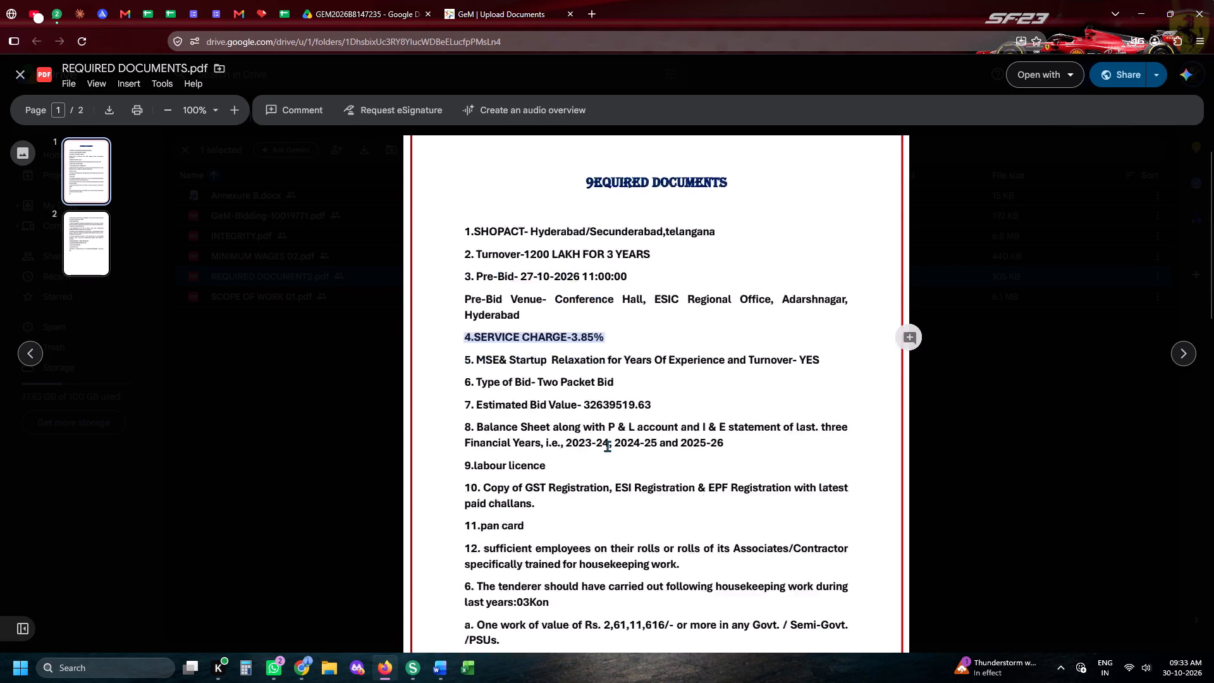
drag(508, 352, 670, 402)
drag(536, 536, 610, 547)
click(189, 498)
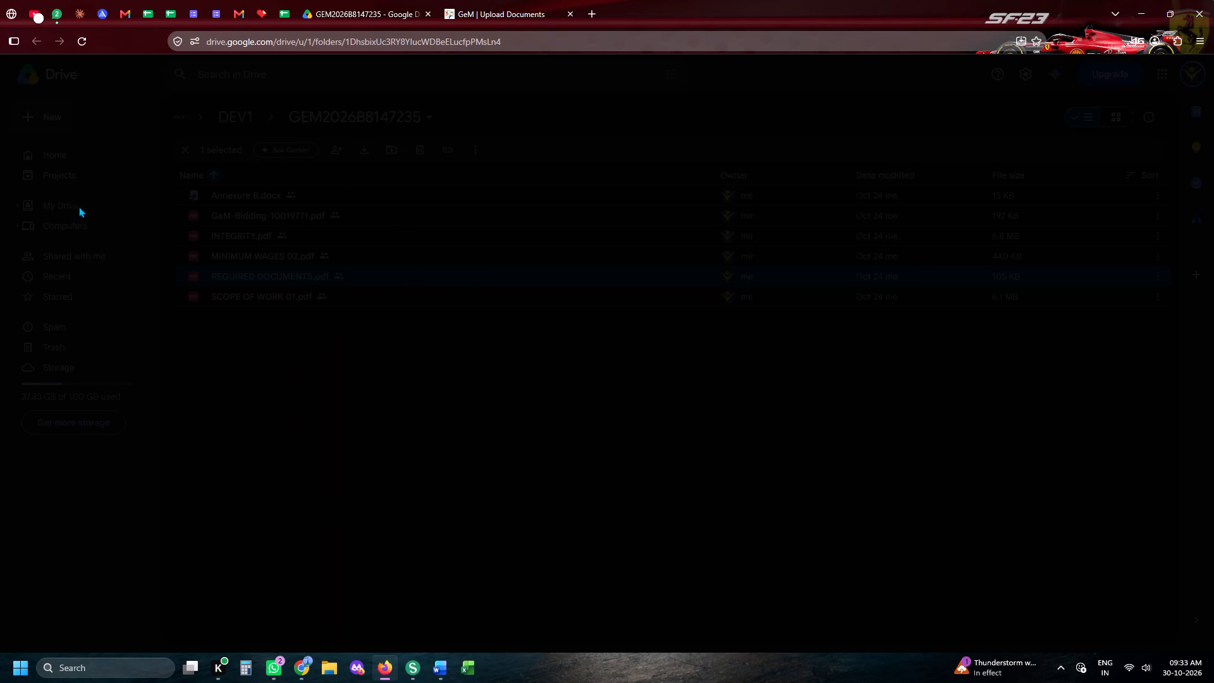
Open Annexure B.docx in its own tab and skim through the pages of INTEGRITY.pdf in the GEM2026B8147235 folder.
triple_click(252, 195)
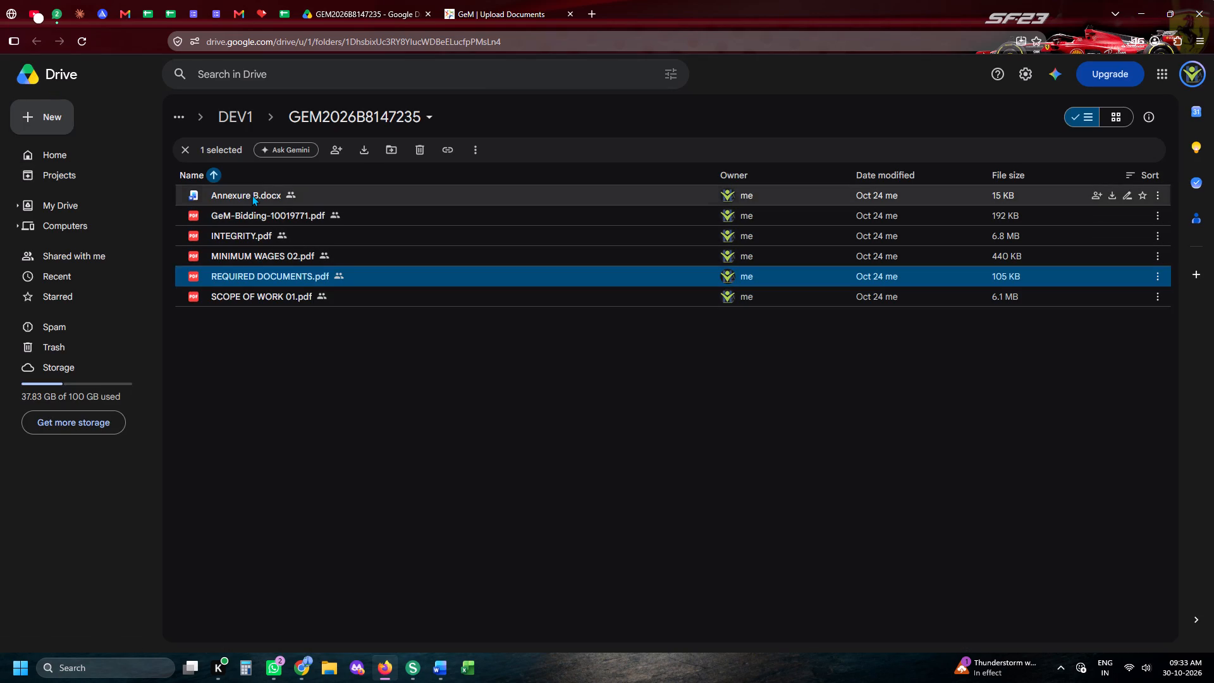
click(494, 0)
click(307, 0)
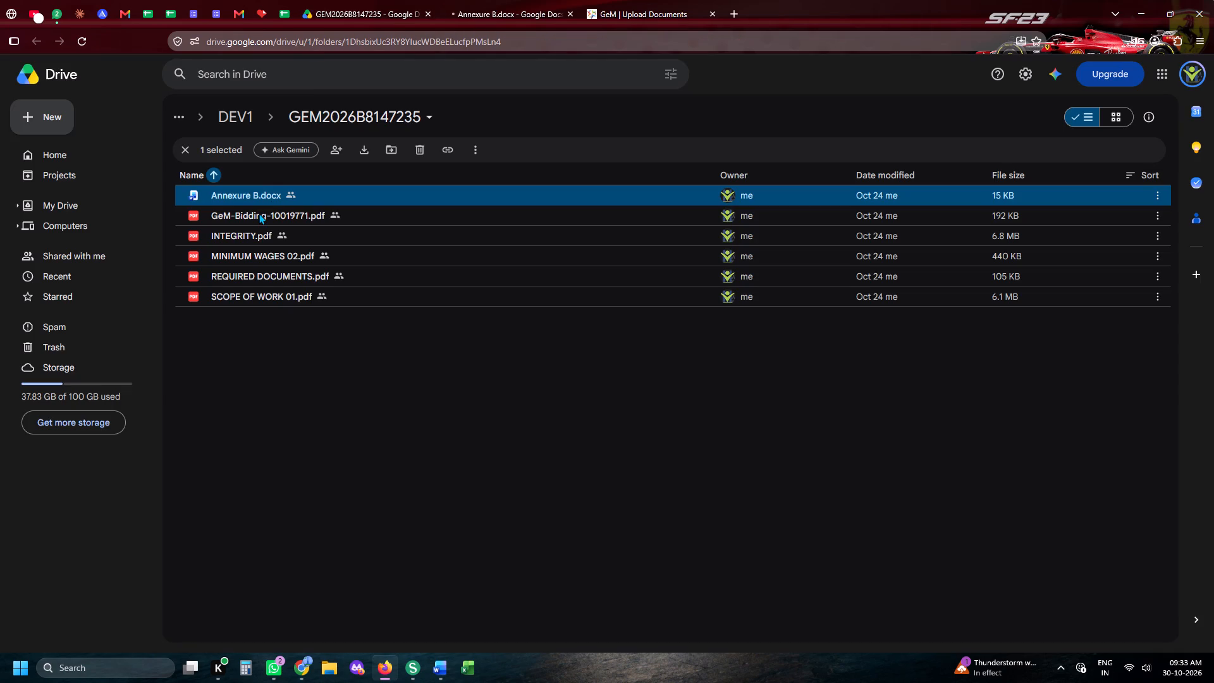
double_click(254, 230)
click(254, 230)
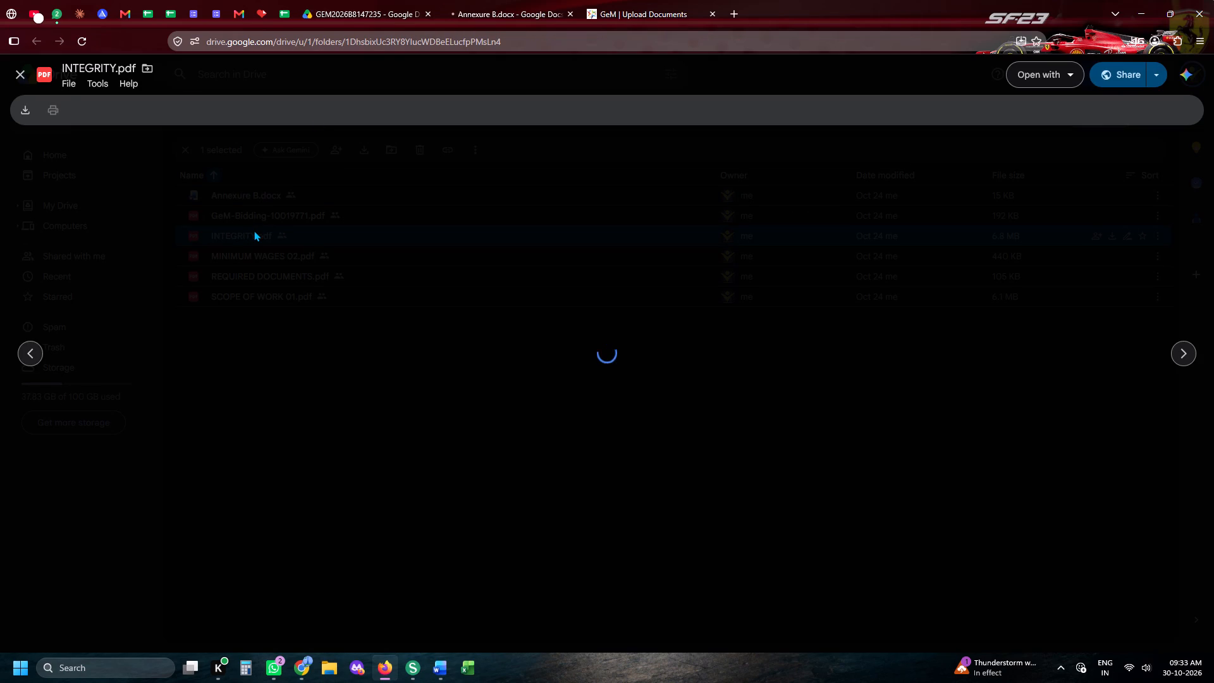
scroll(600, 219, down, 12)
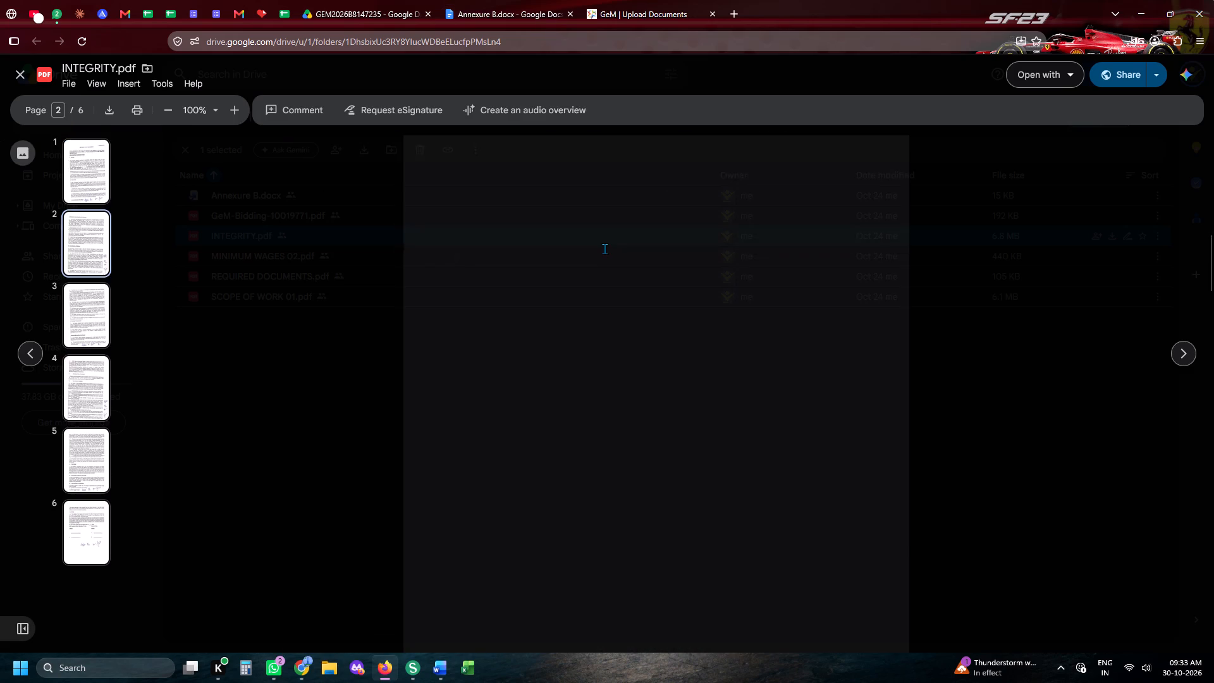
scroll(604, 249, down, 20)
scroll(604, 249, down, 16)
scroll(604, 250, up, 20)
scroll(604, 250, up, 20)
scroll(604, 250, up, 3)
middle_click(604, 250)
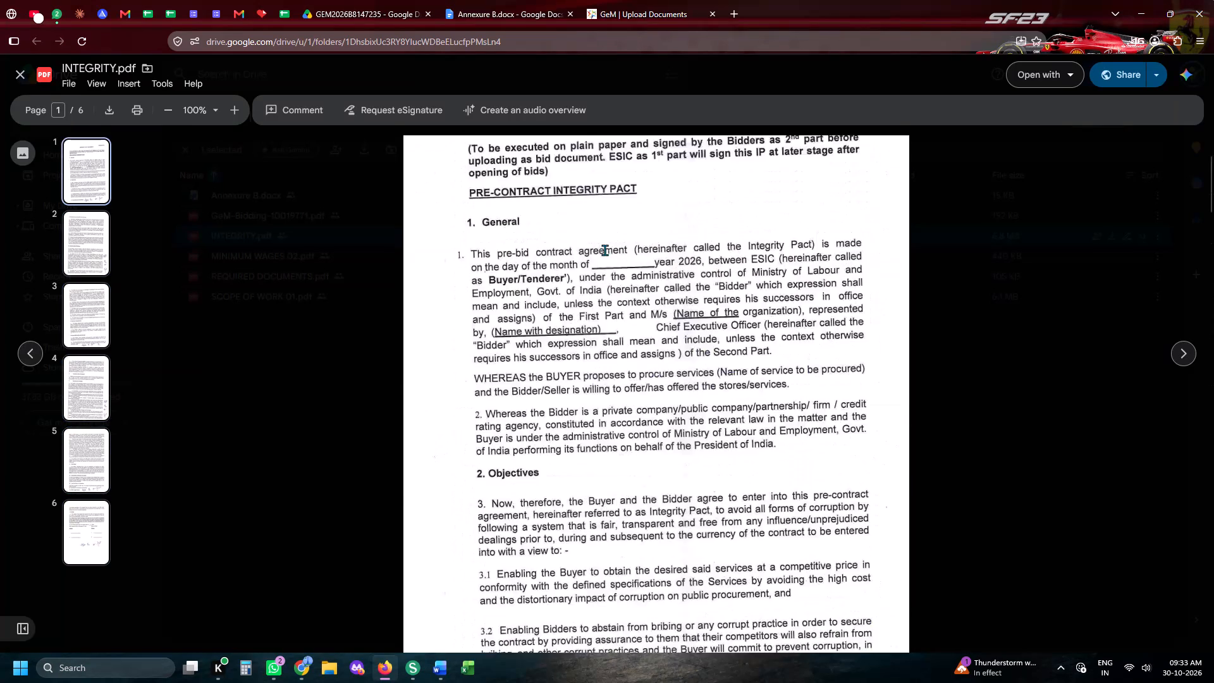
scroll(604, 250, up, 18)
middle_click(604, 250)
Examine the Annexure B non-blacklisting and terms acceptance declaration to see what has to be filled in.
click(616, 0)
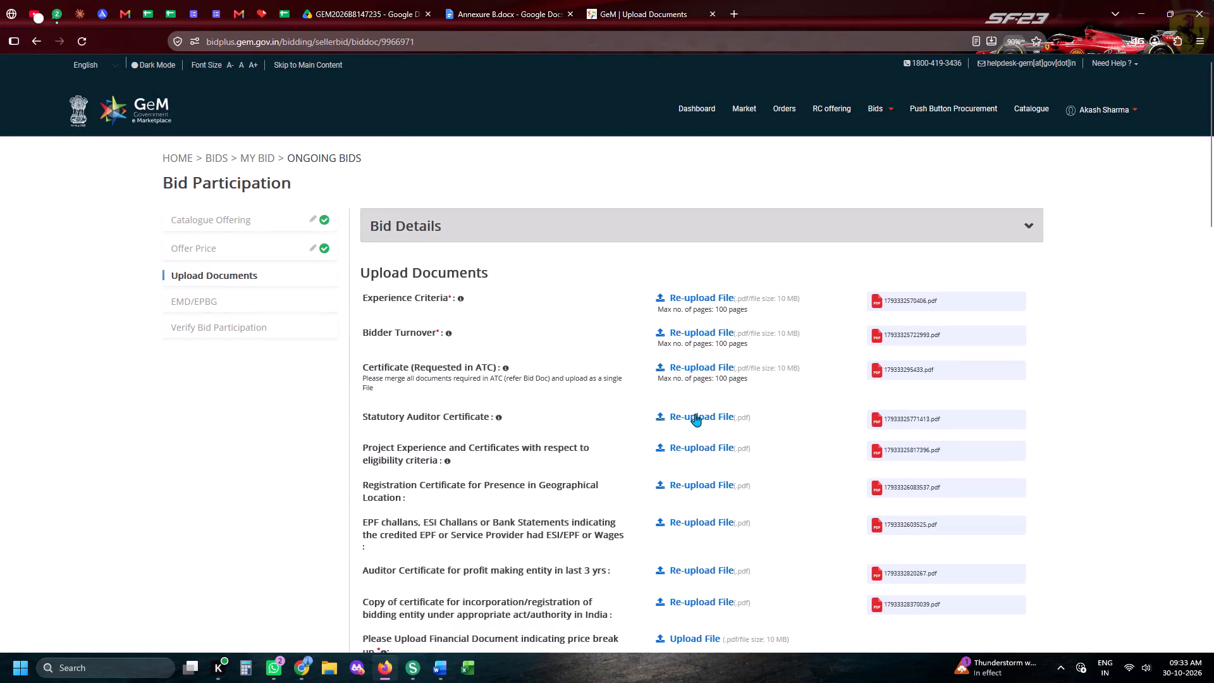
scroll(695, 414, down, 5)
click(596, 0)
click(553, 0)
scroll(582, 449, down, 13)
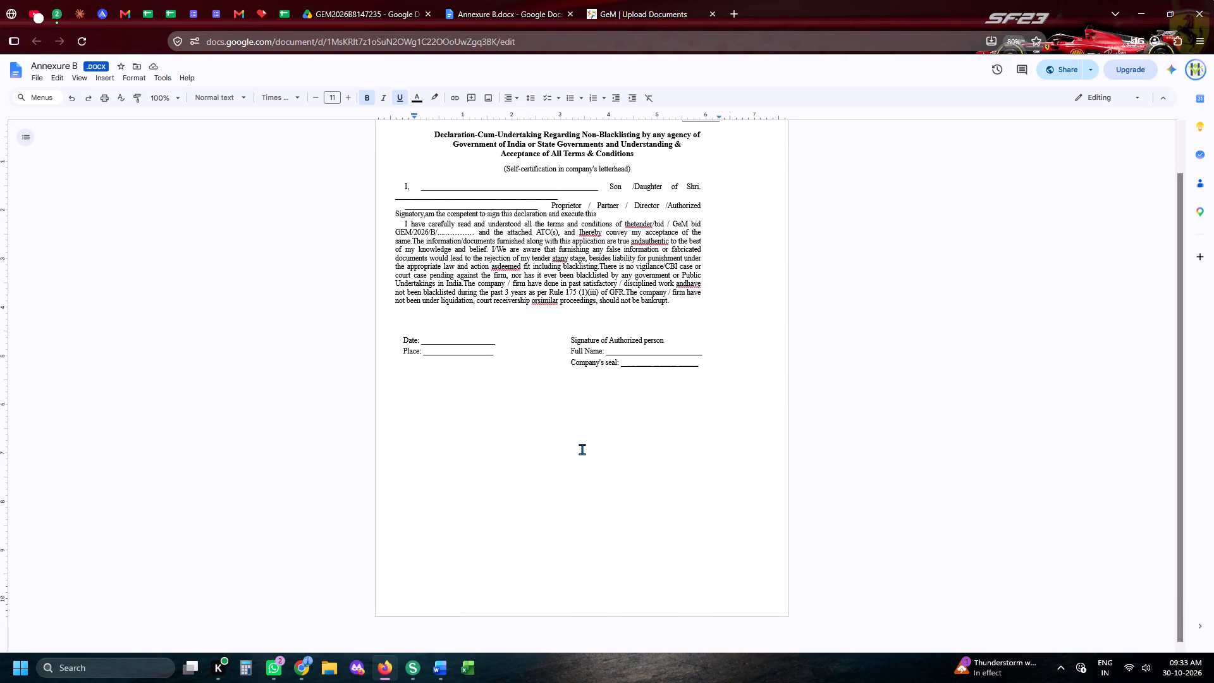
scroll(582, 449, up, 7)
scroll(582, 449, down, 5)
scroll(582, 449, up, 6)
scroll(582, 449, down, 7)
scroll(582, 449, up, 6)
scroll(582, 449, down, 6)
scroll(582, 449, up, 6)
scroll(582, 449, down, 7)
scroll(582, 449, up, 5)
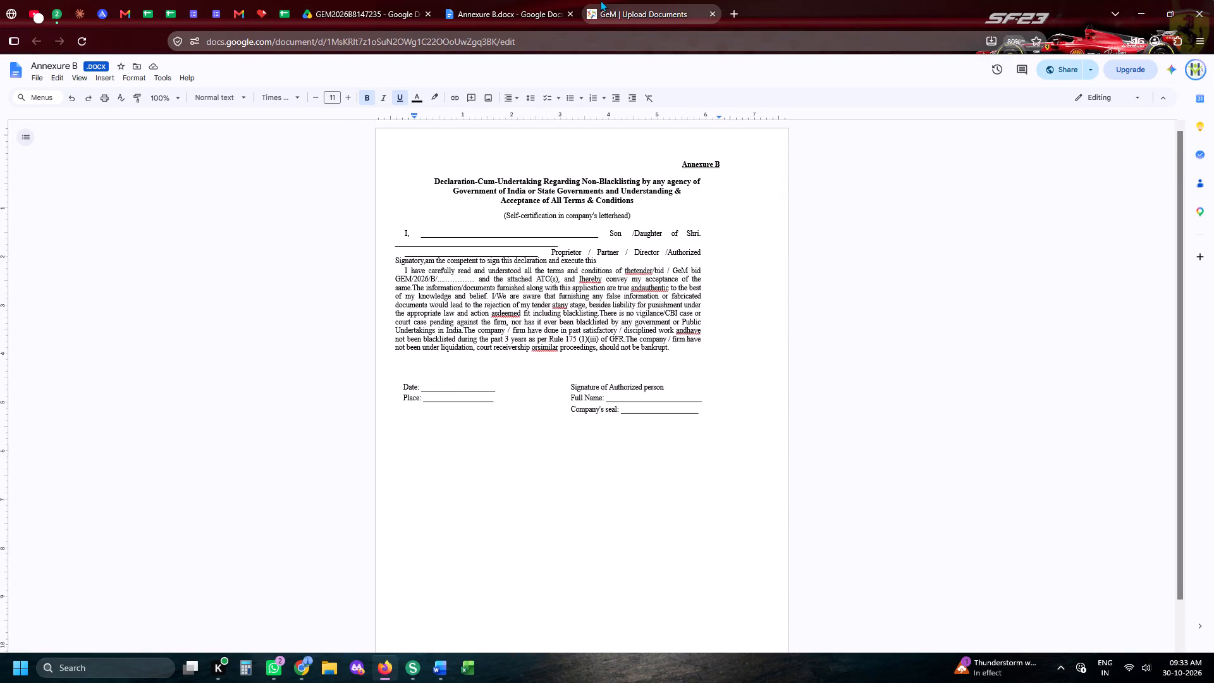
click(600, 0)
click(510, 8)
click(415, 0)
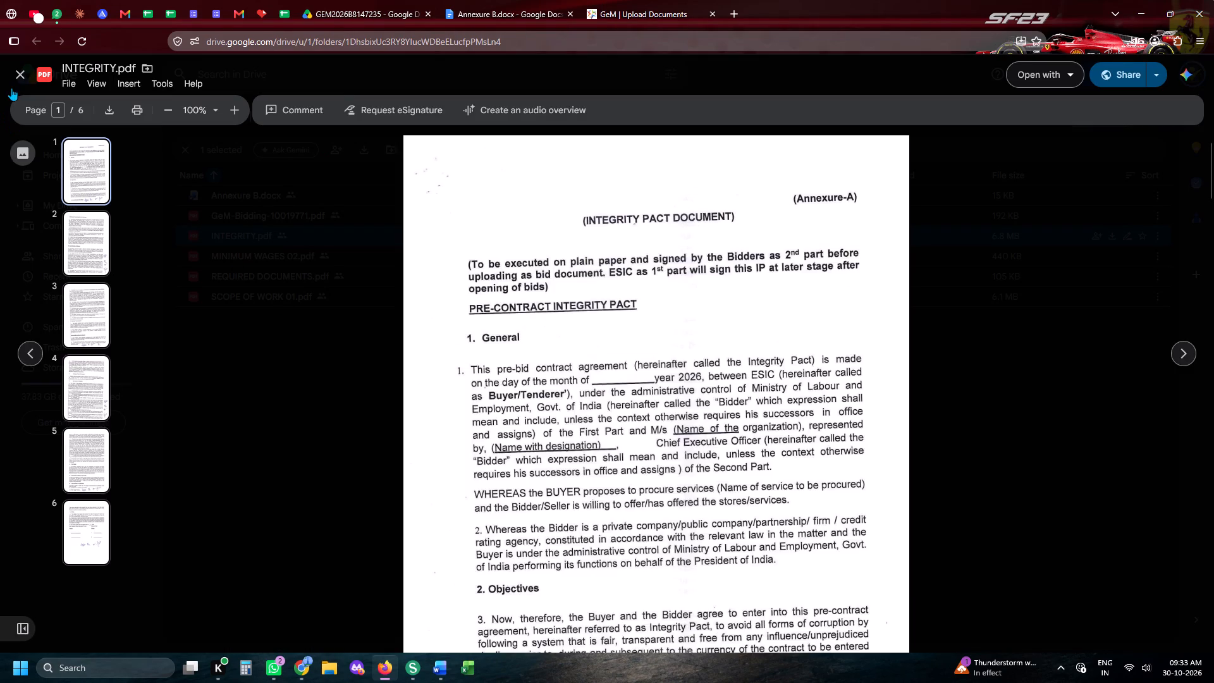
Reopen REQUIRED DOCUMENTS.pdf for GEM2026B8147235 and read its requirements through to the end of the second page.
click(22, 77)
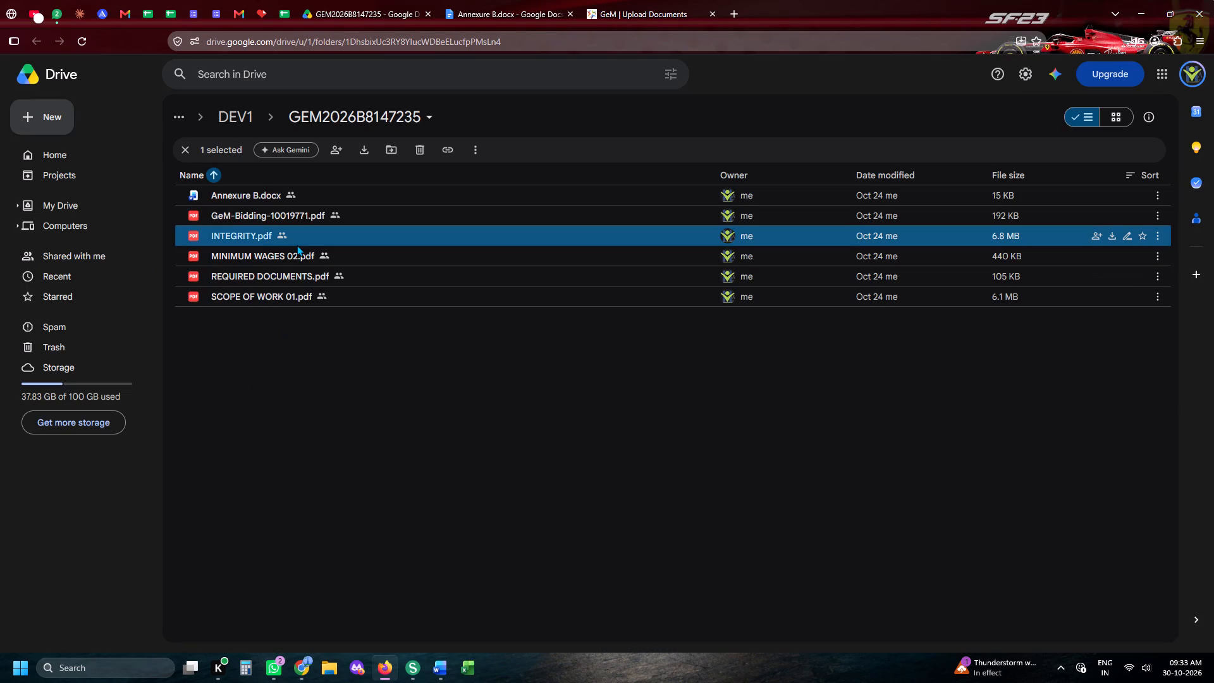
triple_click(256, 276)
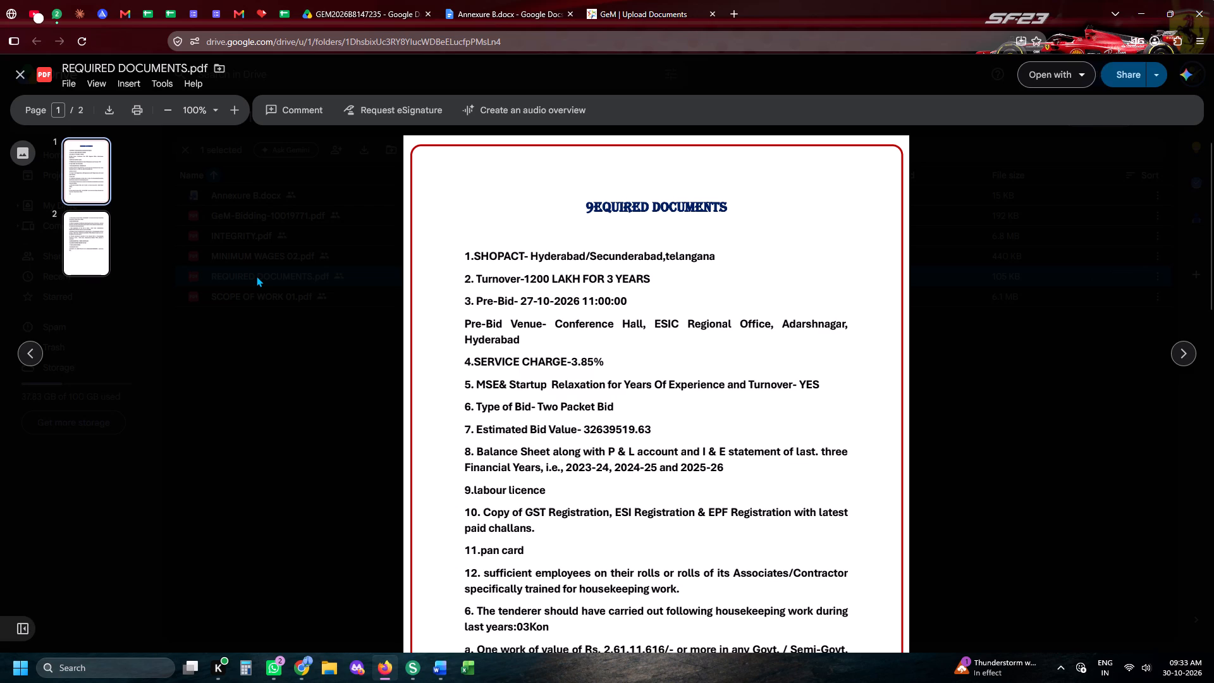
scroll(755, 517, down, 4)
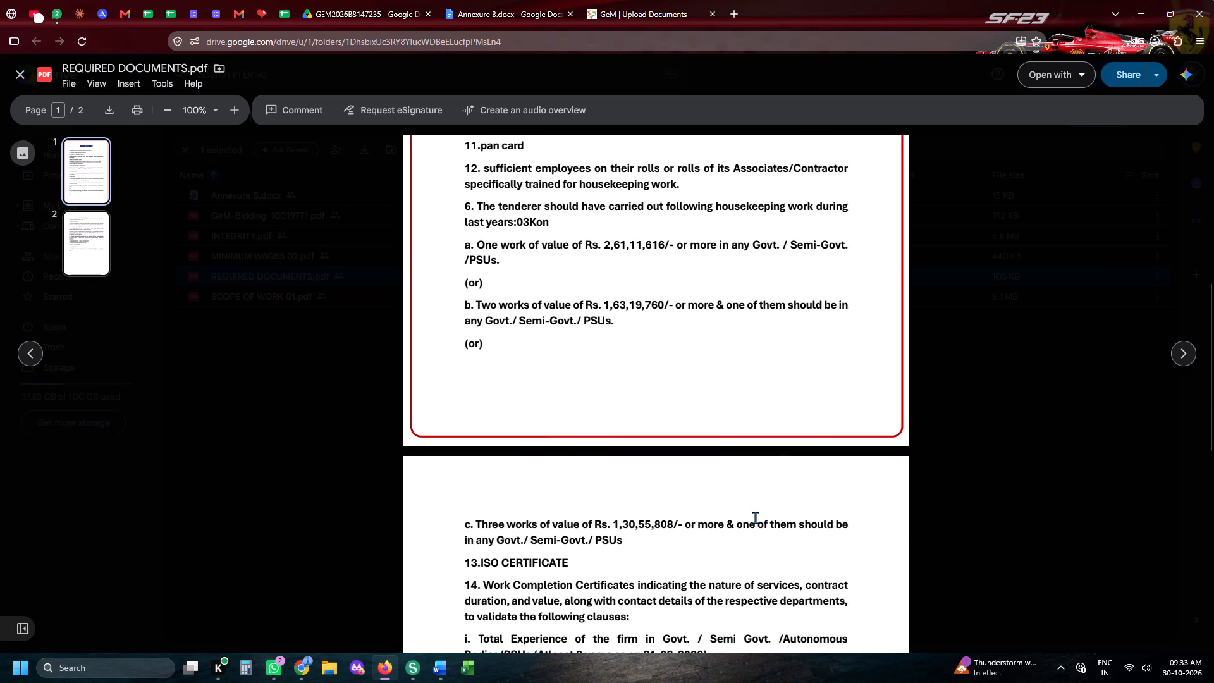
scroll(755, 517, down, 8)
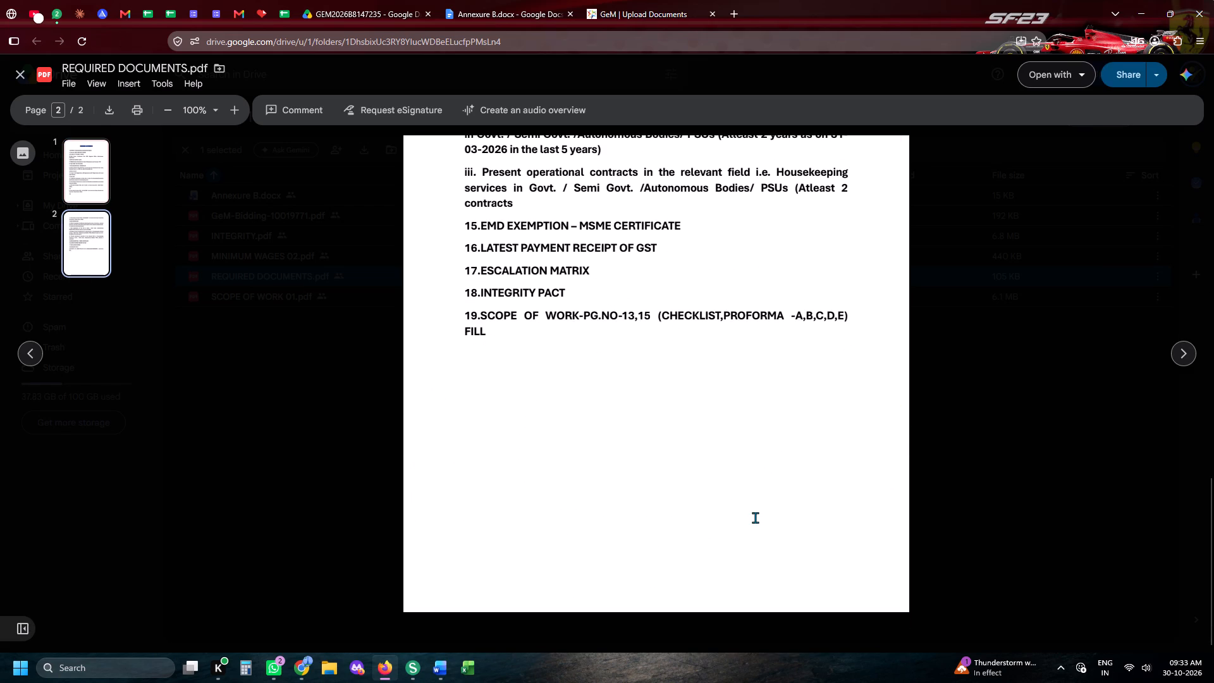
click(728, 334)
Check the uploaded files and remaining fields on the Upload Documents page, from the experience criteria to the MSE certificate.
click(455, 0)
click(644, 13)
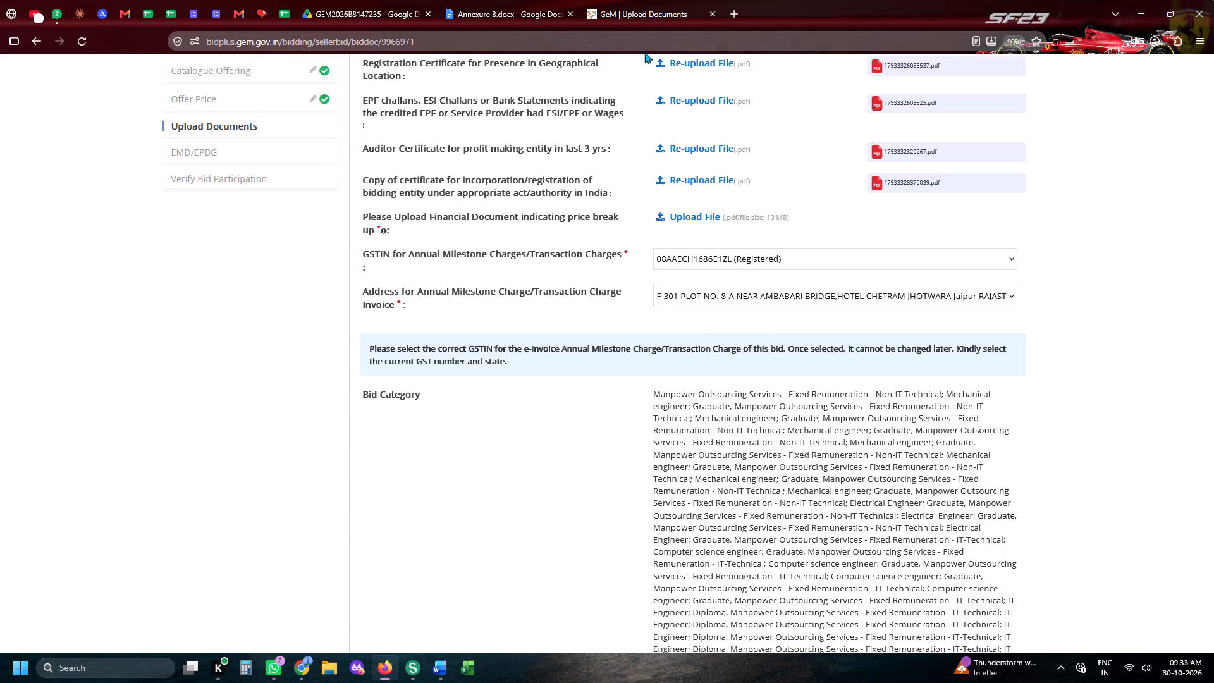
scroll(831, 613, down, 10)
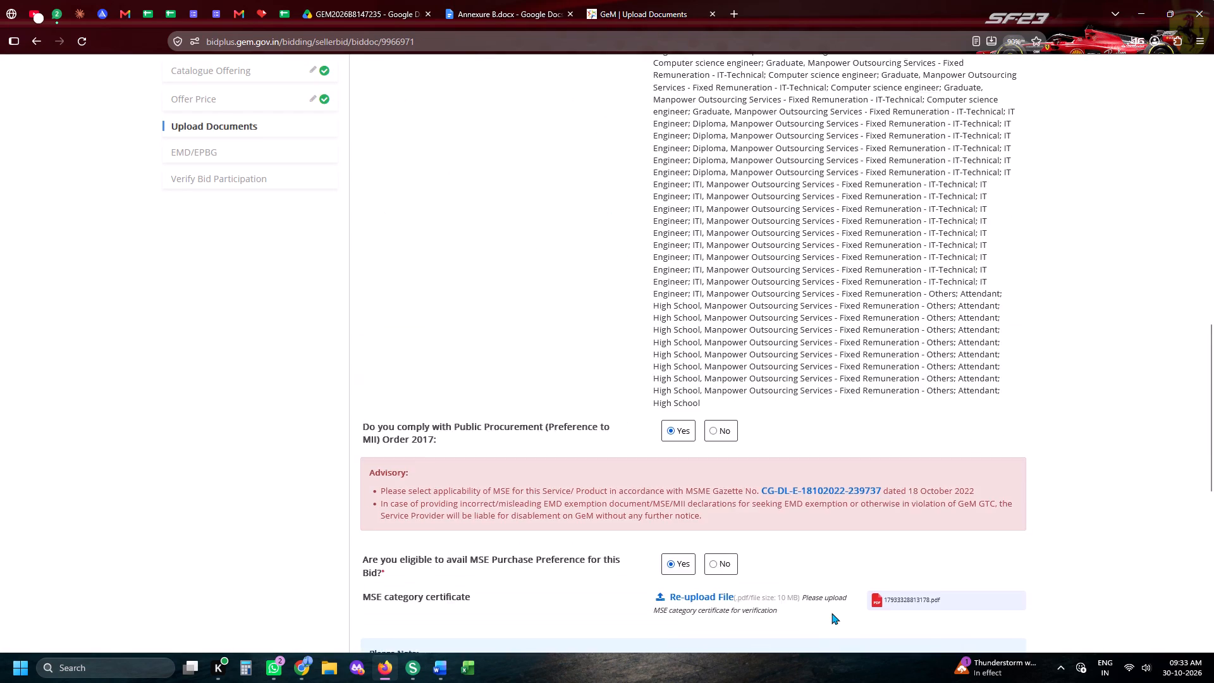
scroll(831, 613, down, 1)
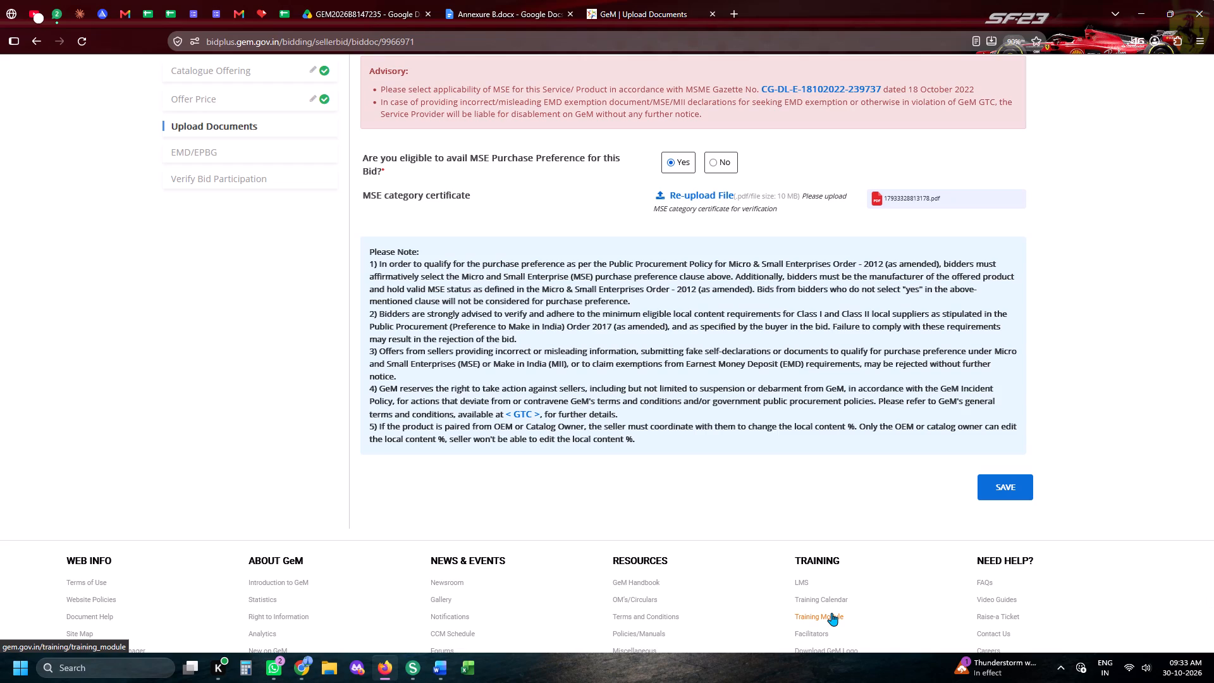
scroll(831, 613, up, 20)
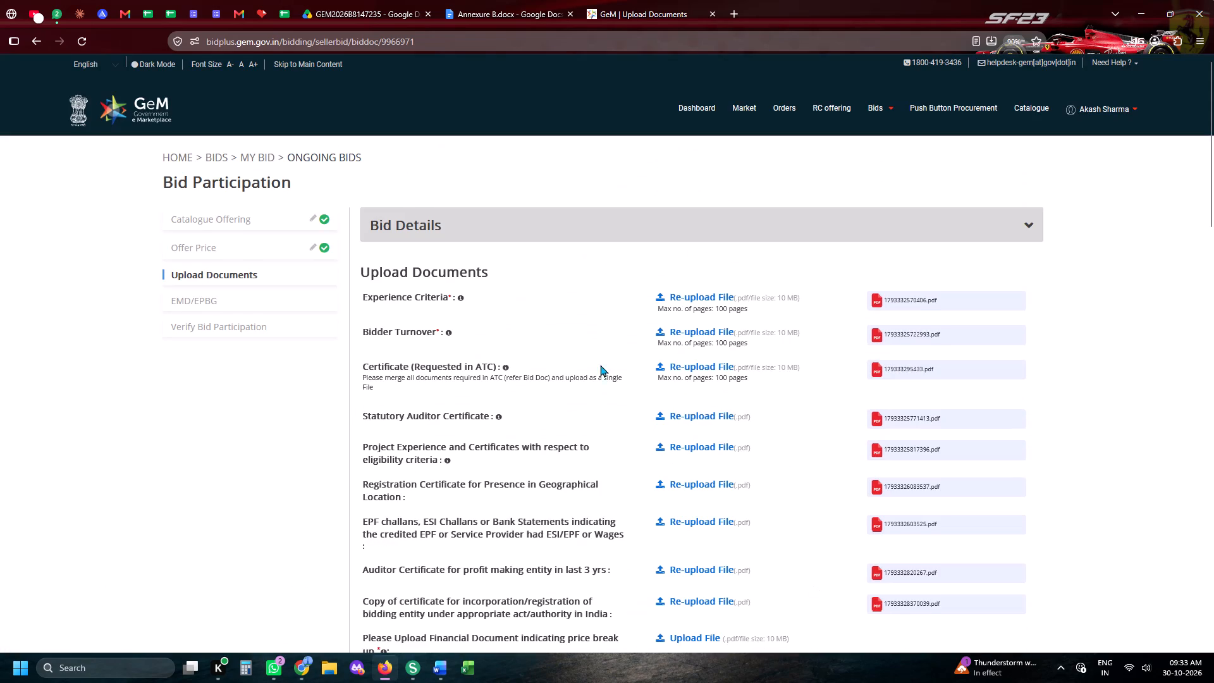
Look through the Daily Tender Sheet 2026 rows for tenders without a Harshnath Human Services fill date.
click(302, 0)
click(284, 4)
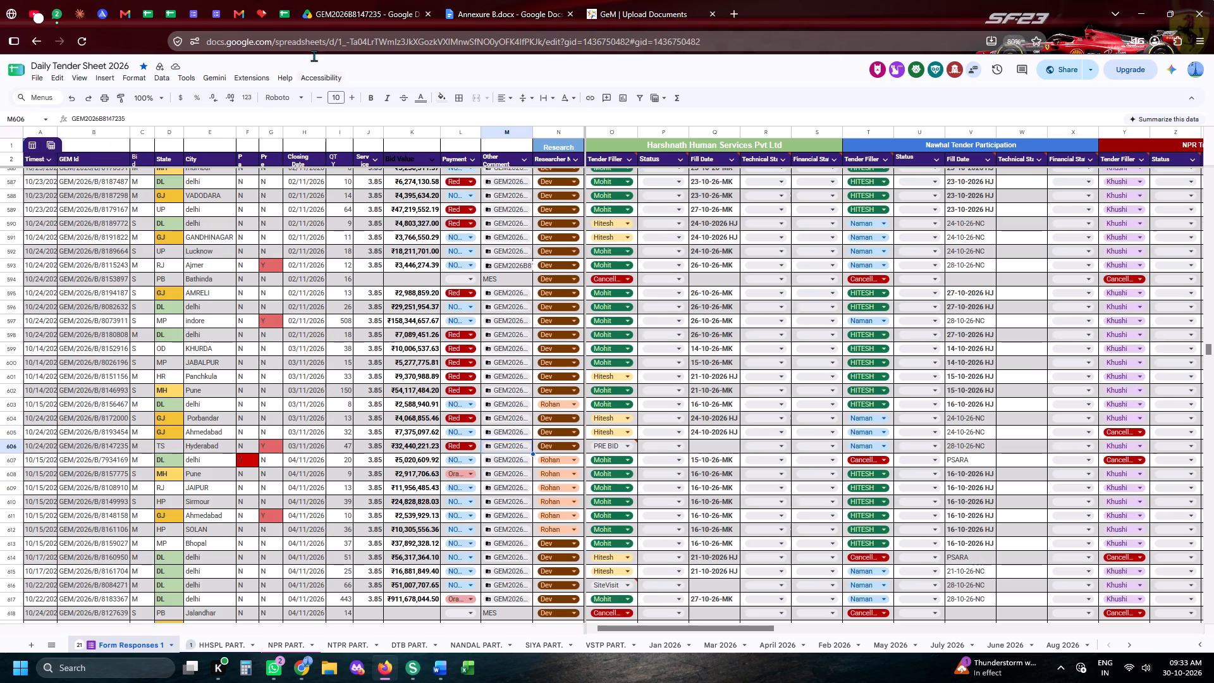
scroll(692, 330, up, 9)
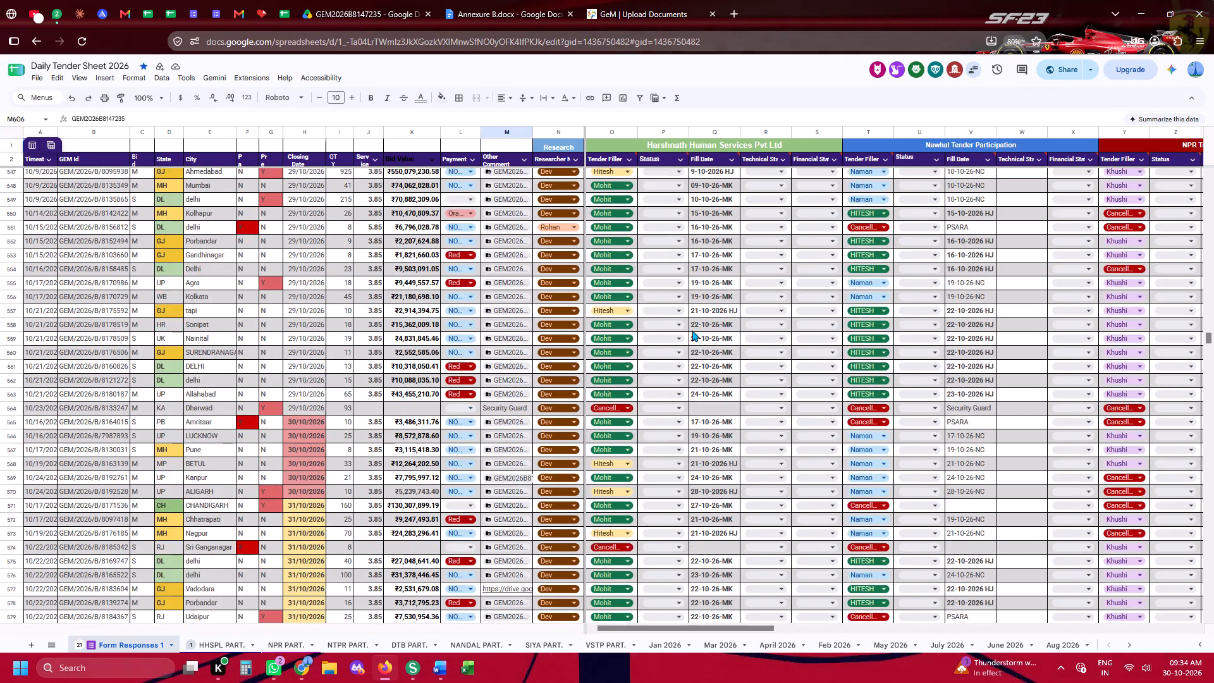
scroll(692, 330, down, 17)
scroll(693, 331, up, 3)
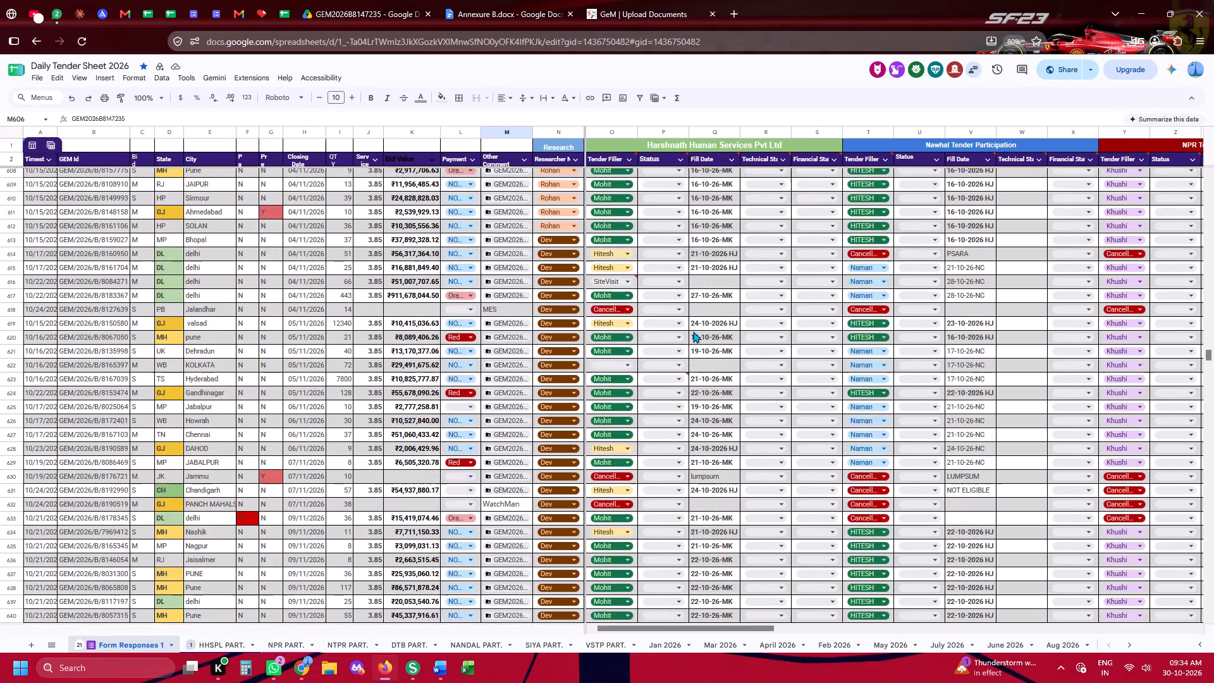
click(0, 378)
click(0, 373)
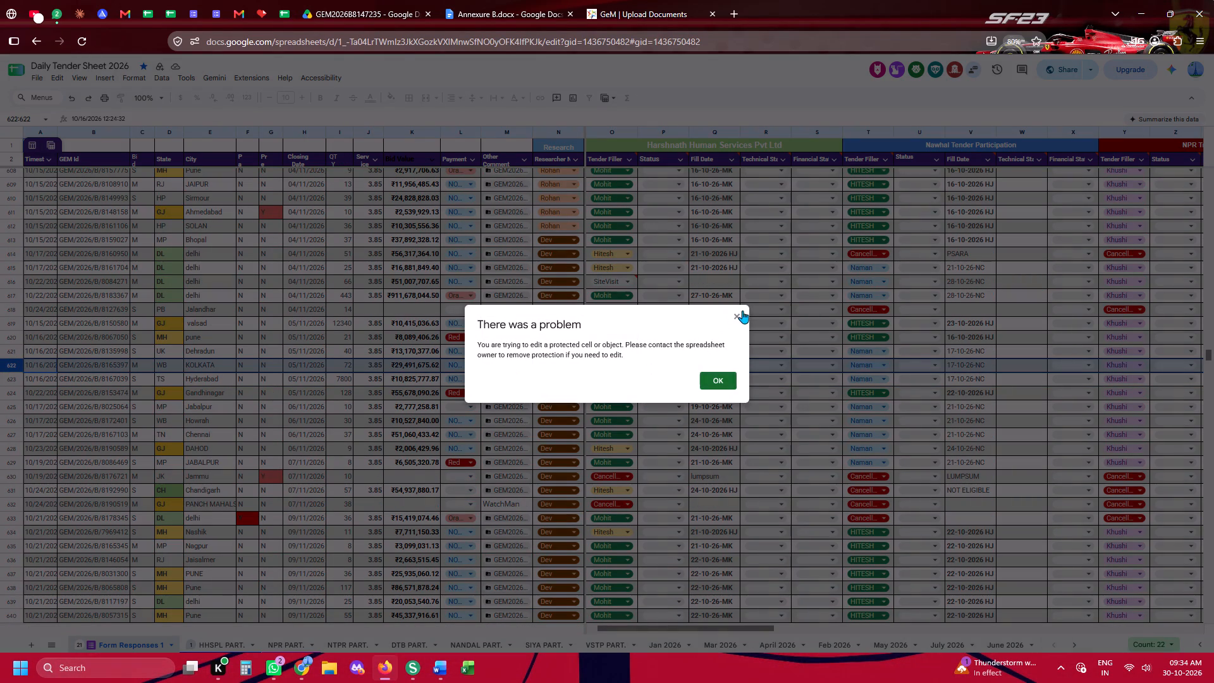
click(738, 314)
Scan the November closing-date rows of the Daily Tender Sheet for tenders with no assigned filler or fill date.
click(696, 402)
scroll(696, 402, down, 3)
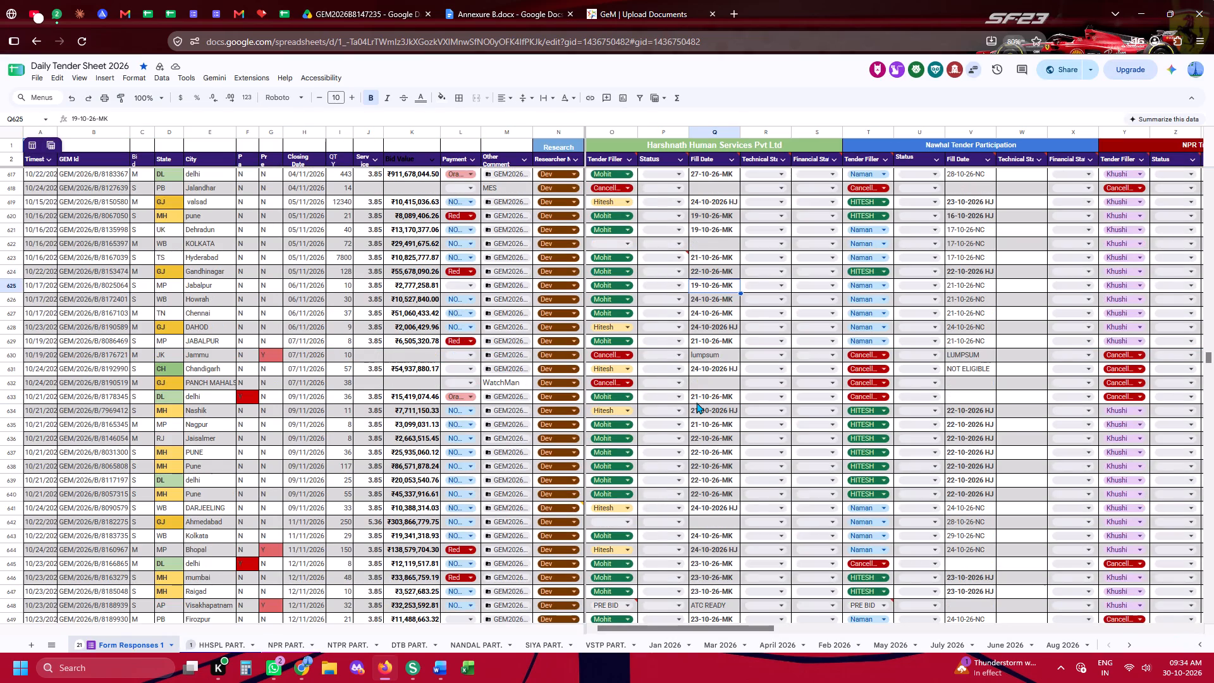
scroll(696, 402, down, 5)
scroll(696, 402, up, 4)
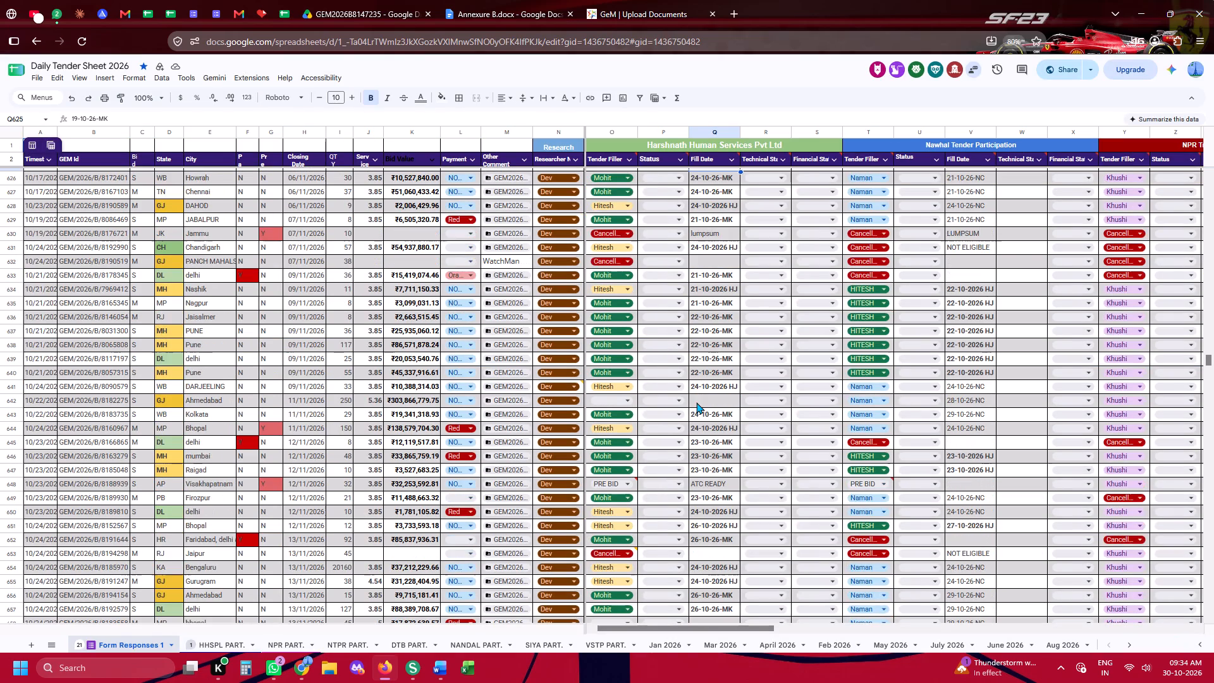
scroll(696, 402, up, 2)
scroll(696, 402, down, 5)
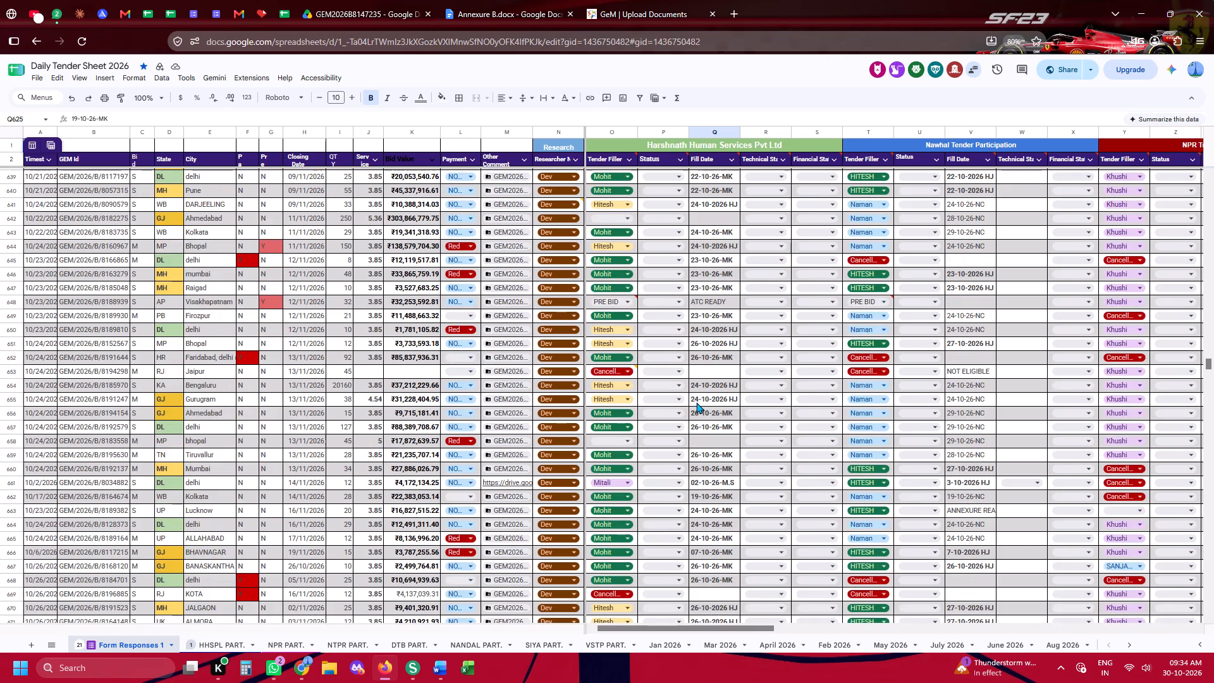
scroll(696, 402, up, 3)
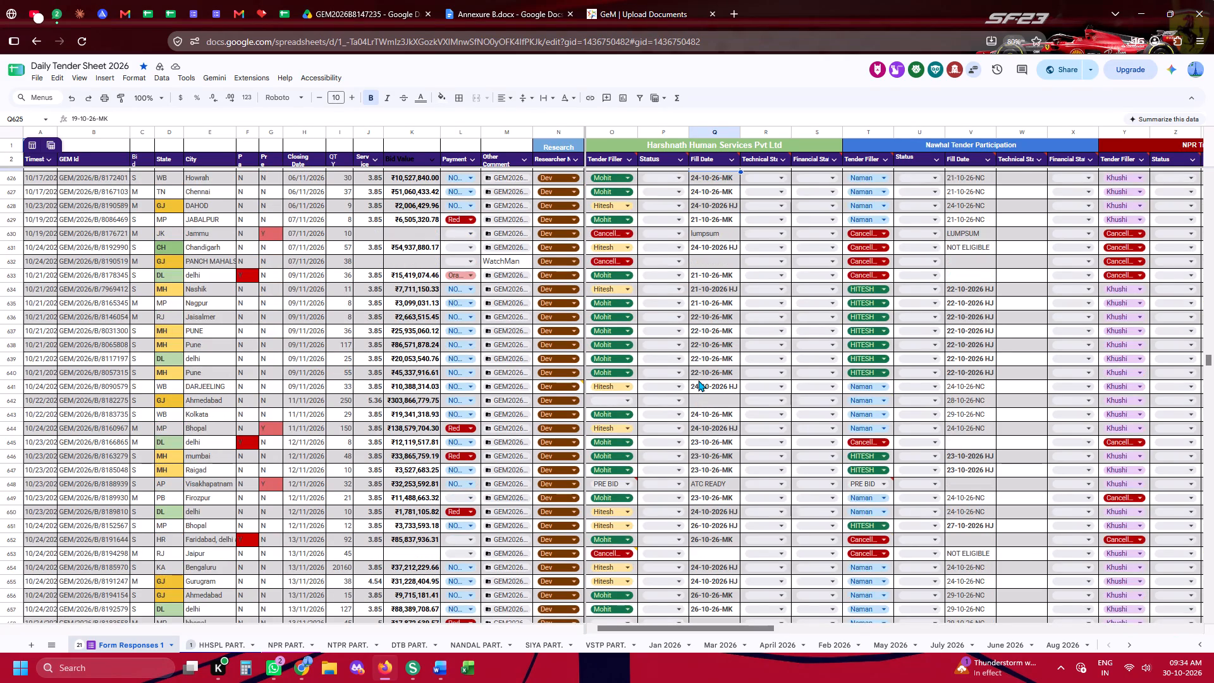
Open the Drive folder linked in the Ahmedabad row for tender GEM/2026/B/8182275.
click(511, 402)
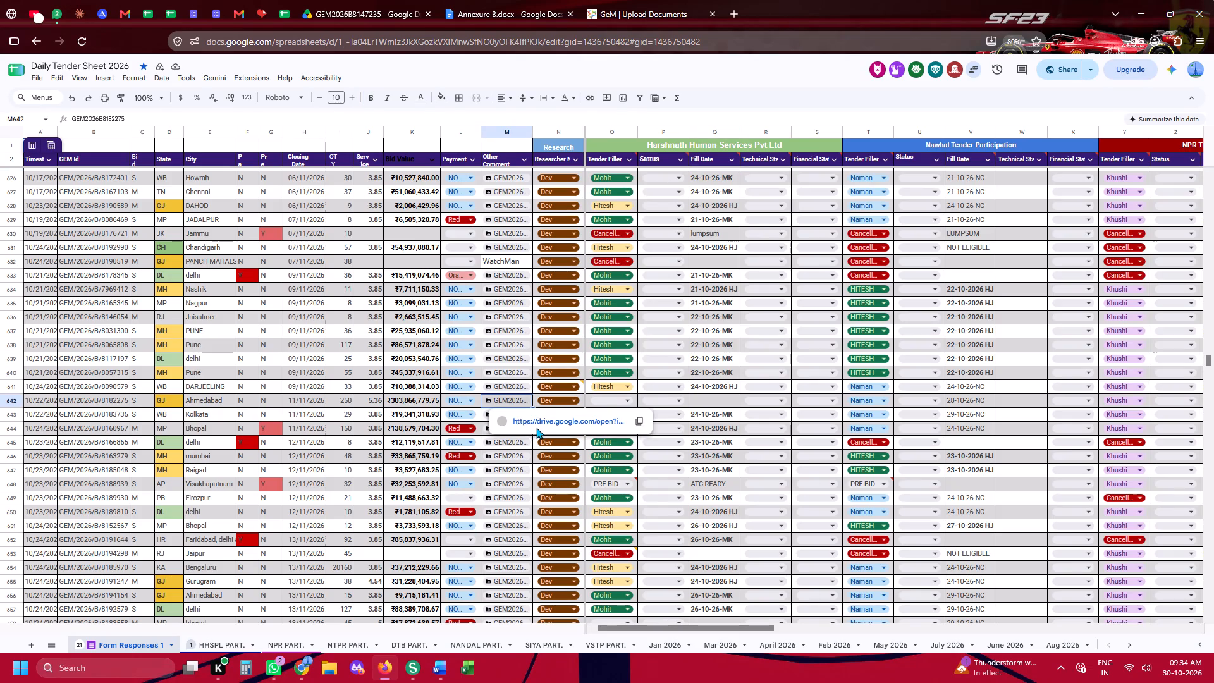
click(536, 426)
Close the tabs holding the GEM2026B8147235 folder and Annexure B.docx.
click(534, 0)
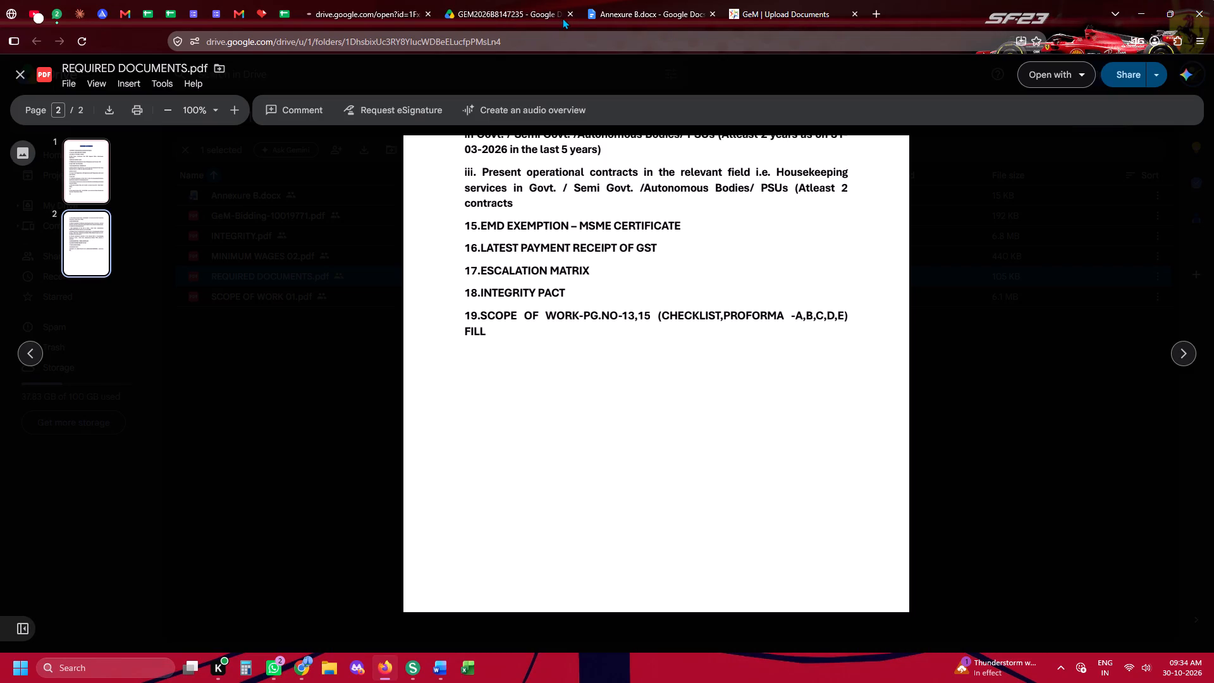
click(562, 18)
click(568, 18)
click(568, 18)
Return to the Daily Tender Sheet and open the Drive folder linked in the Kolkata row for tender GEM/2026/B/8165397.
click(274, 0)
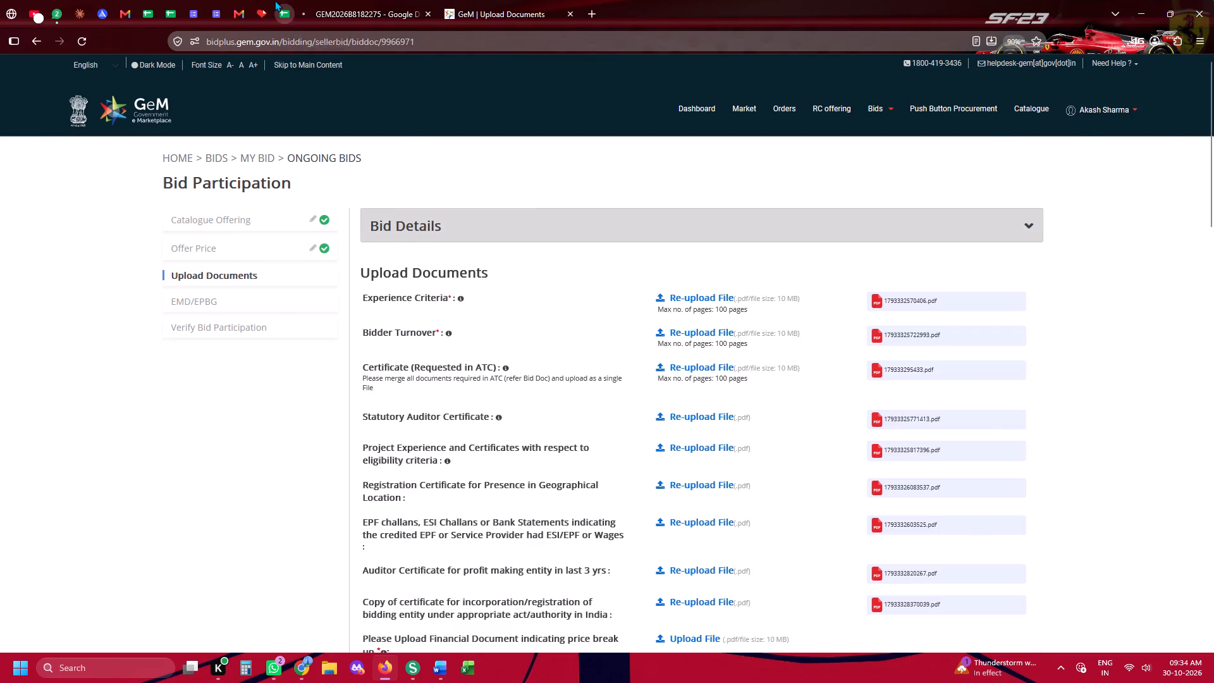
click(342, 0)
click(291, 0)
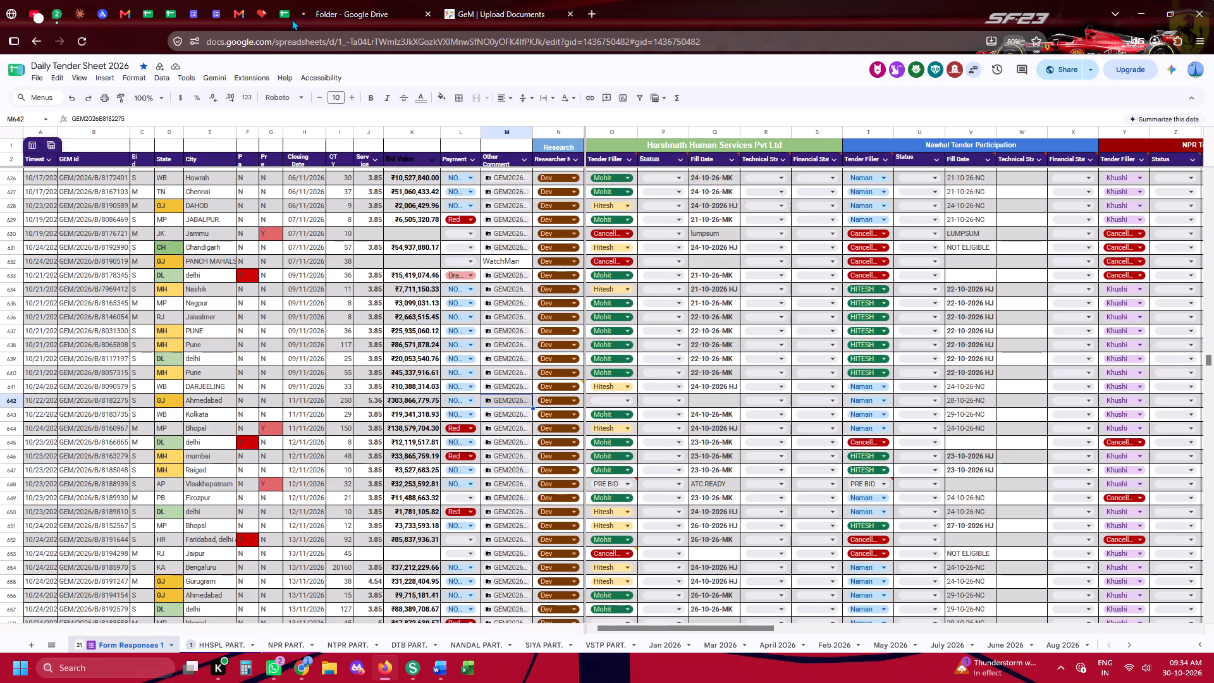
scroll(371, 343, up, 5)
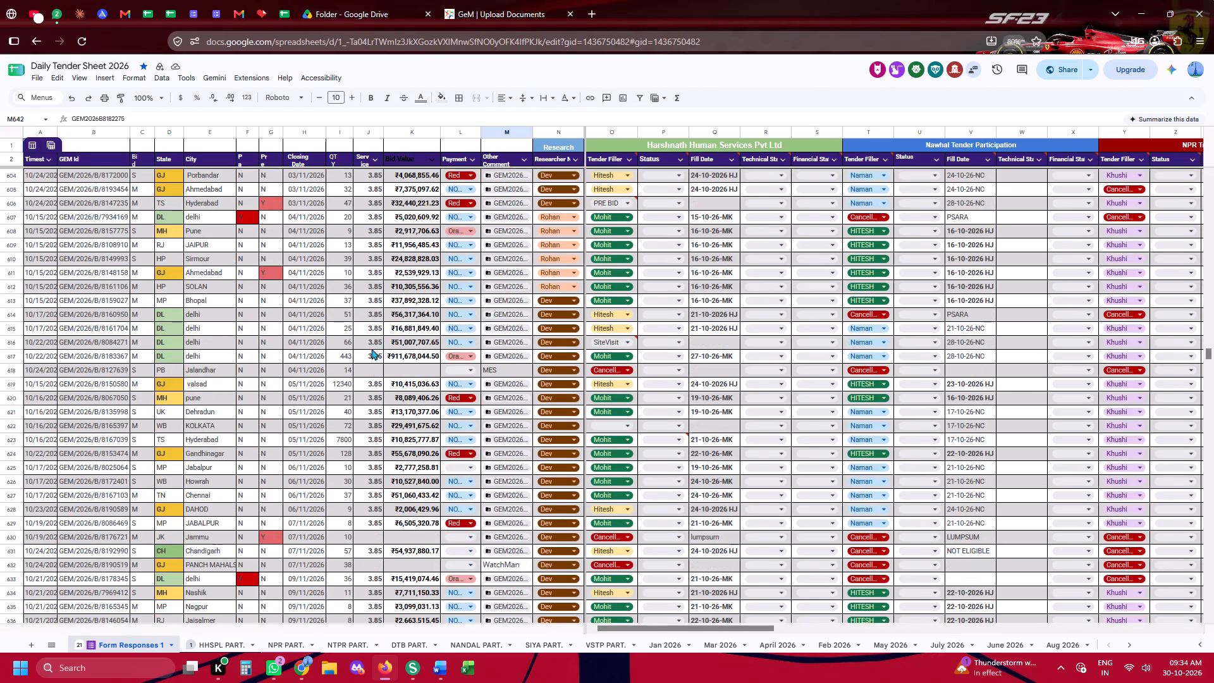
click(498, 426)
click(550, 443)
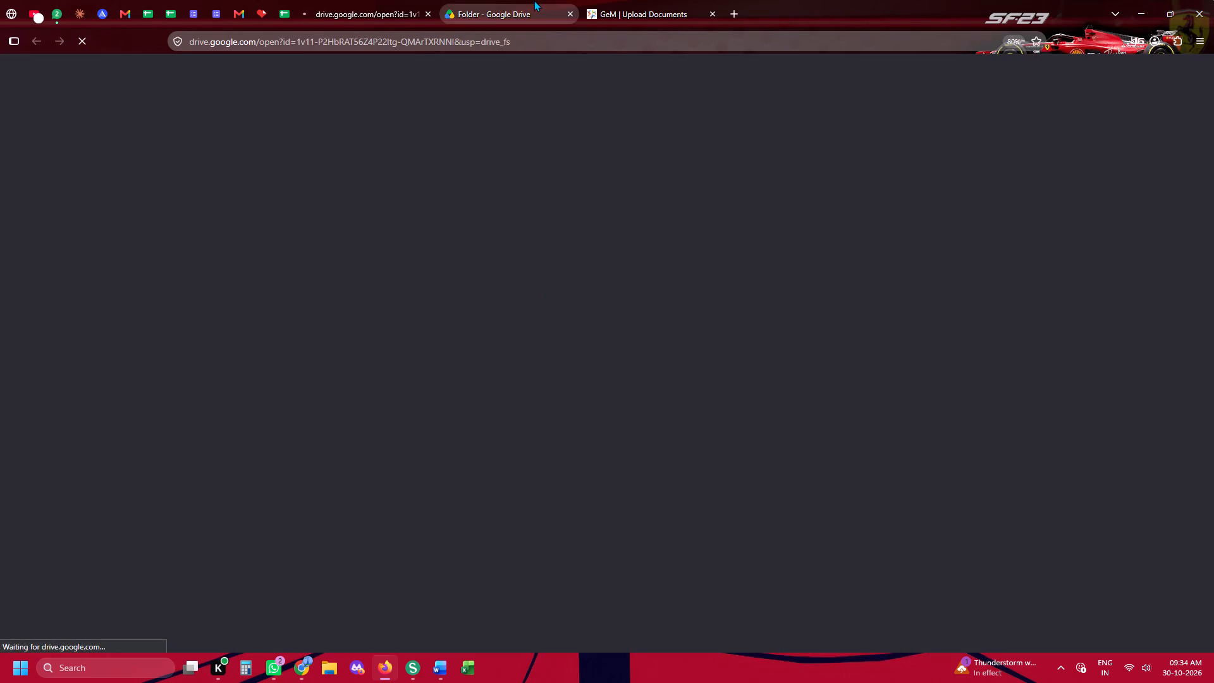
Open ANNEXURES.docx from the GEM2026B8165397 folder in its own tab.
click(534, 0)
click(359, 0)
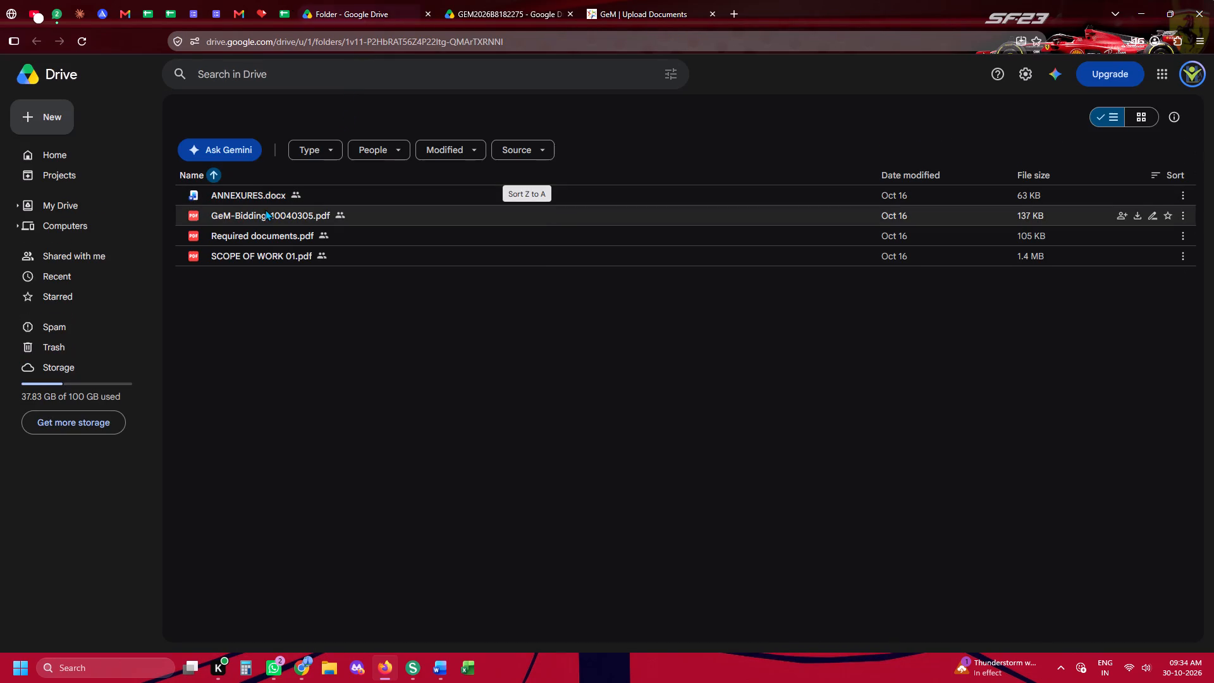
click(261, 187)
double_click(261, 185)
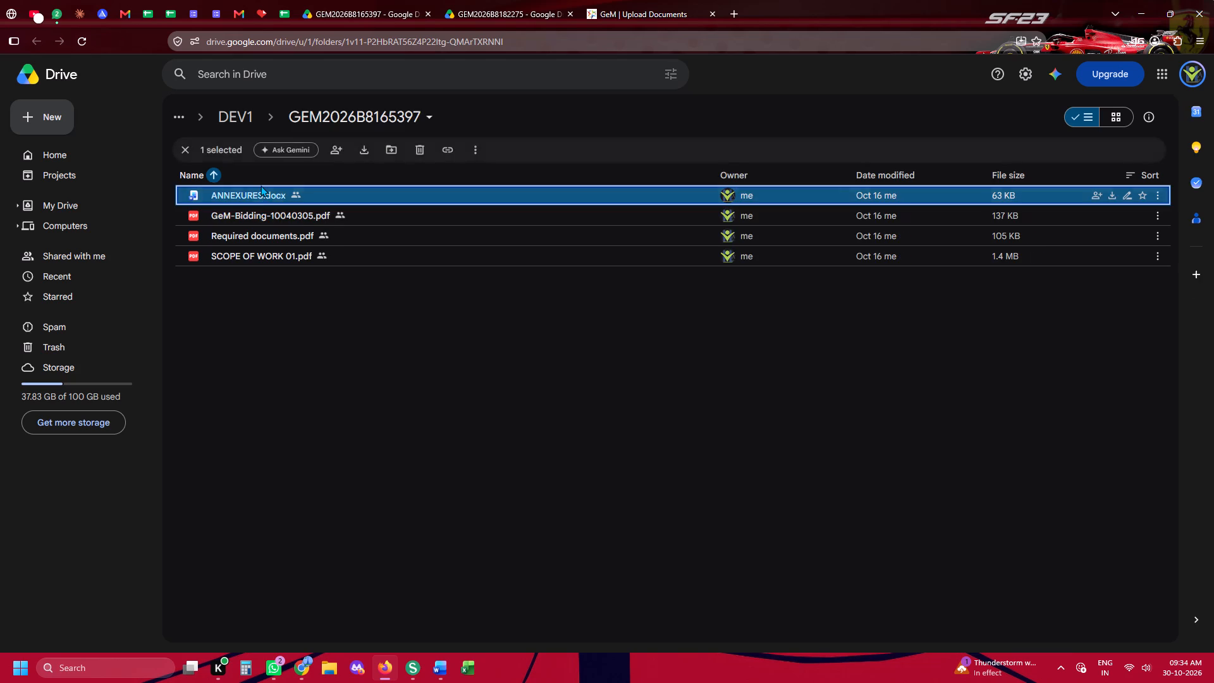
Open ALL ANNEXURES.docx from the GEM2026B8182275 folder in its own tab.
click(595, 0)
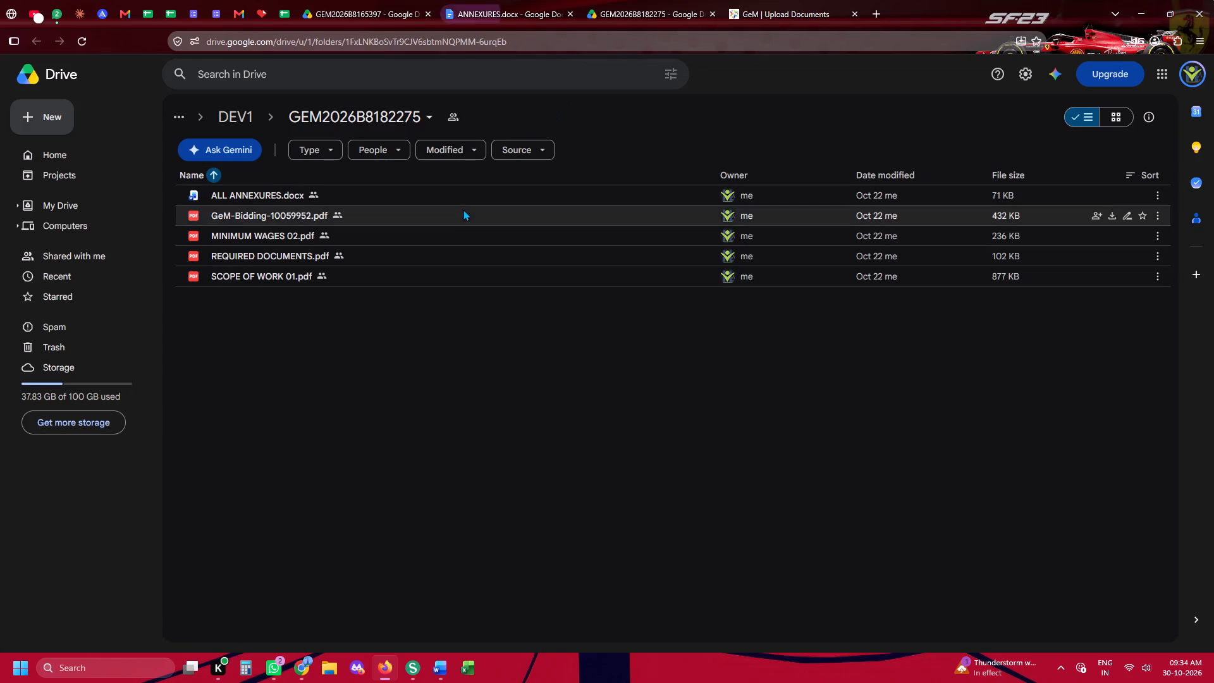
double_click(441, 191)
click(462, 0)
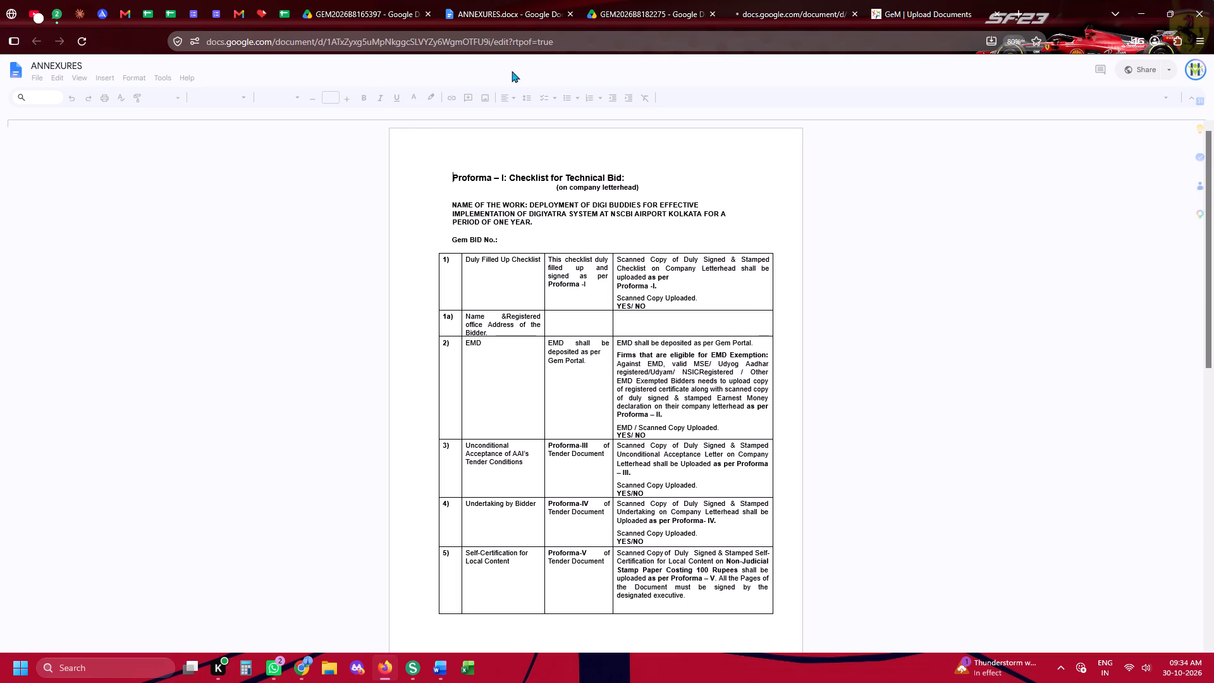
click(756, 0)
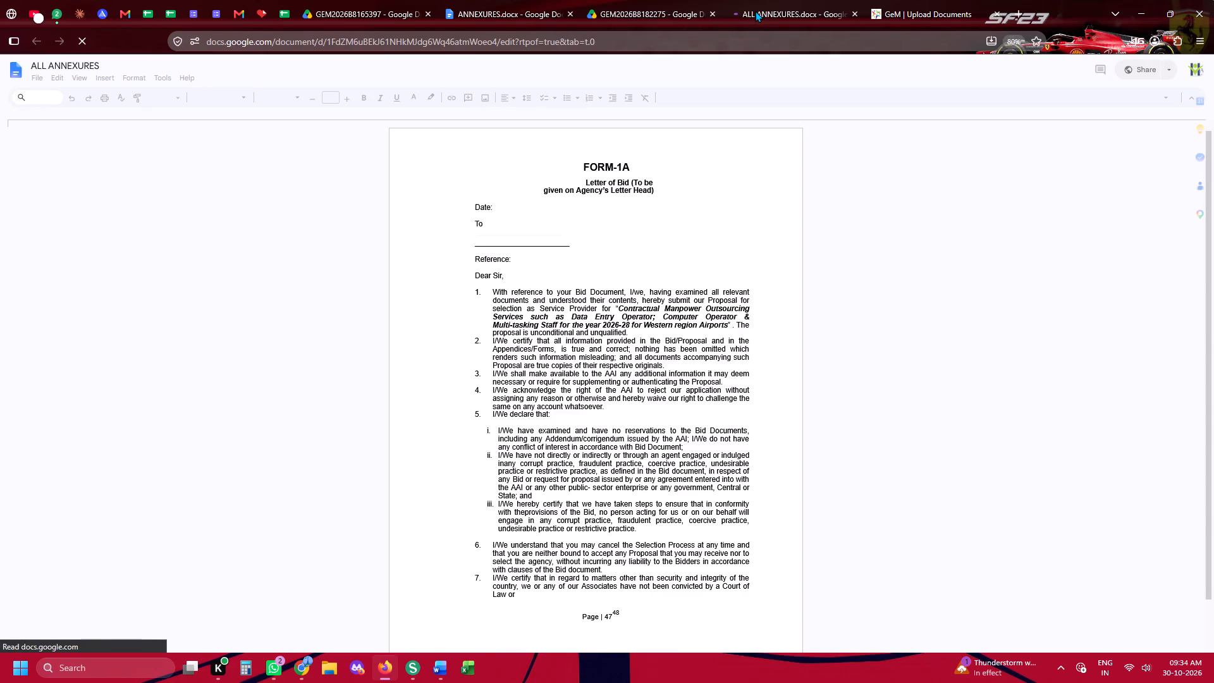
Skim ALL ANNEXURES.docx from FORM-1A through the Integrity Pact to the FORM7 bidder particulars.
scroll(596, 292, up, 7)
scroll(596, 292, down, 14)
scroll(596, 292, down, 19)
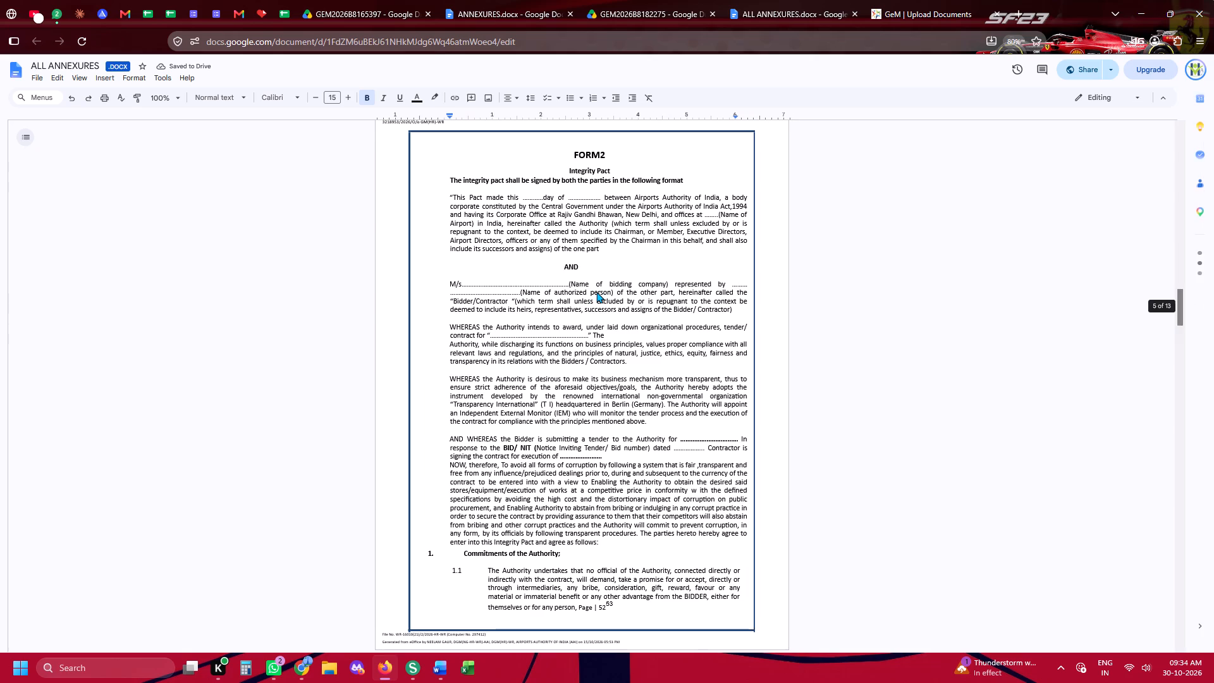
scroll(596, 292, down, 13)
scroll(596, 292, down, 17)
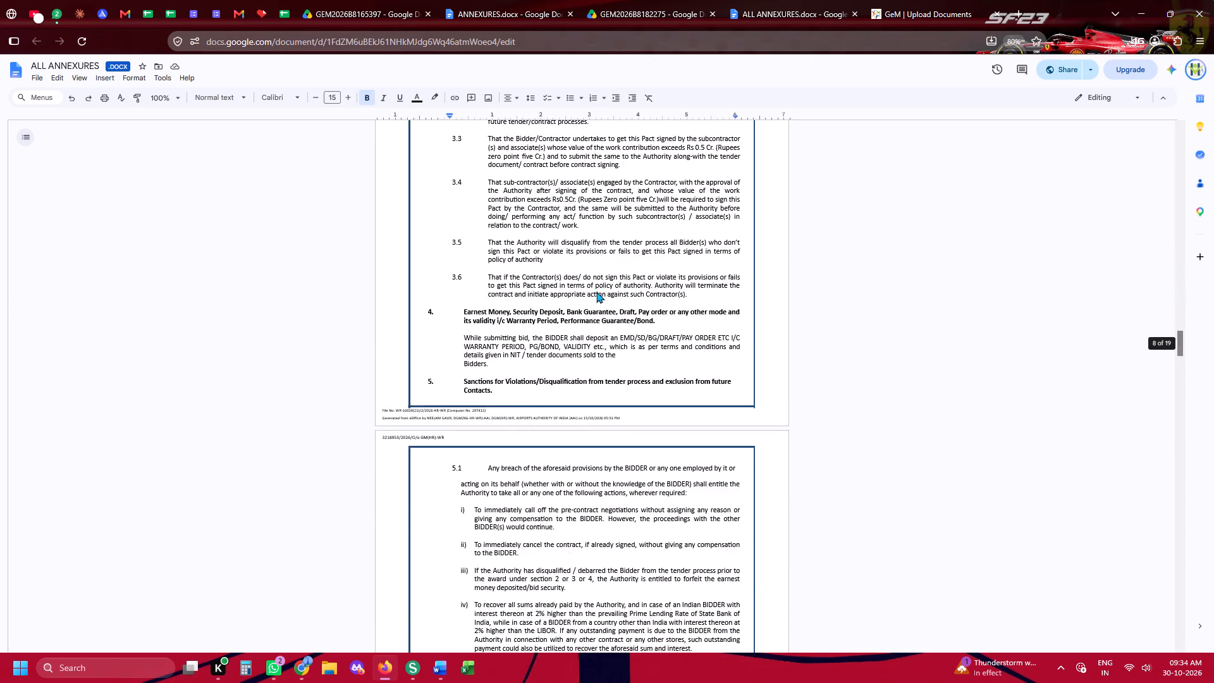
scroll(596, 292, down, 20)
scroll(596, 292, down, 14)
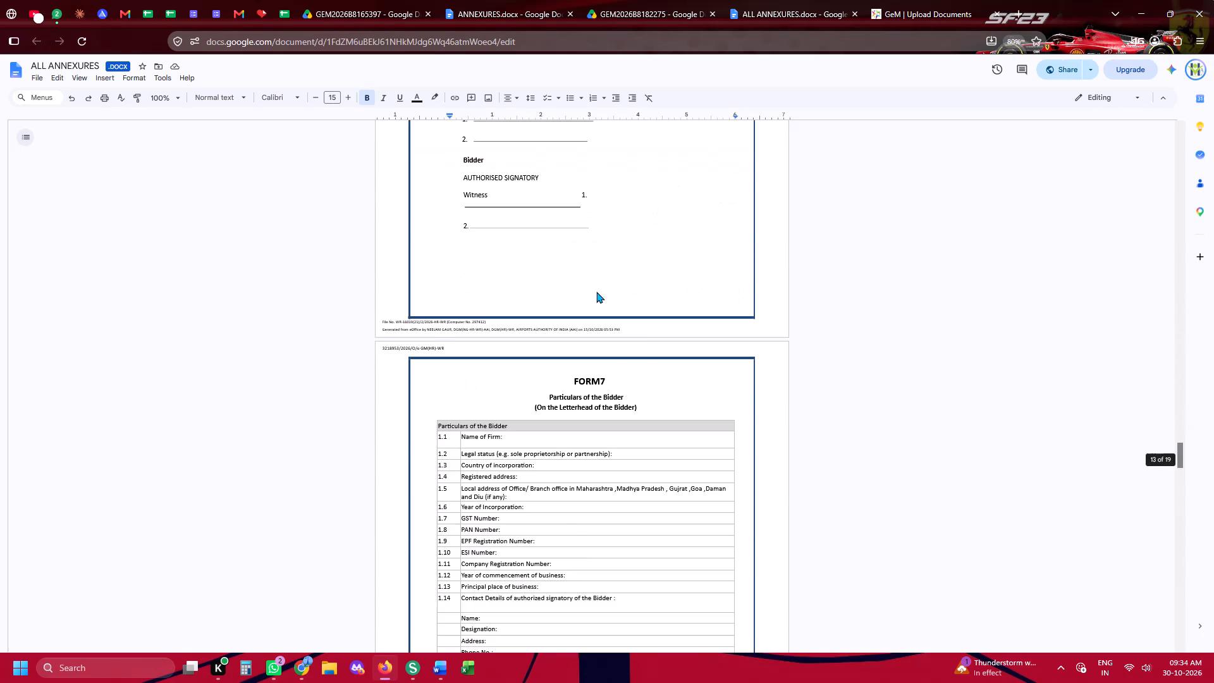
scroll(596, 292, down, 1)
Review ALL ANNEXURES.docx back from the Integrity Pact signature section to the FORM-1A Letter of Bid.
scroll(596, 292, up, 7)
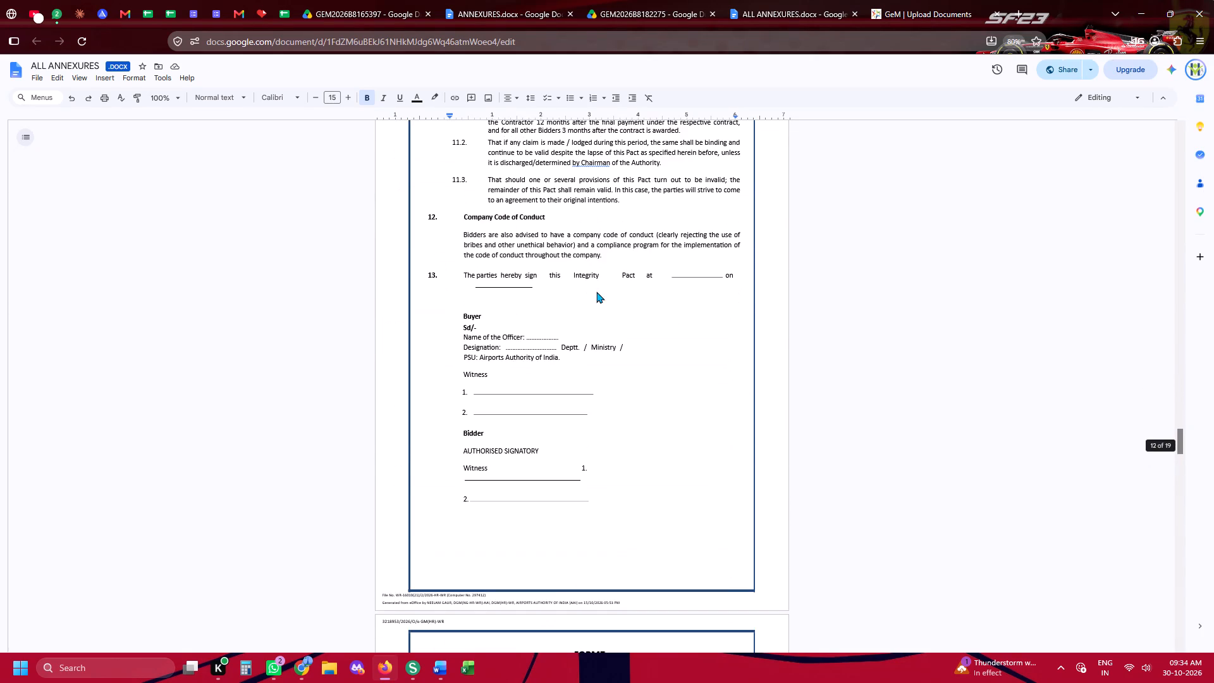
scroll(596, 292, up, 14)
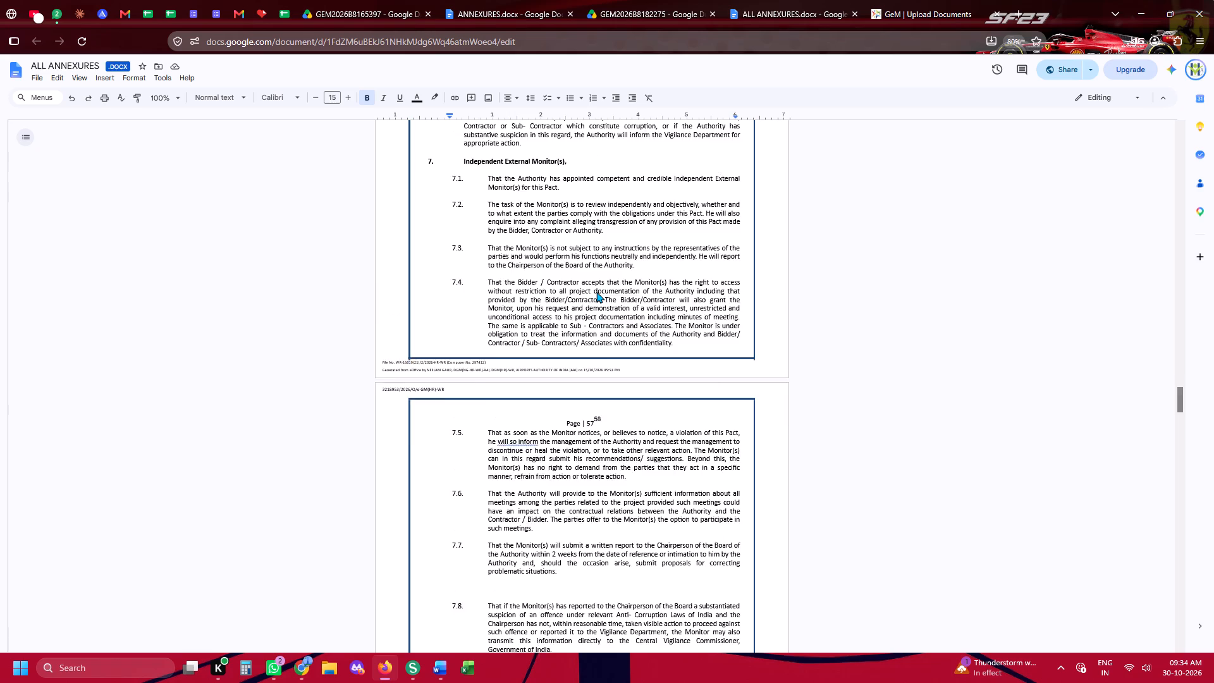
scroll(596, 292, up, 7)
scroll(596, 292, up, 15)
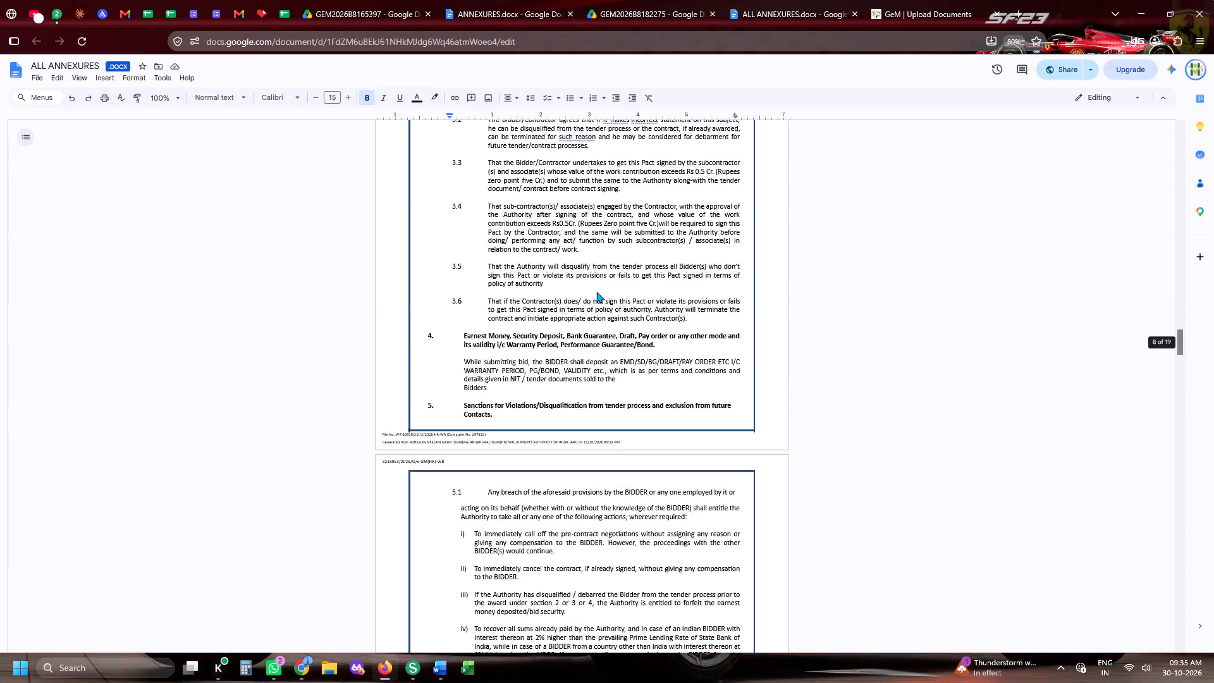
scroll(596, 292, up, 20)
scroll(596, 292, up, 8)
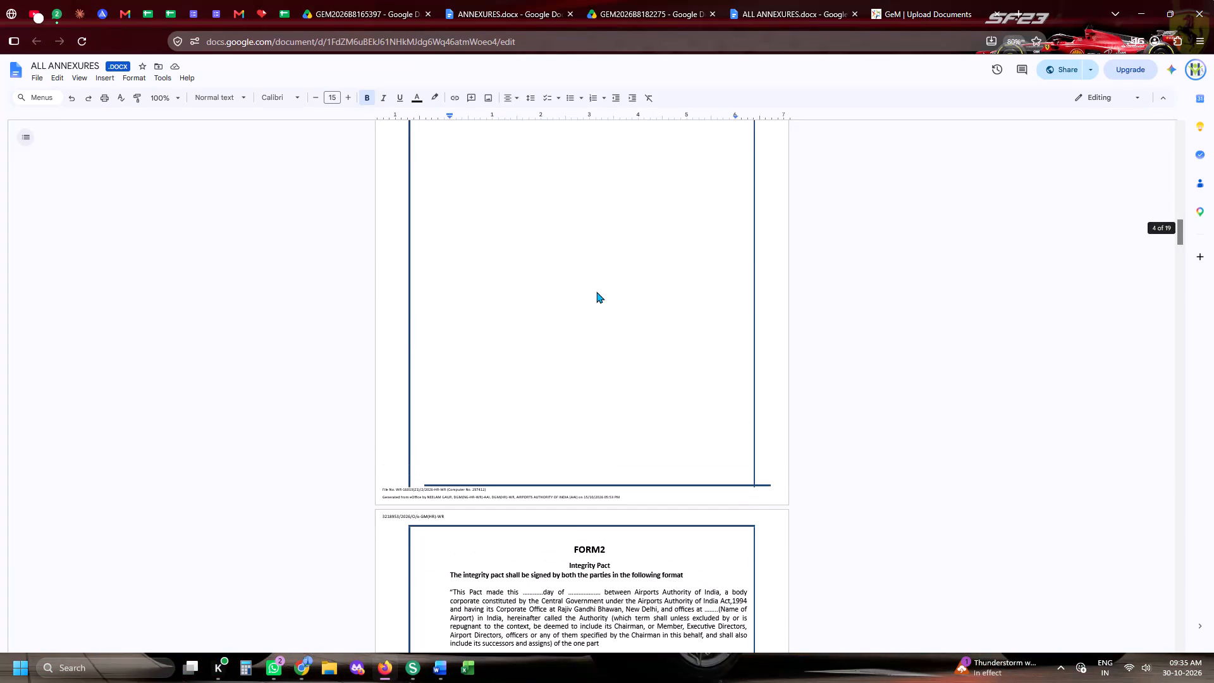
scroll(596, 292, up, 15)
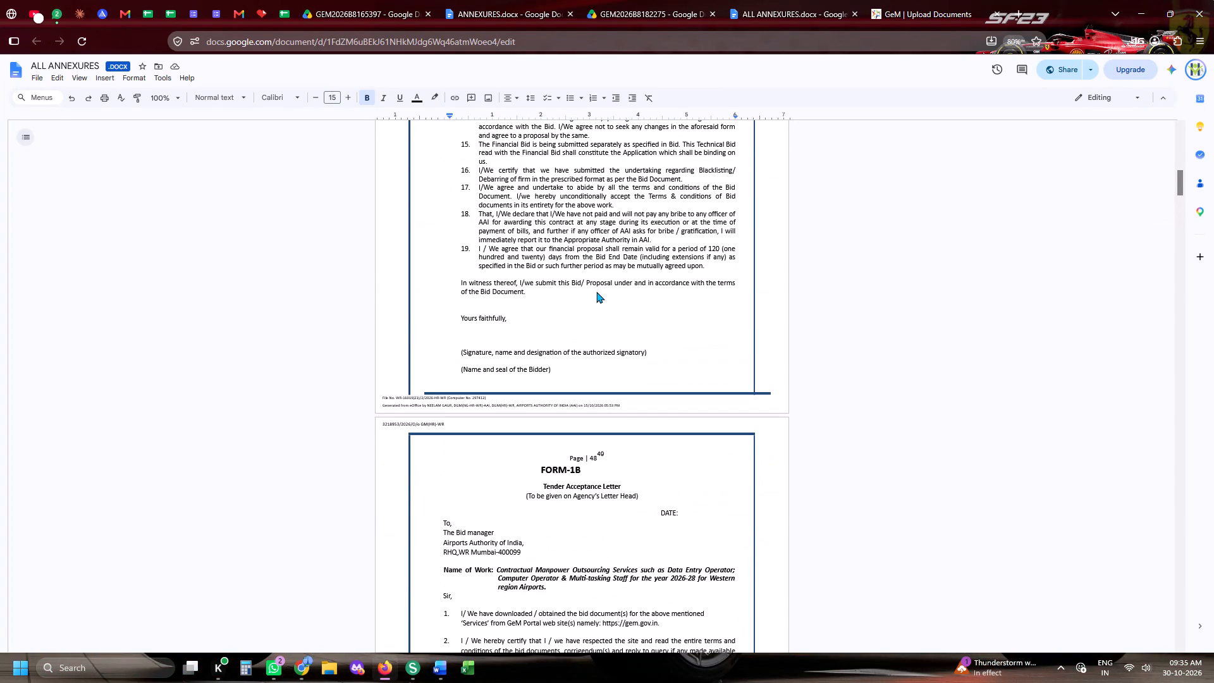
scroll(596, 292, up, 7)
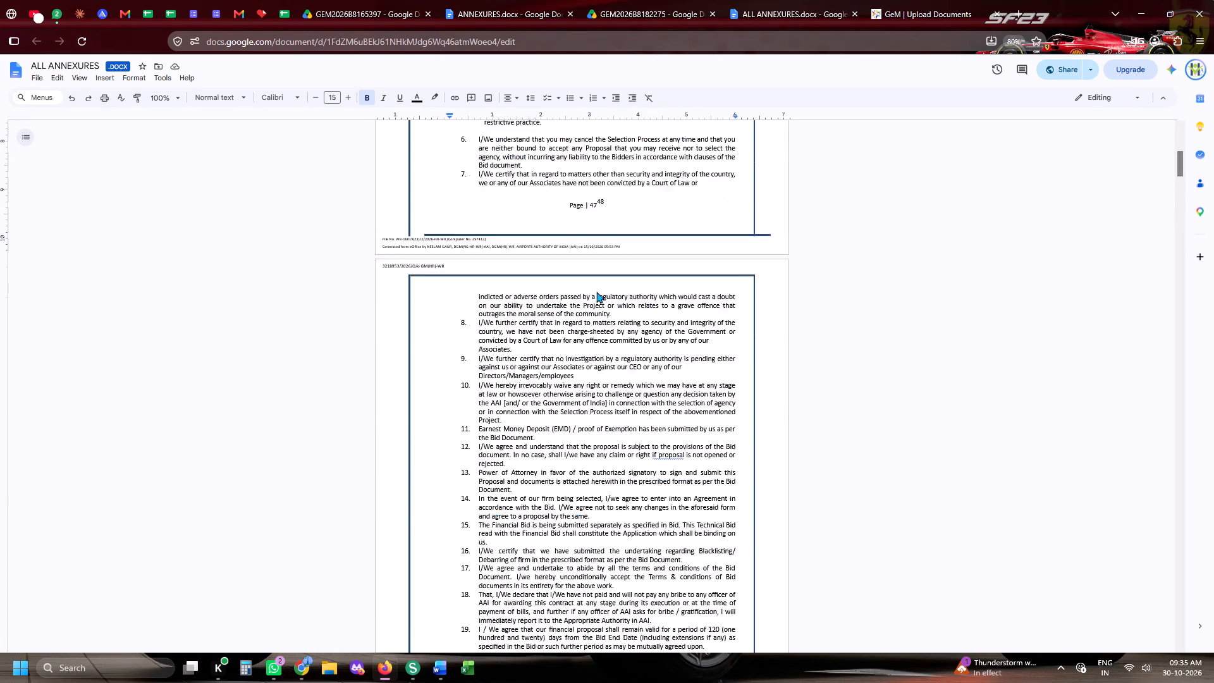
scroll(596, 292, up, 9)
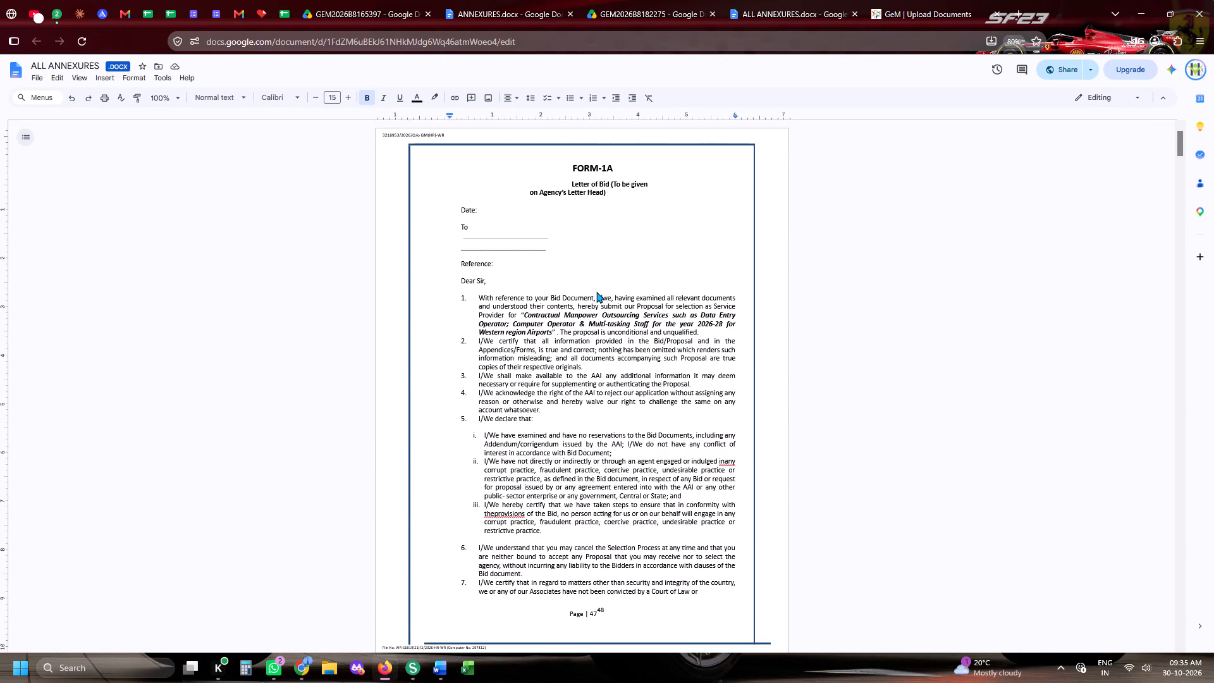
Skim ALL ANNEXURES.docx from the FORM-1A Letter of Bid to the Integrity Pact signature section.
scroll(596, 292, down, 13)
scroll(596, 292, down, 13)
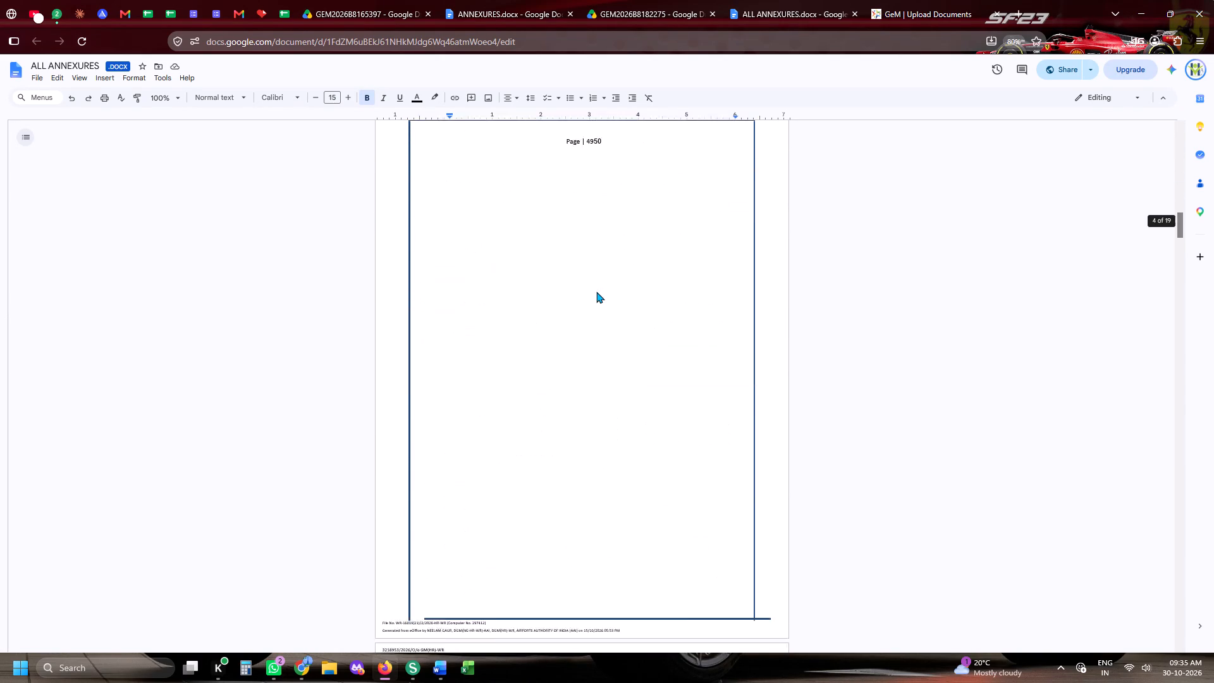
scroll(596, 292, down, 20)
scroll(596, 292, down, 18)
scroll(596, 292, down, 9)
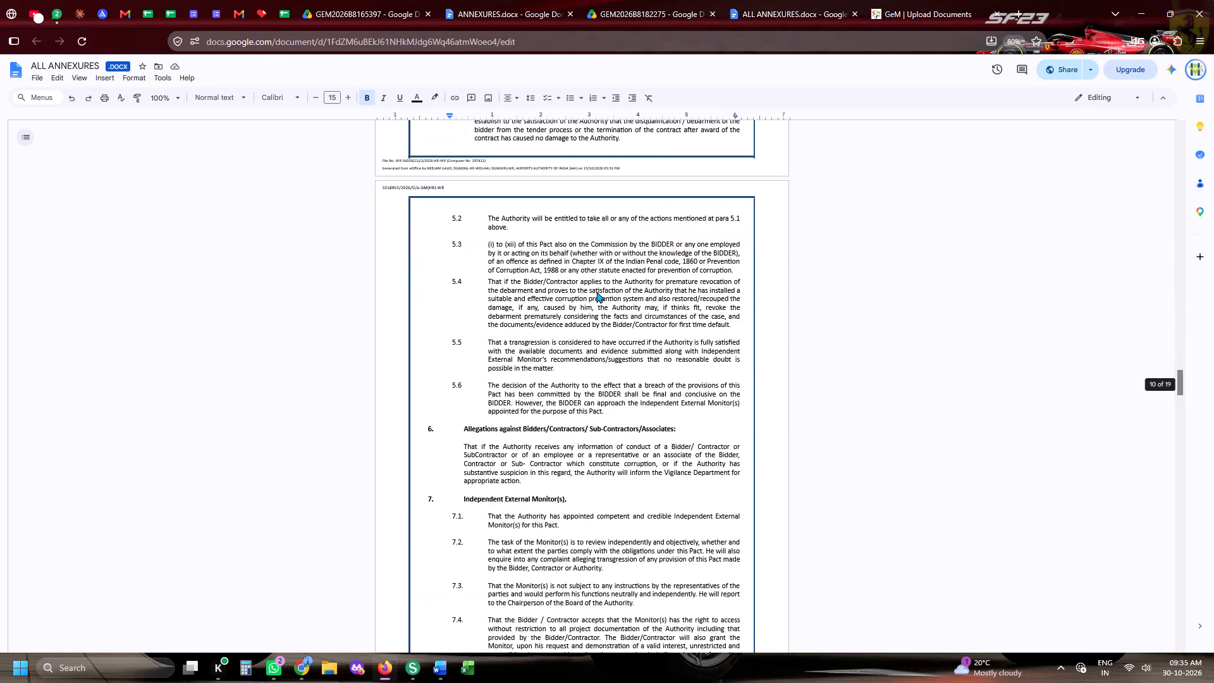
scroll(596, 292, down, 18)
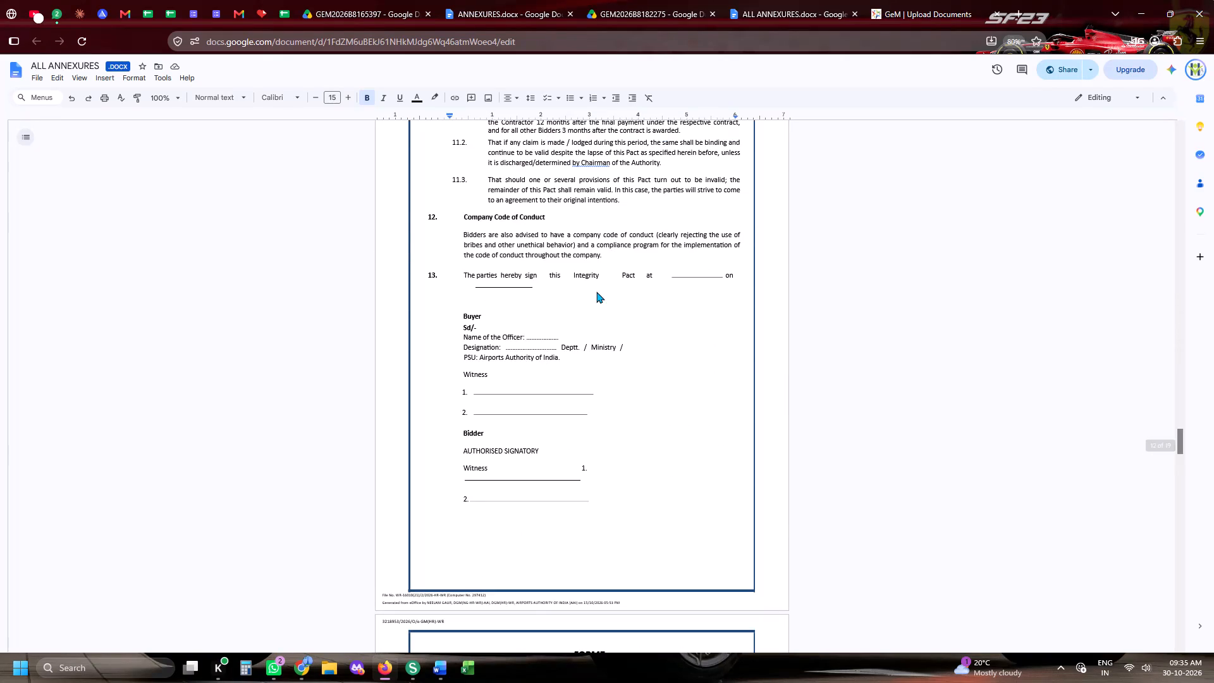
Review the remaining forms in ALL ANNEXURES.docx, from the FORM7 bidder particulars to the FORM-17 conflict of interest undertaking.
scroll(596, 292, down, 9)
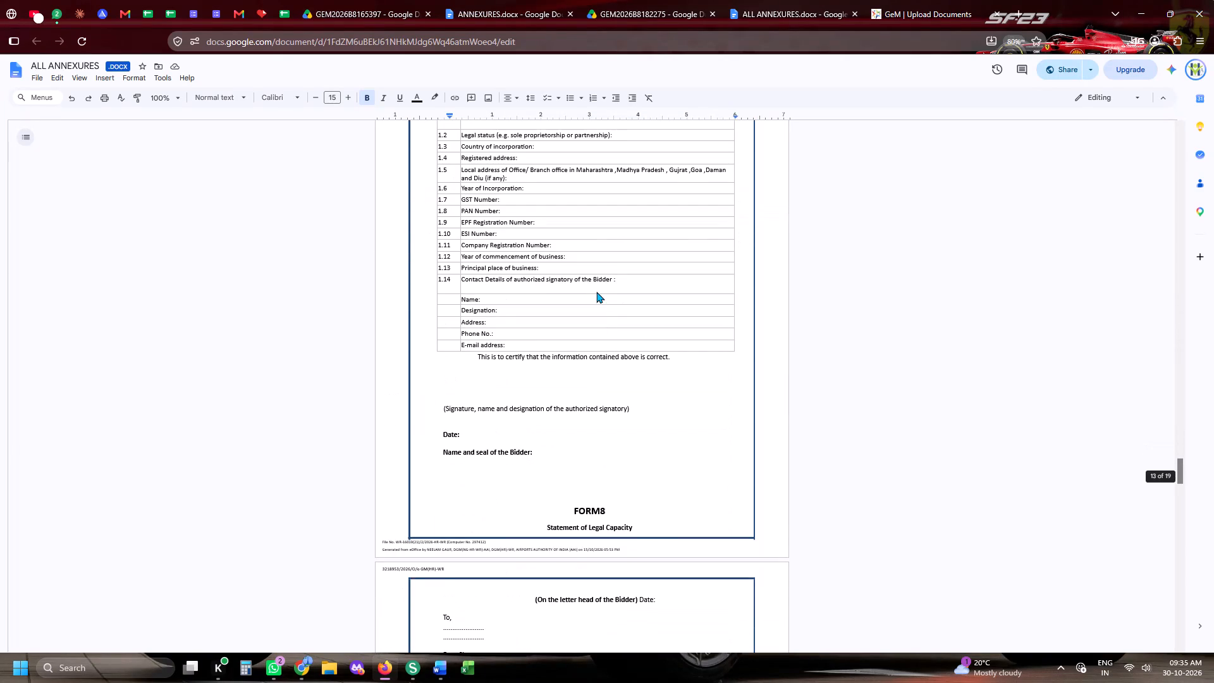
scroll(596, 292, down, 8)
scroll(596, 292, up, 2)
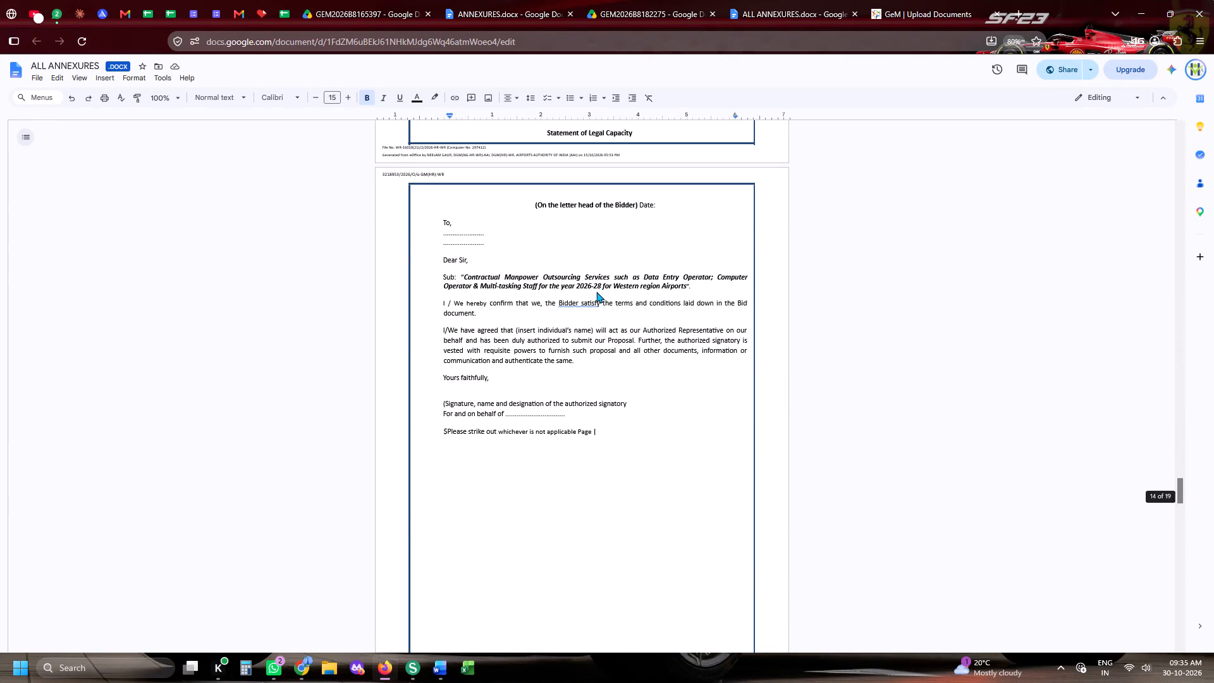
scroll(596, 292, down, 8)
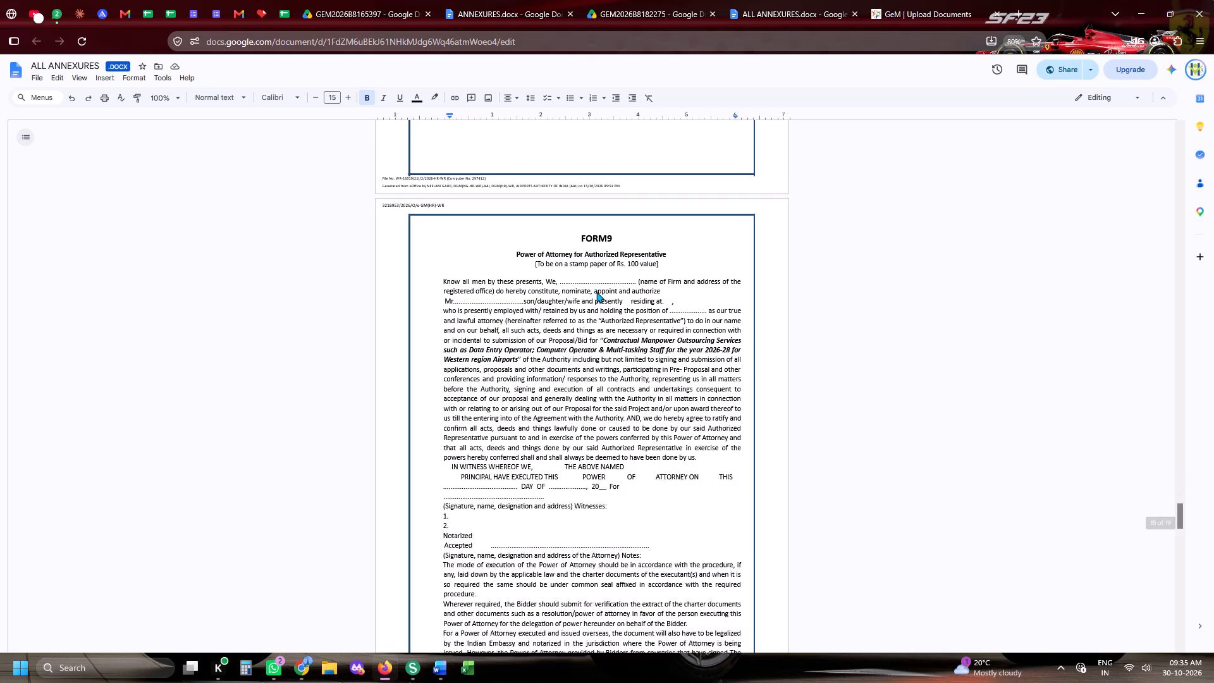
scroll(596, 292, down, 8)
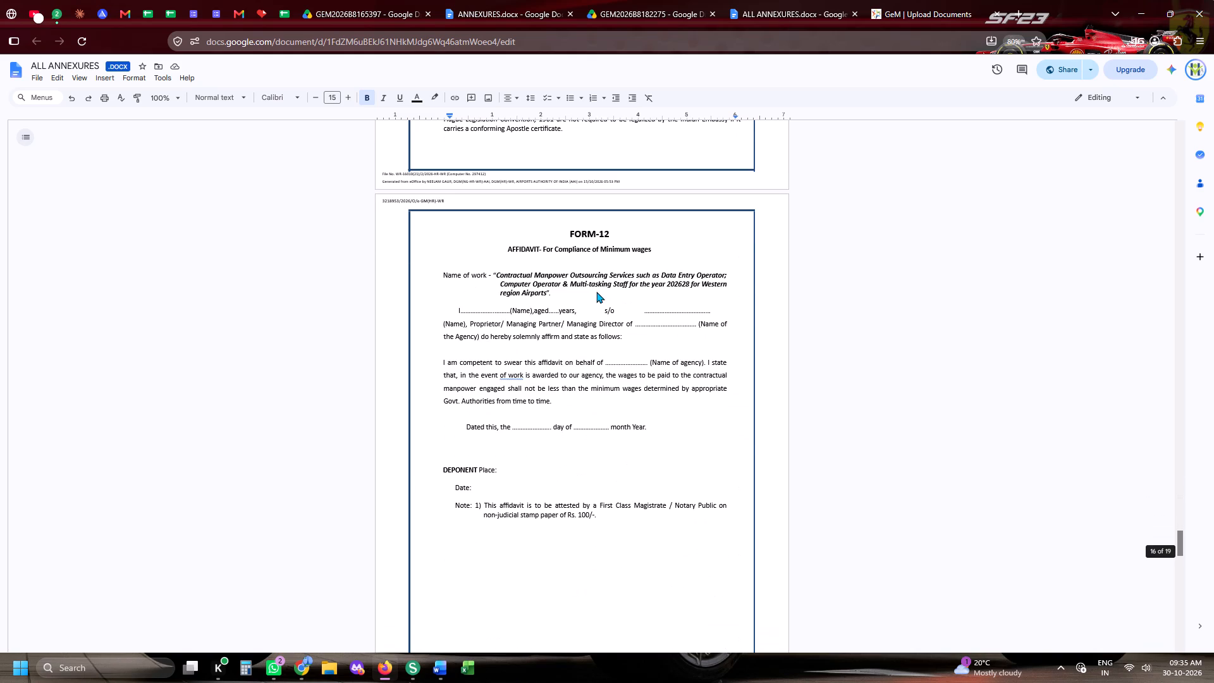
scroll(596, 292, down, 7)
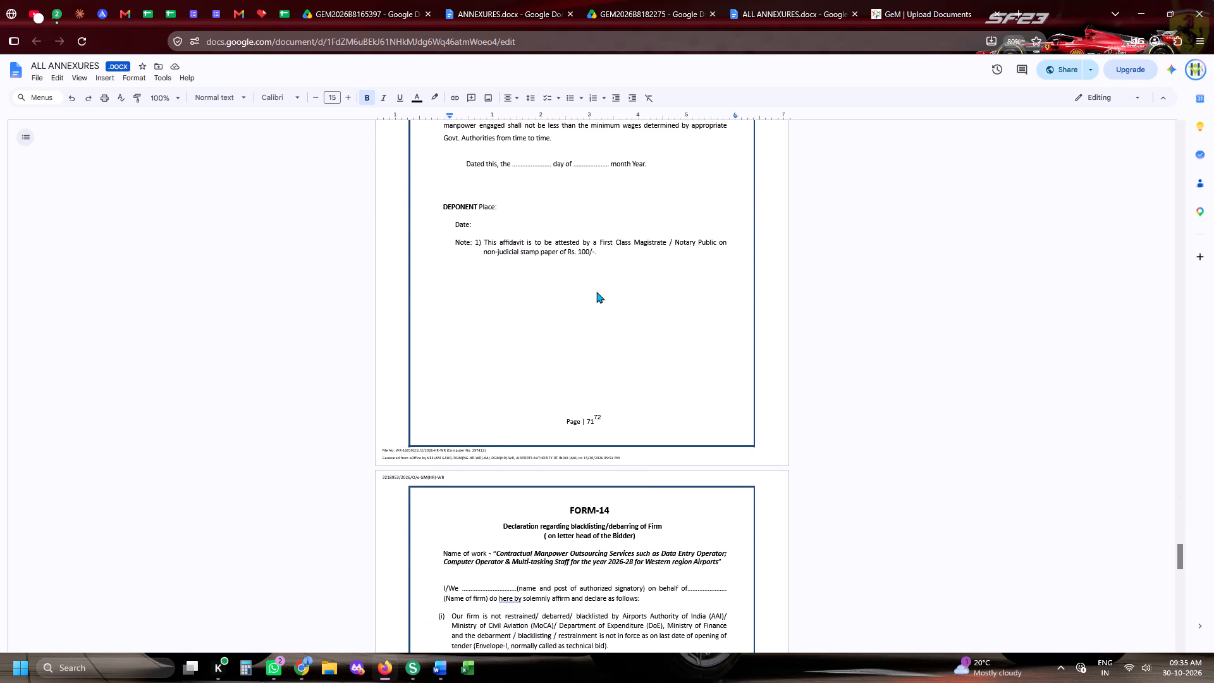
scroll(596, 292, down, 7)
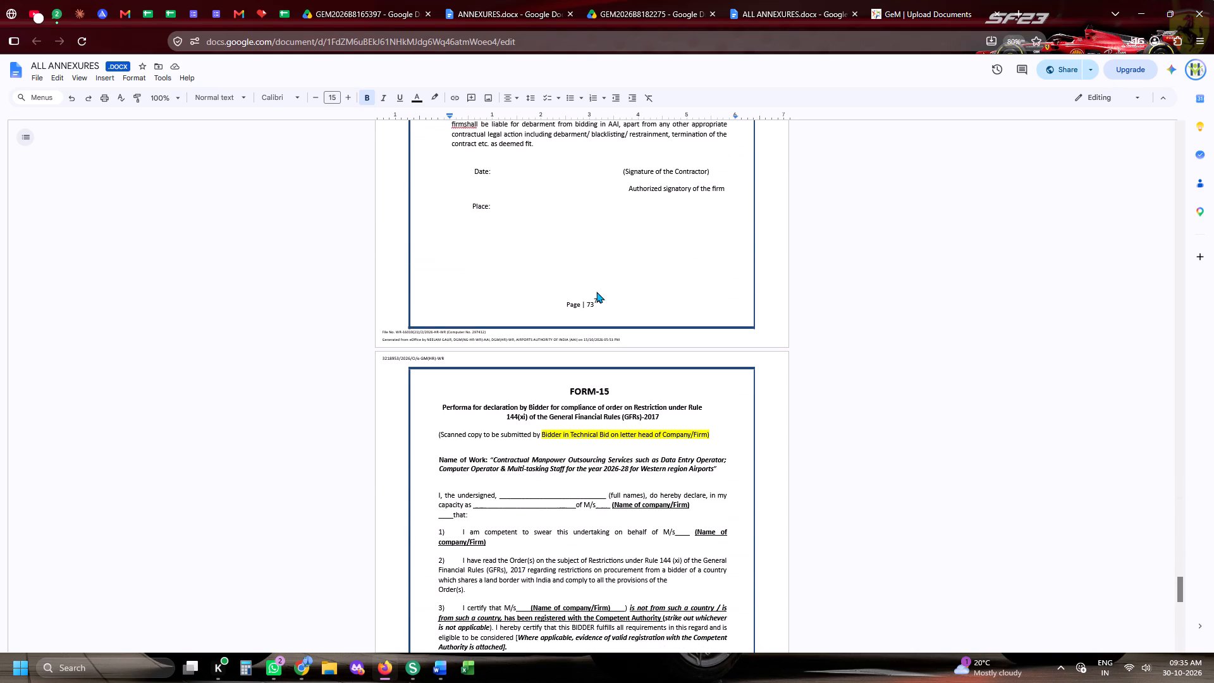
scroll(596, 292, down, 10)
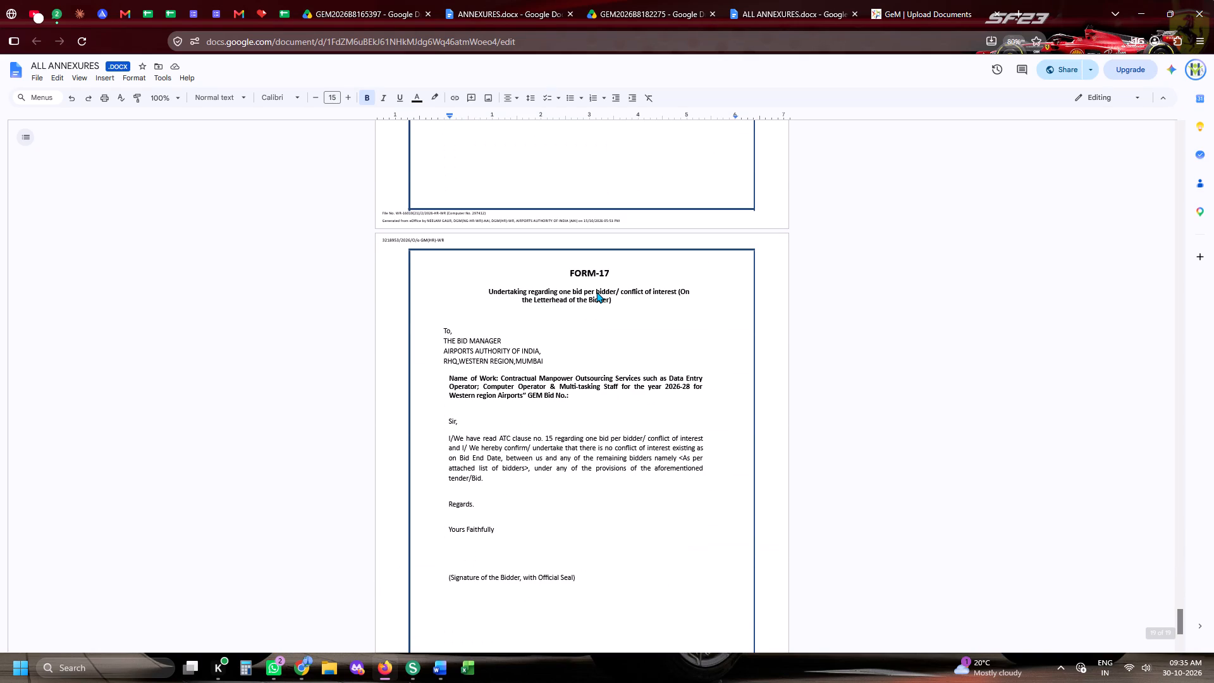
scroll(596, 292, down, 6)
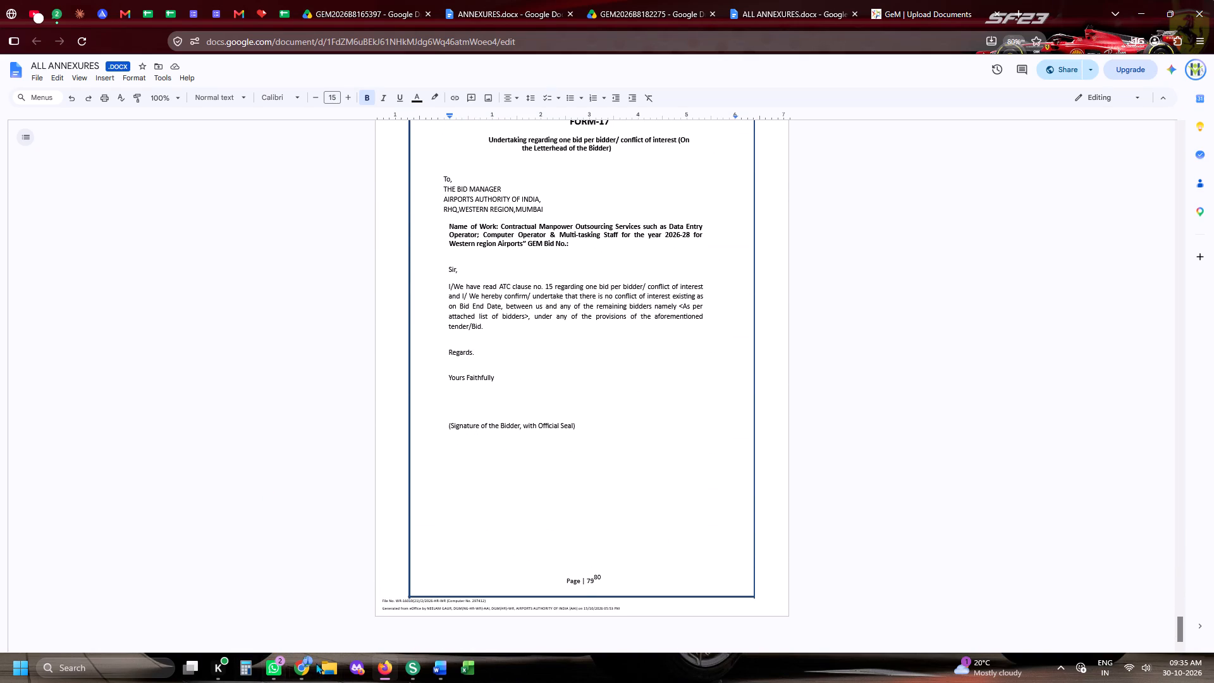
Find the earlier merged bid file ilovepdf_merged-2 in the Downloads folder and open it.
click(324, 662)
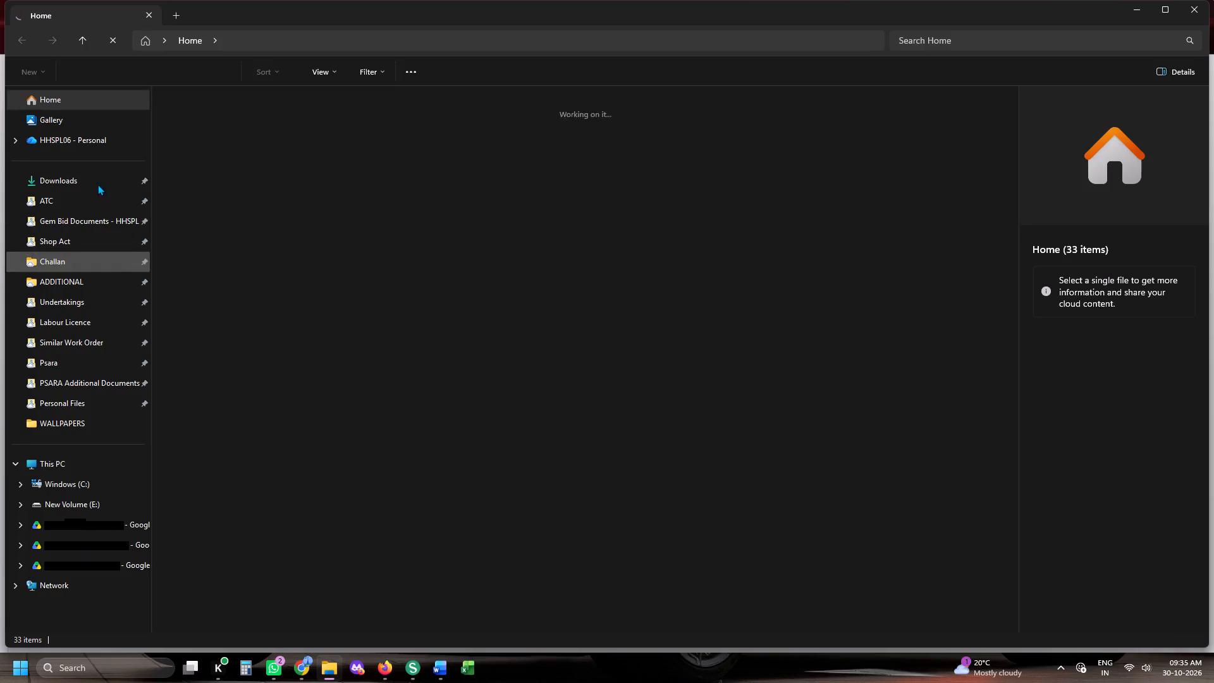
click(97, 189)
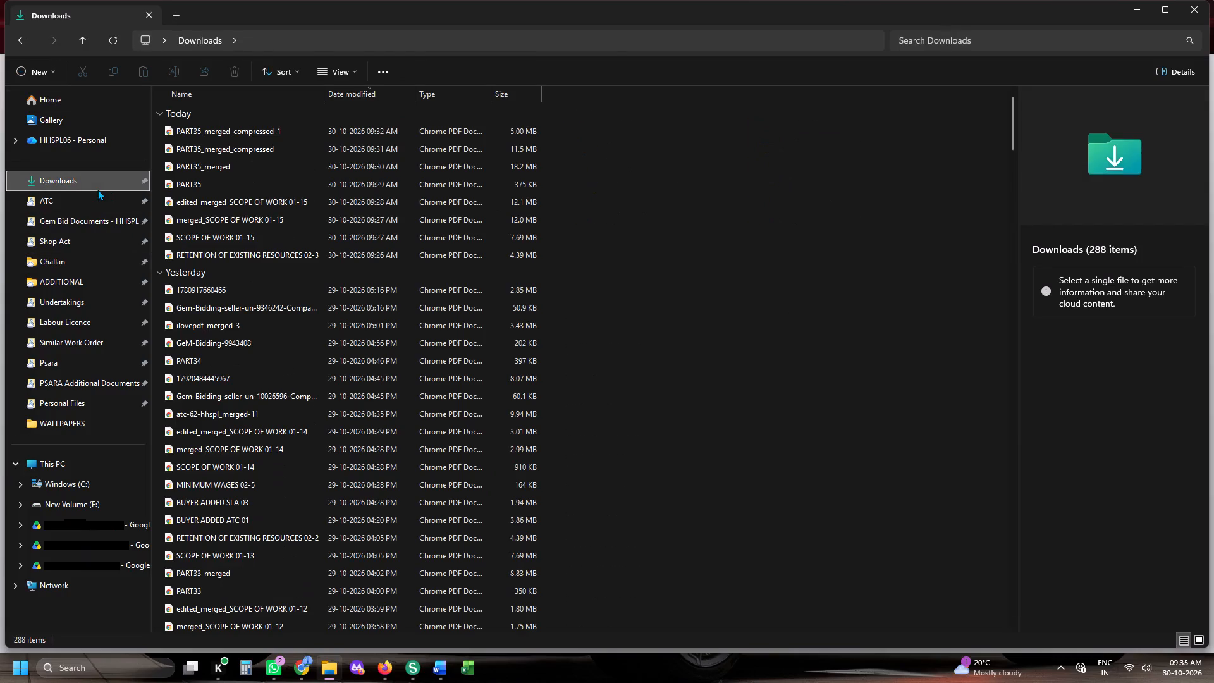
scroll(234, 428, down, 2)
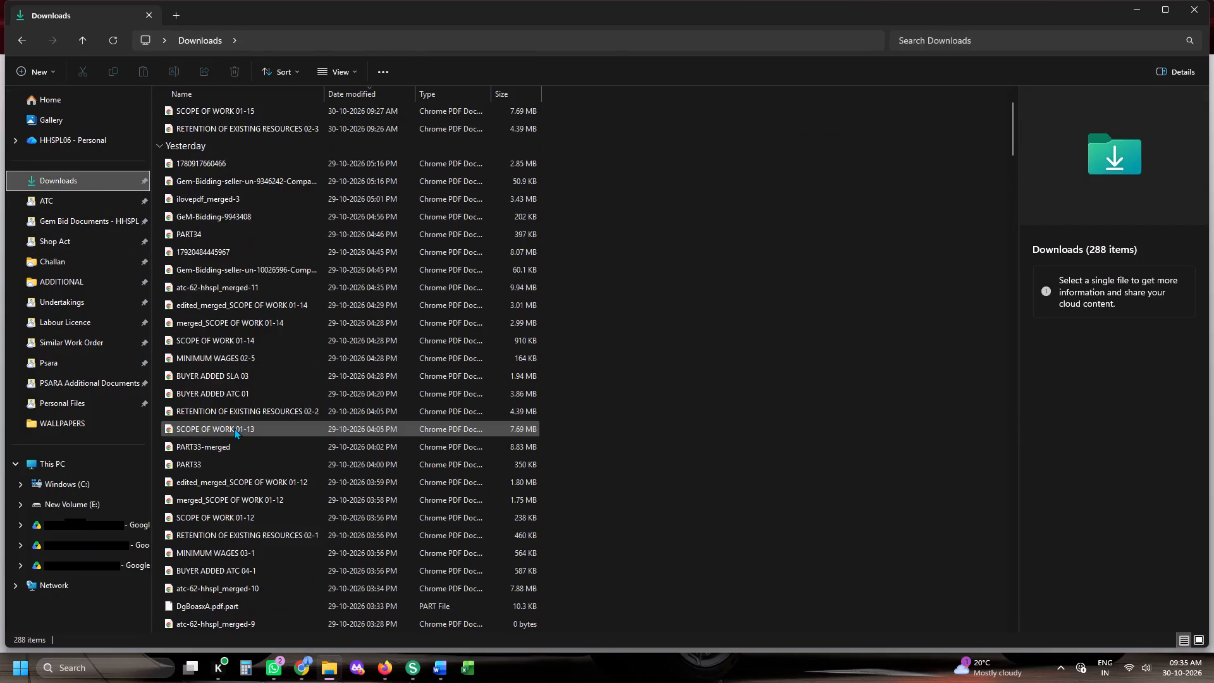
scroll(234, 428, down, 3)
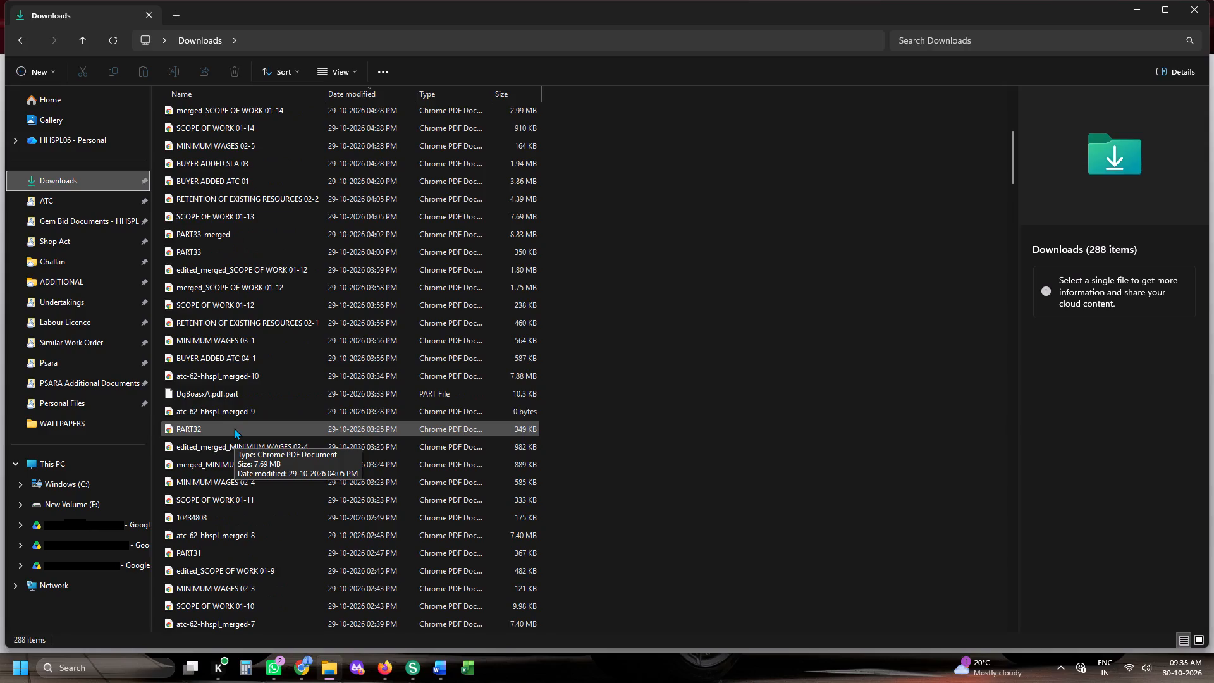
scroll(234, 428, down, 3)
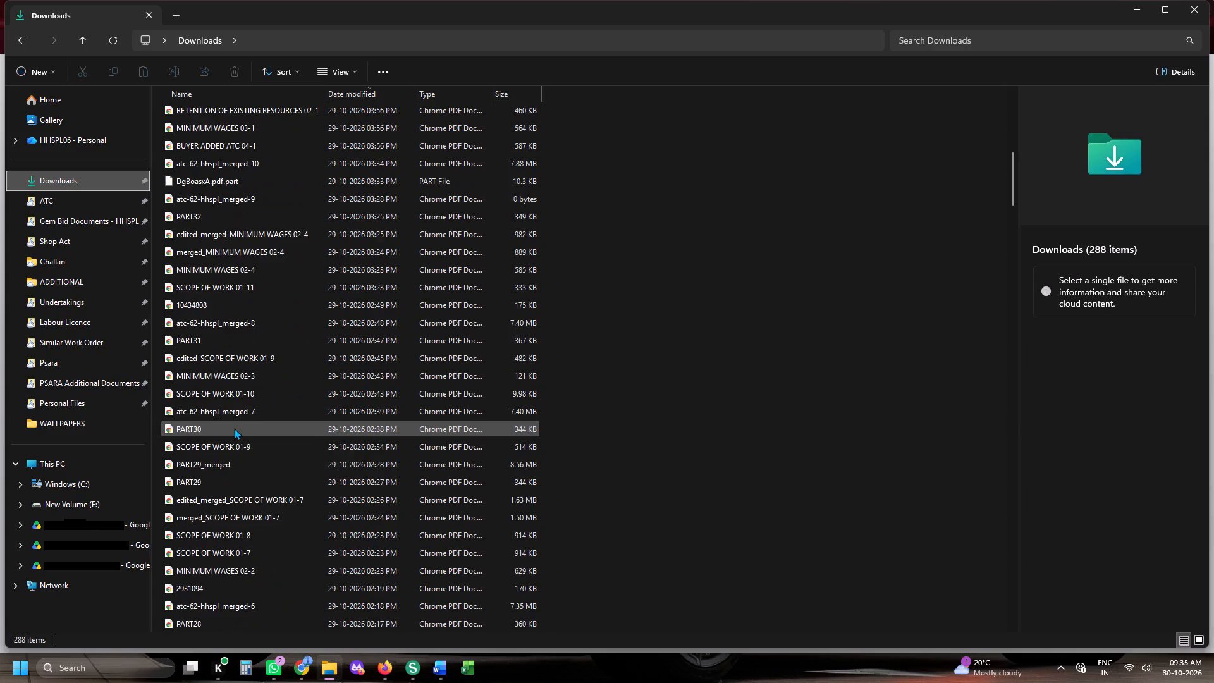
scroll(234, 422, down, 3)
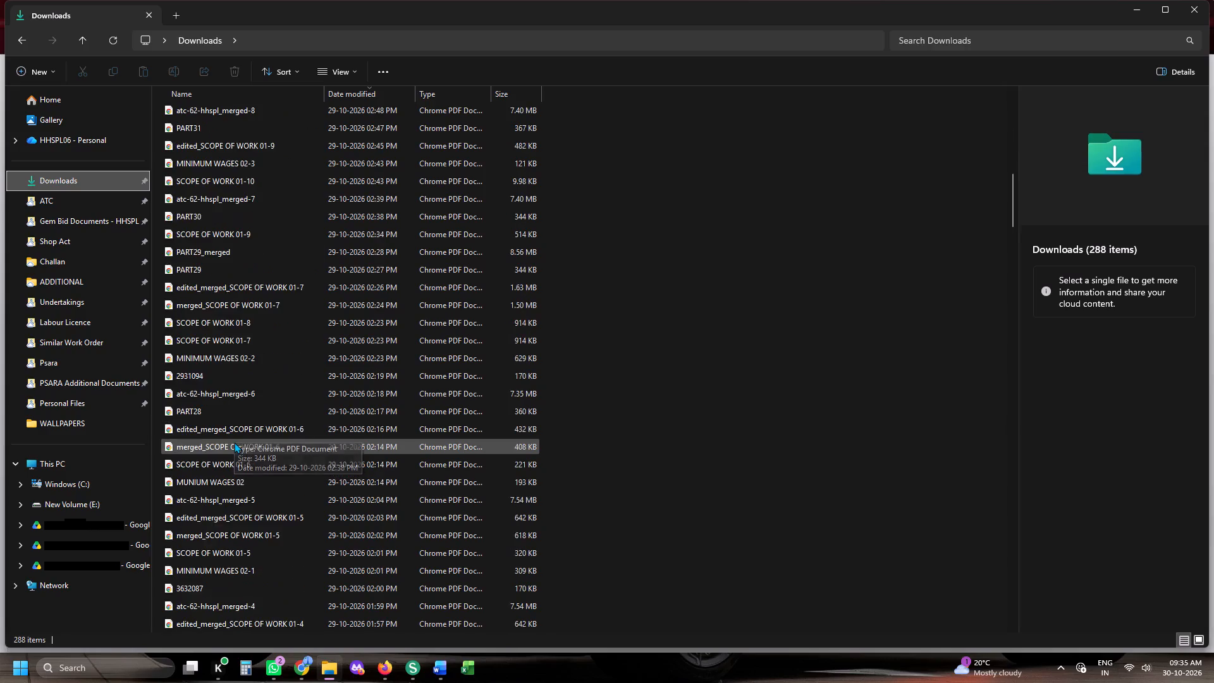
scroll(234, 442, down, 4)
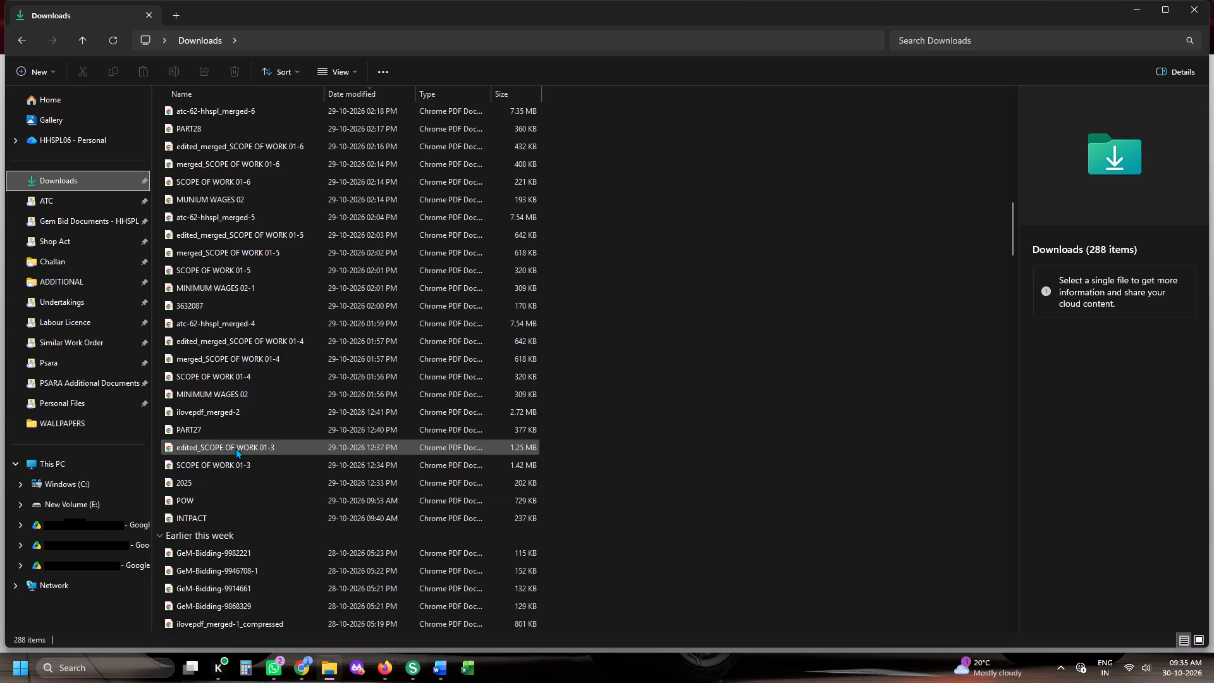
double_click(236, 413)
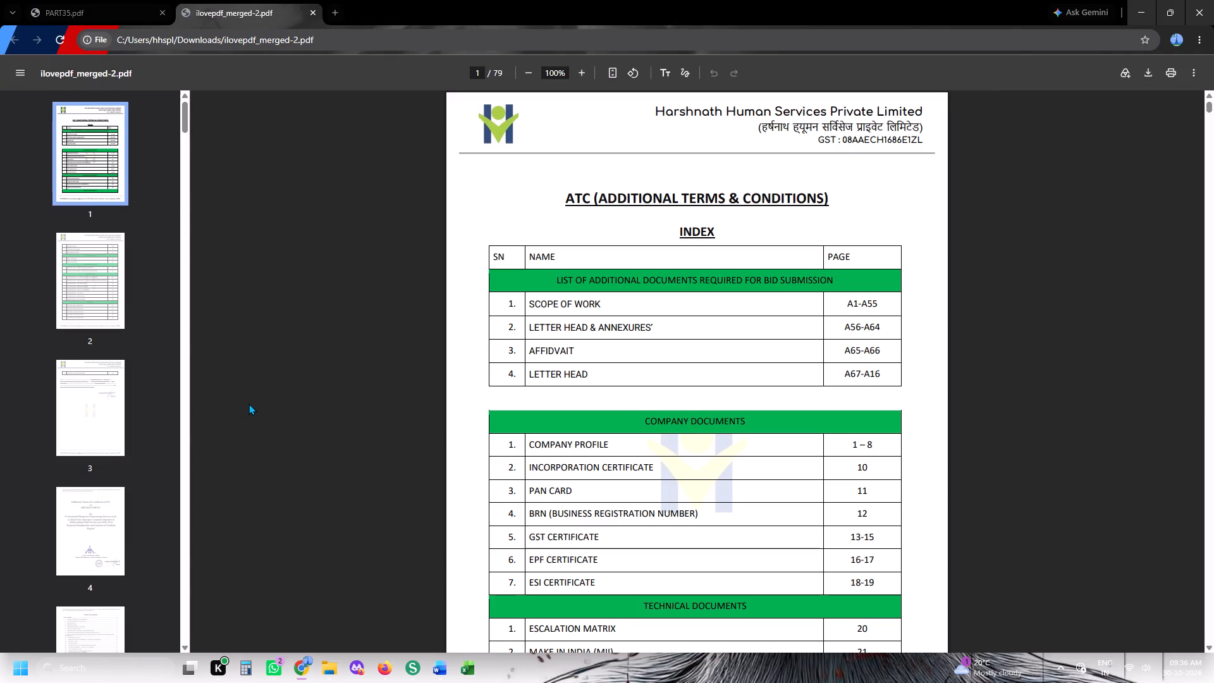
Browse ilovepdf_merged-2.pdf from the ATC index to the FORM 4 bidder experience table on page 53.
scroll(492, 408, down, 7)
scroll(496, 410, down, 16)
scroll(0, 460, down, 6)
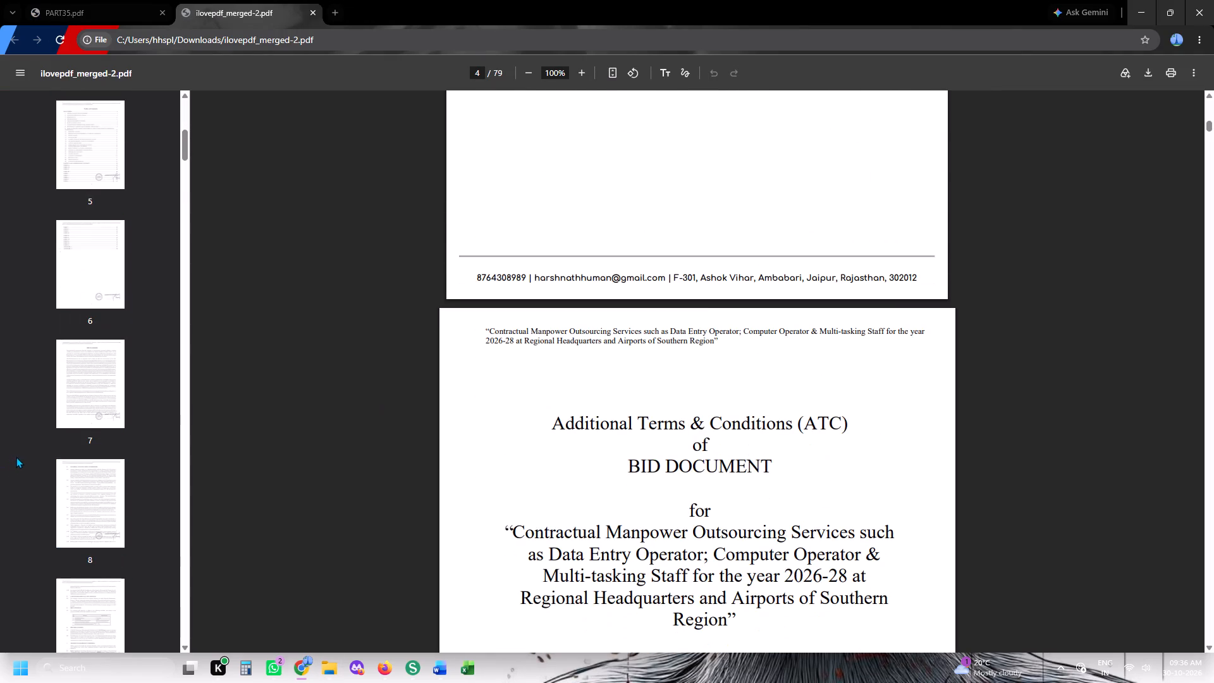
scroll(29, 449, down, 7)
scroll(29, 449, down, 20)
scroll(29, 449, down, 7)
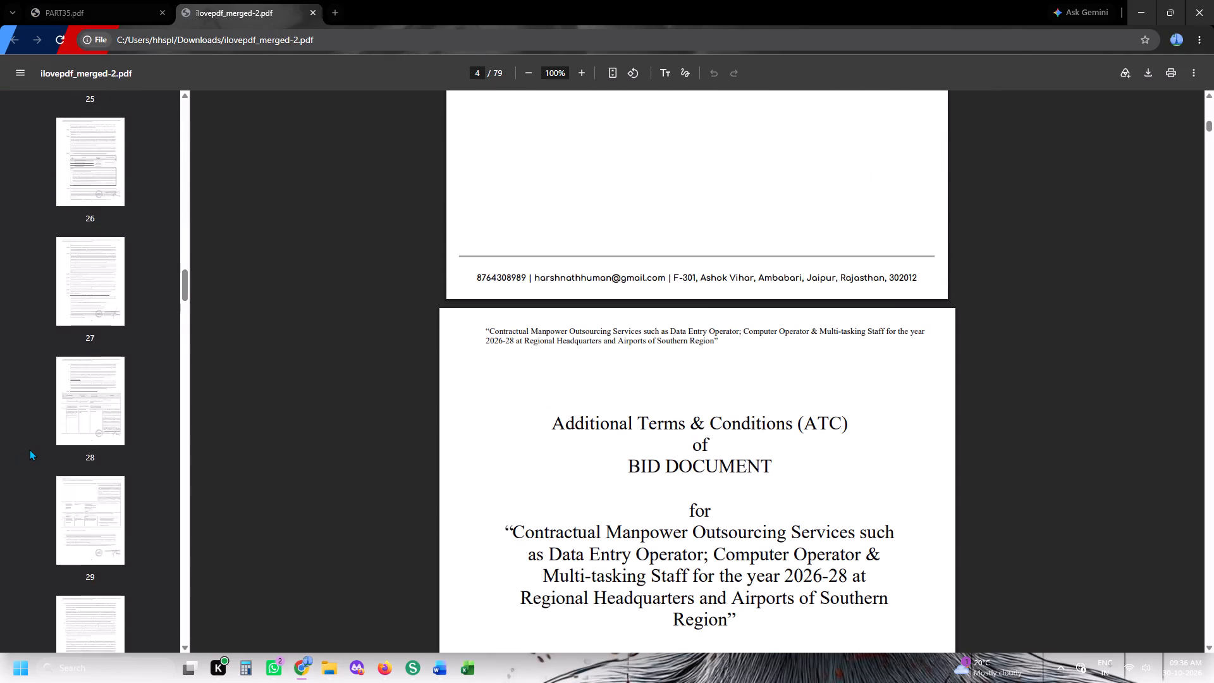
scroll(29, 449, down, 19)
scroll(46, 446, down, 6)
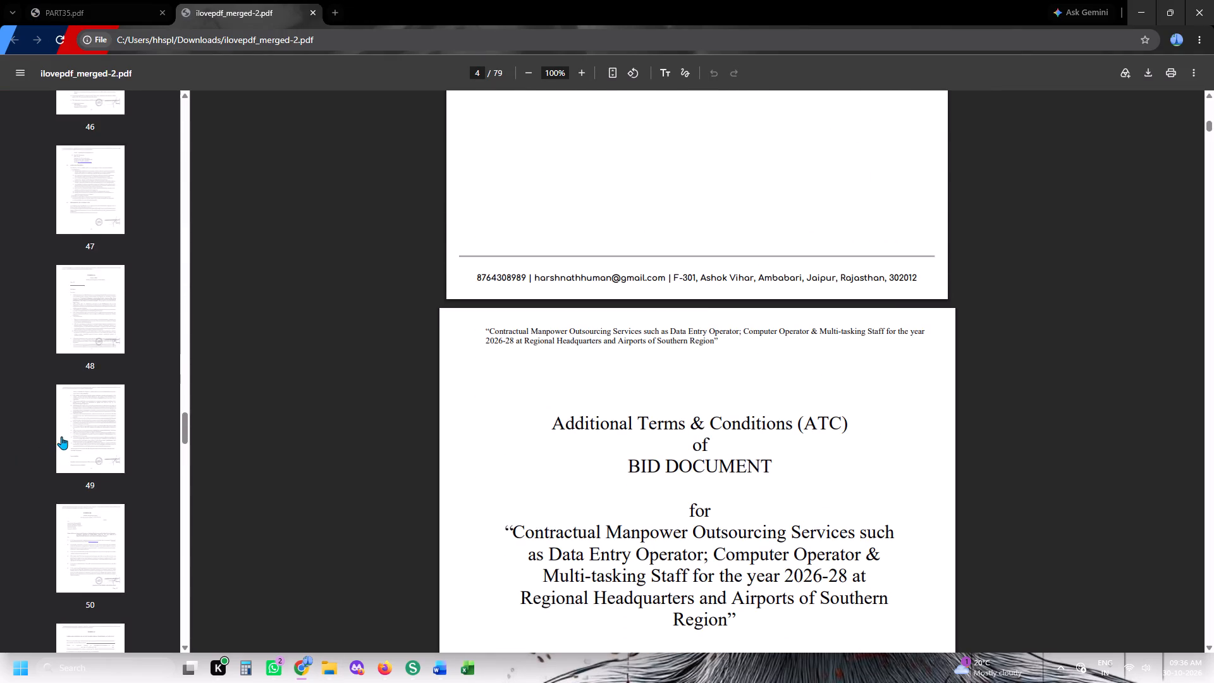
scroll(71, 435, down, 4)
click(95, 441)
click(90, 540)
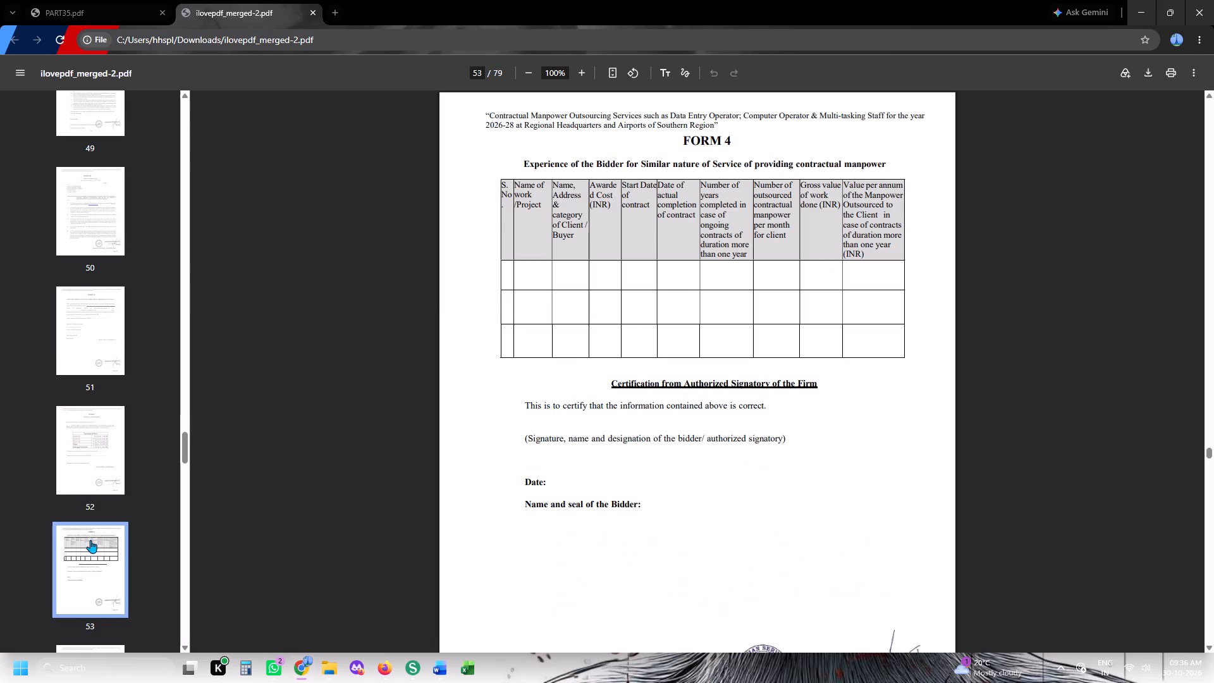
Look through the following pages of the merged PDF, from the Annexure-1 manpower allocation to the completed FORM7 on page 63.
scroll(92, 501, down, 6)
click(94, 438)
click(106, 547)
scroll(105, 501, down, 6)
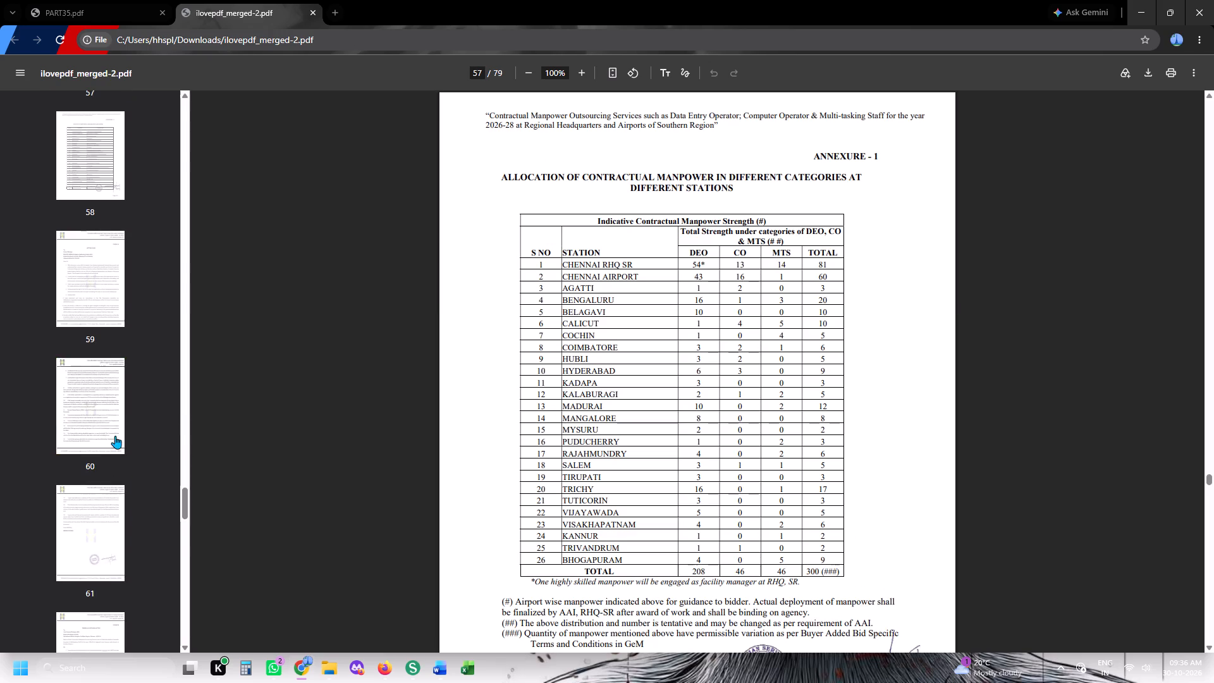
scroll(114, 420, down, 6)
click(109, 410)
click(92, 308)
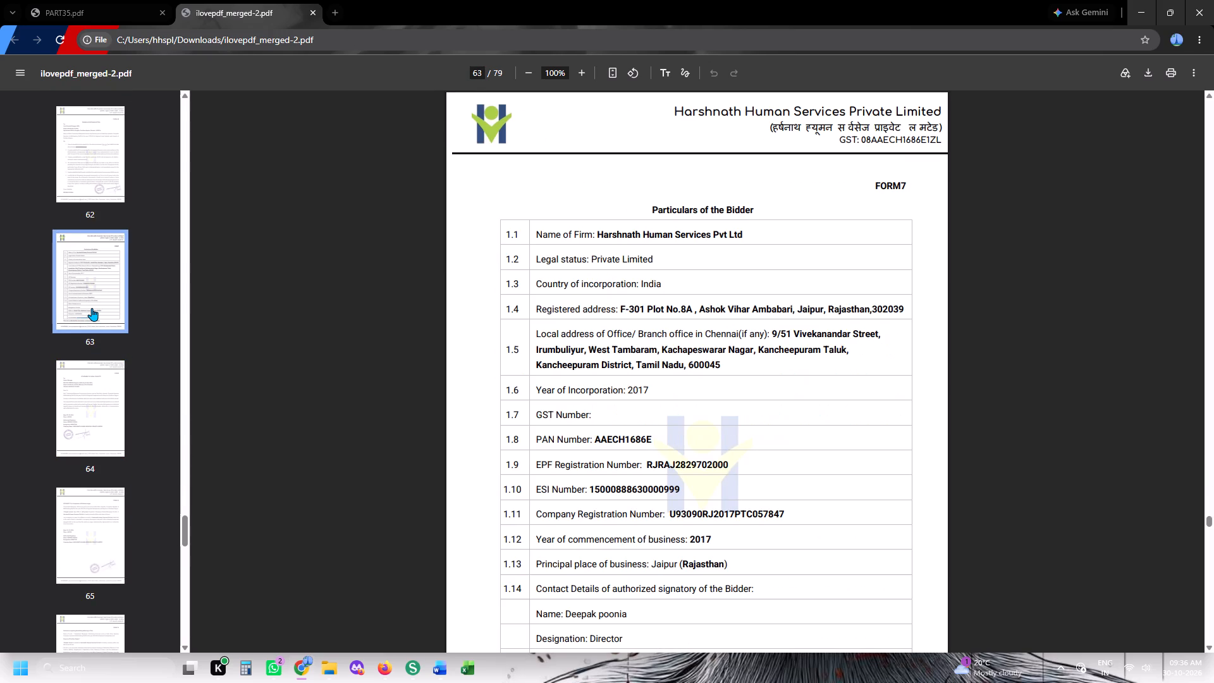
Go back through the completed letterhead forms in the merged PDF to the FORM-1A Letter of Bid on page 59.
scroll(56, 360, up, 3)
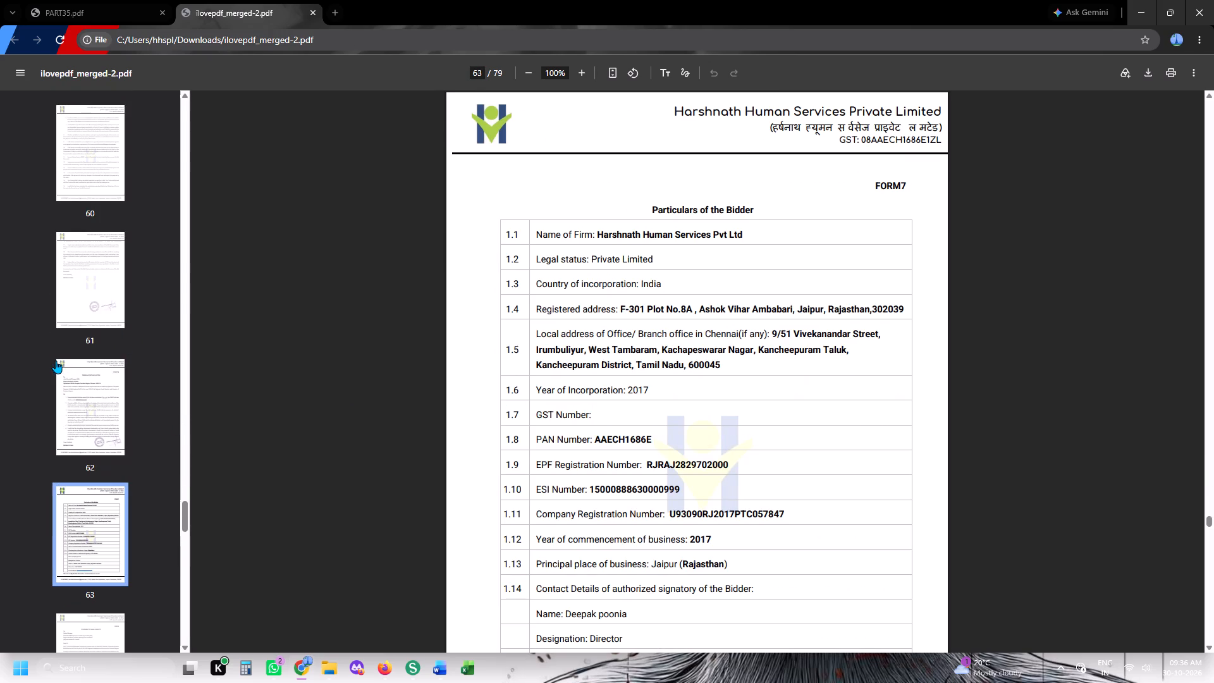
click(78, 416)
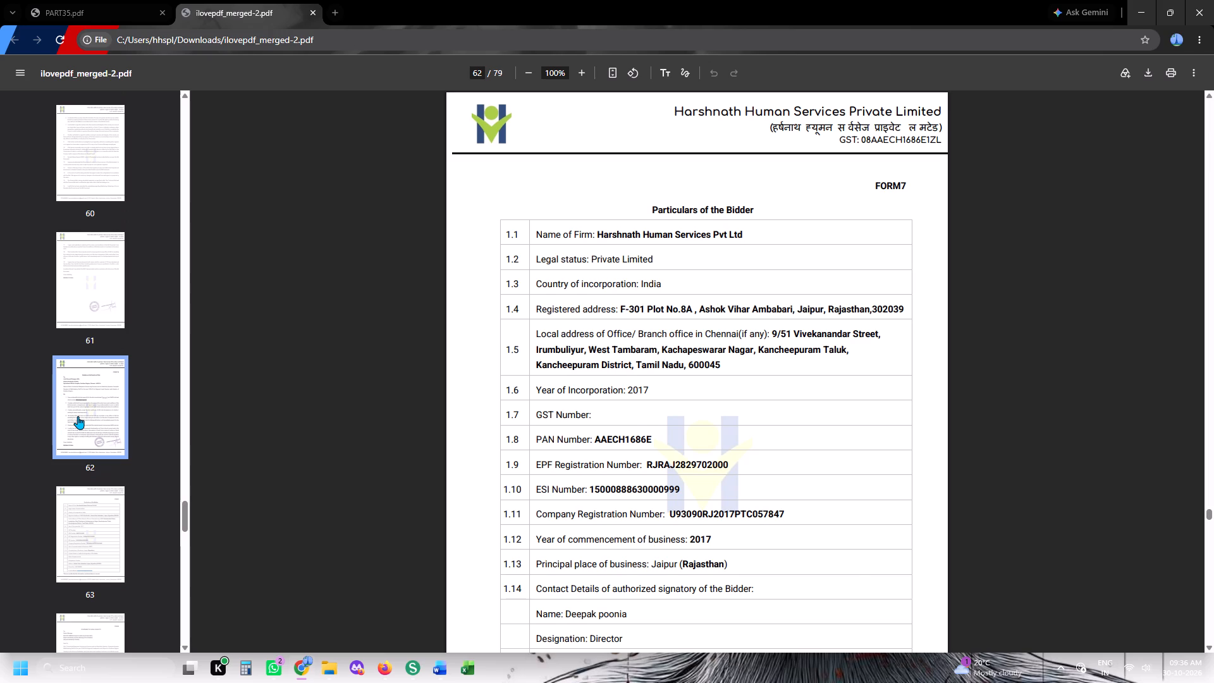
scroll(78, 416, up, 2)
click(78, 416)
click(80, 352)
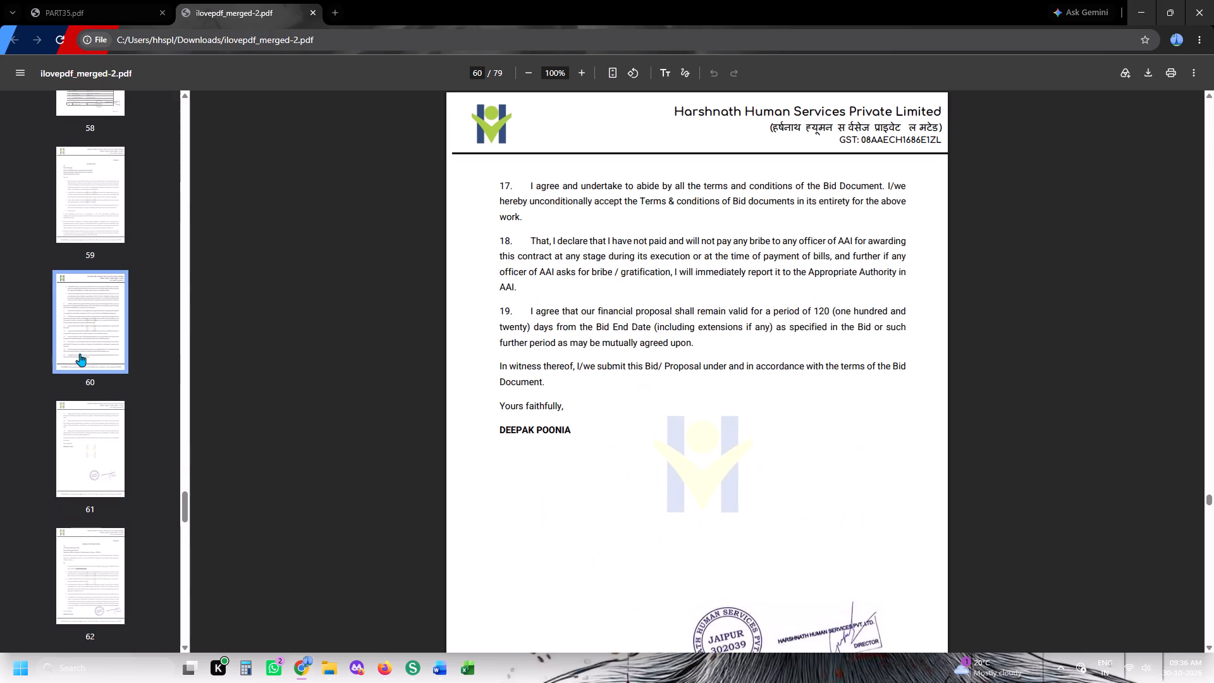
scroll(80, 352, up, 7)
scroll(80, 352, down, 3)
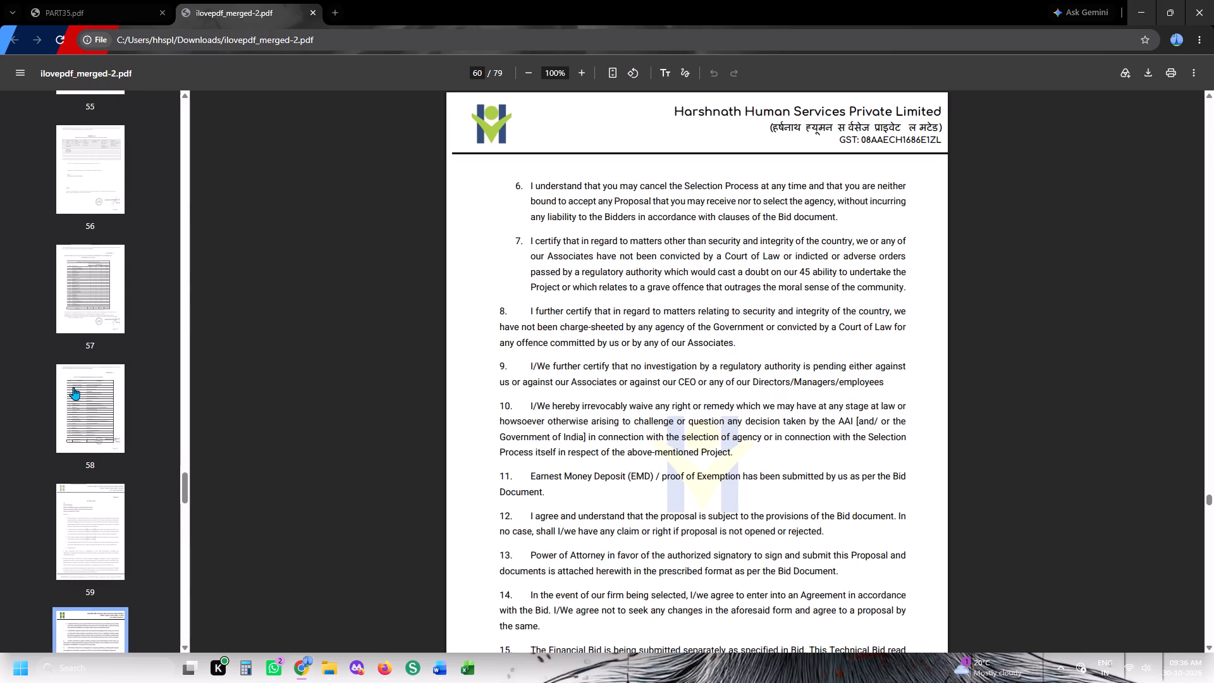
click(83, 498)
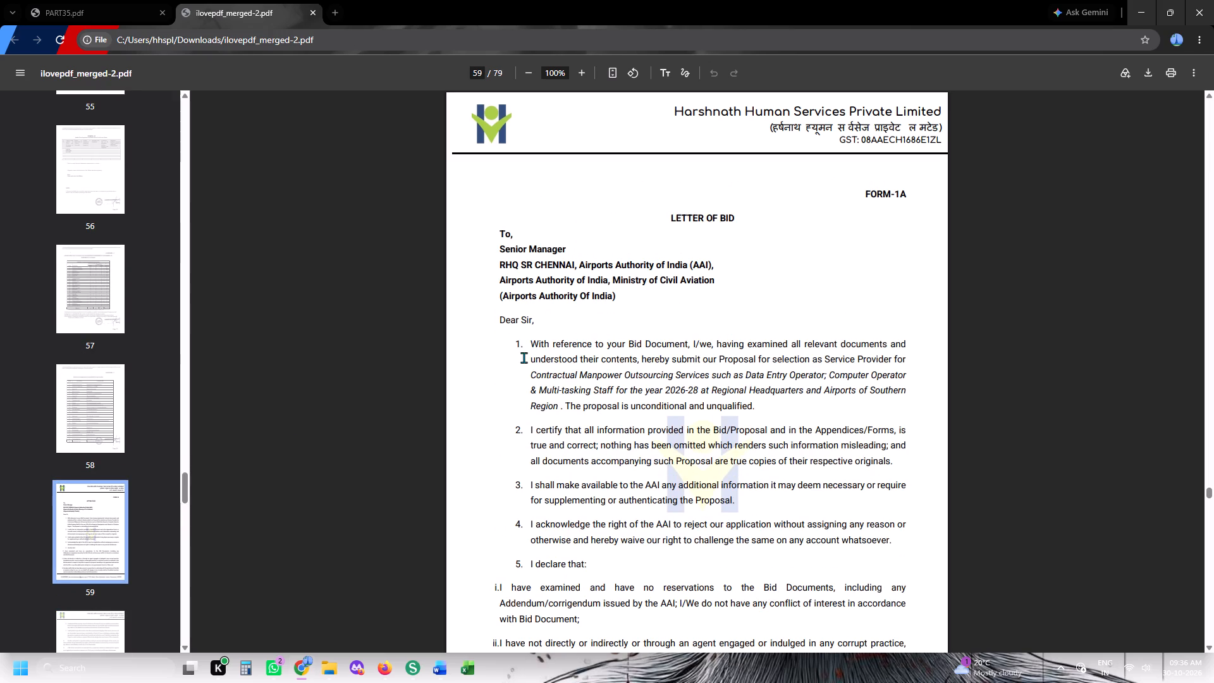
scroll(114, 392, up, 2)
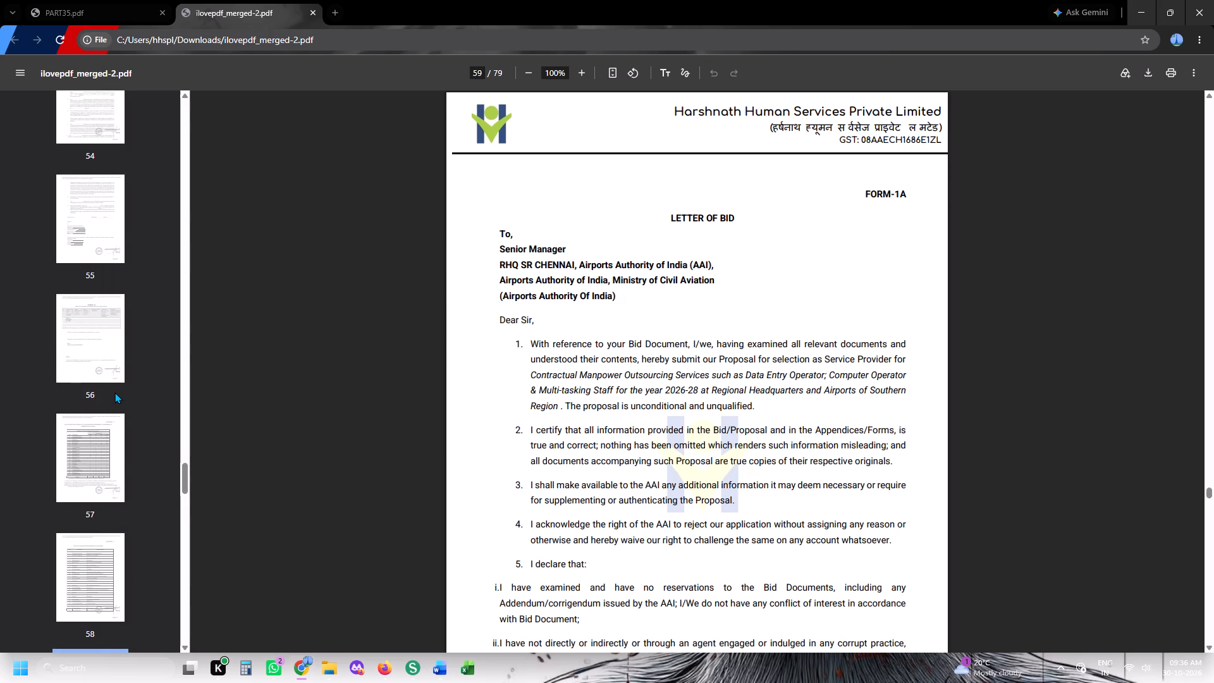
click(74, 567)
scroll(91, 476, down, 4)
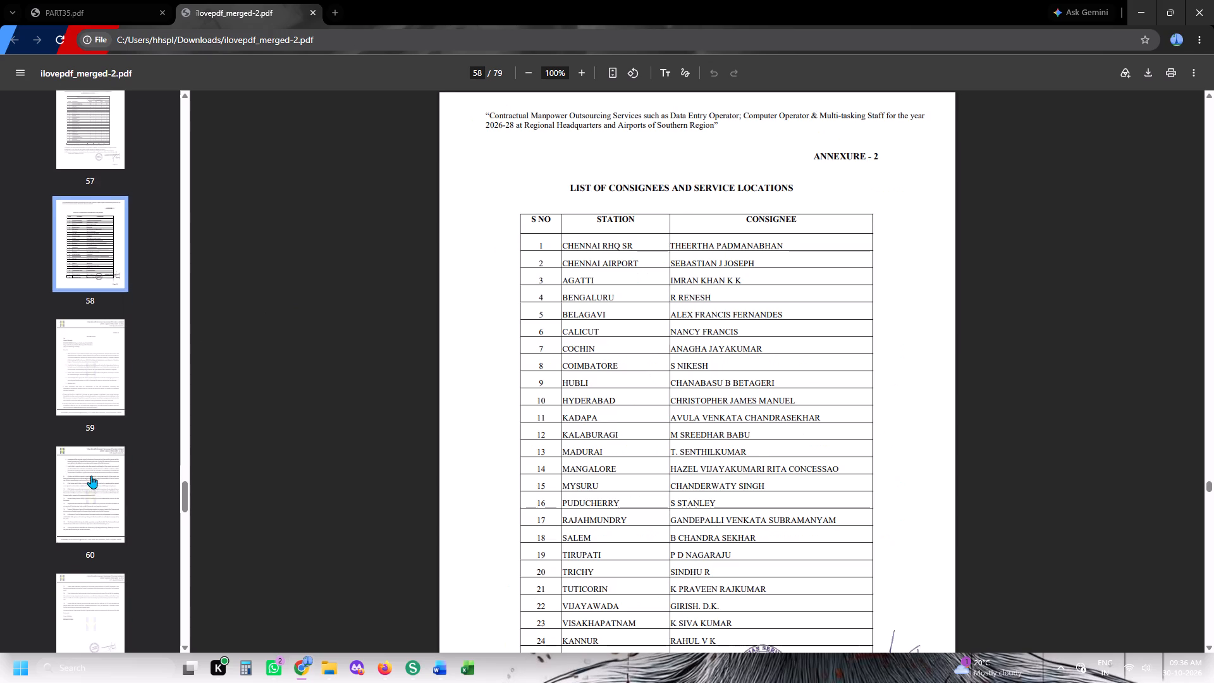
click(75, 468)
click(85, 403)
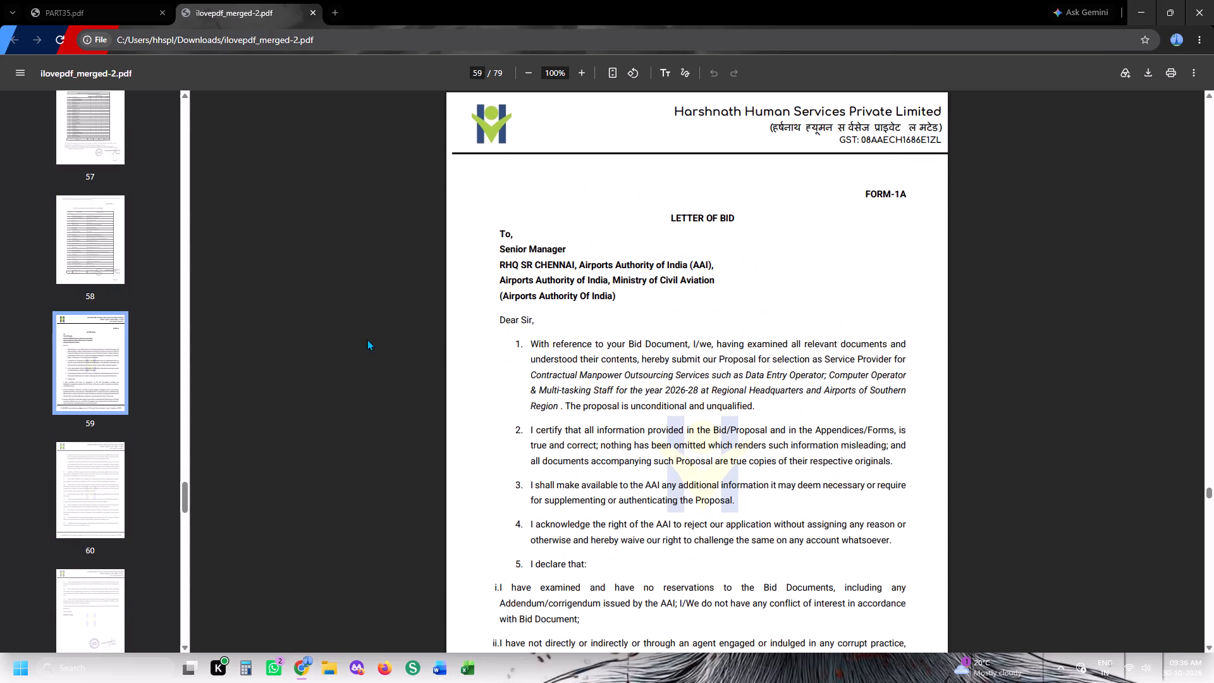
Switch back to Firefox and show ANNEXURES.docx with the Proforma-I technical bid checklist.
click(389, 670)
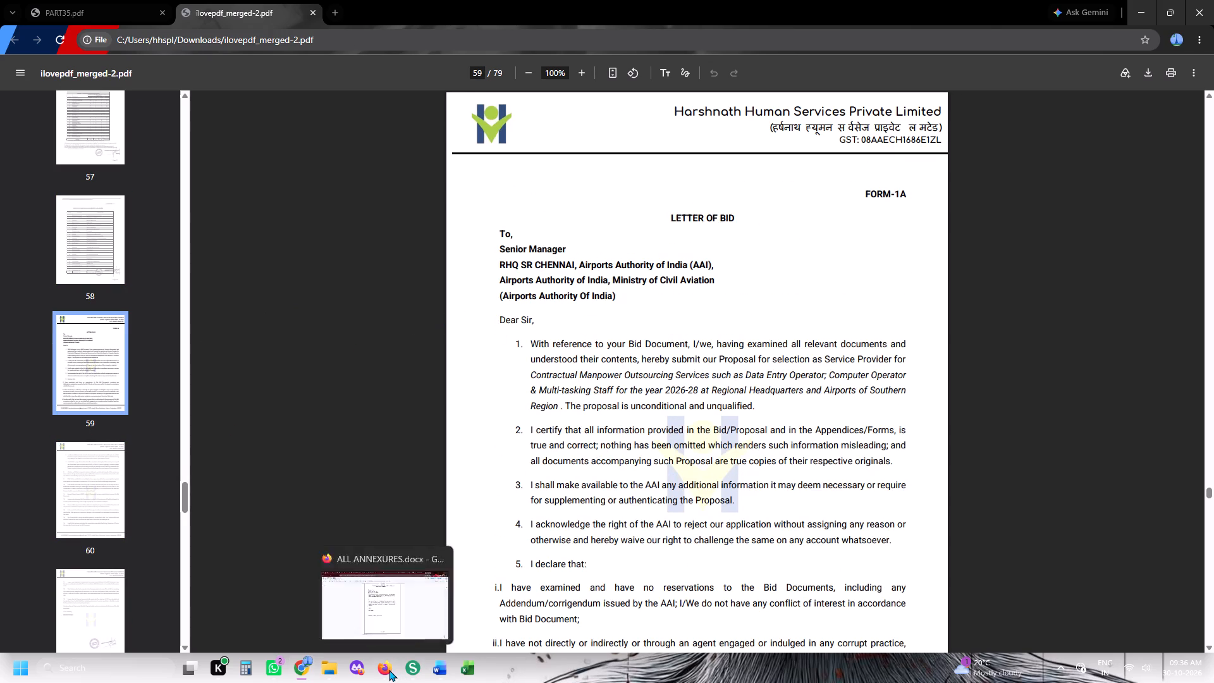
click(524, 0)
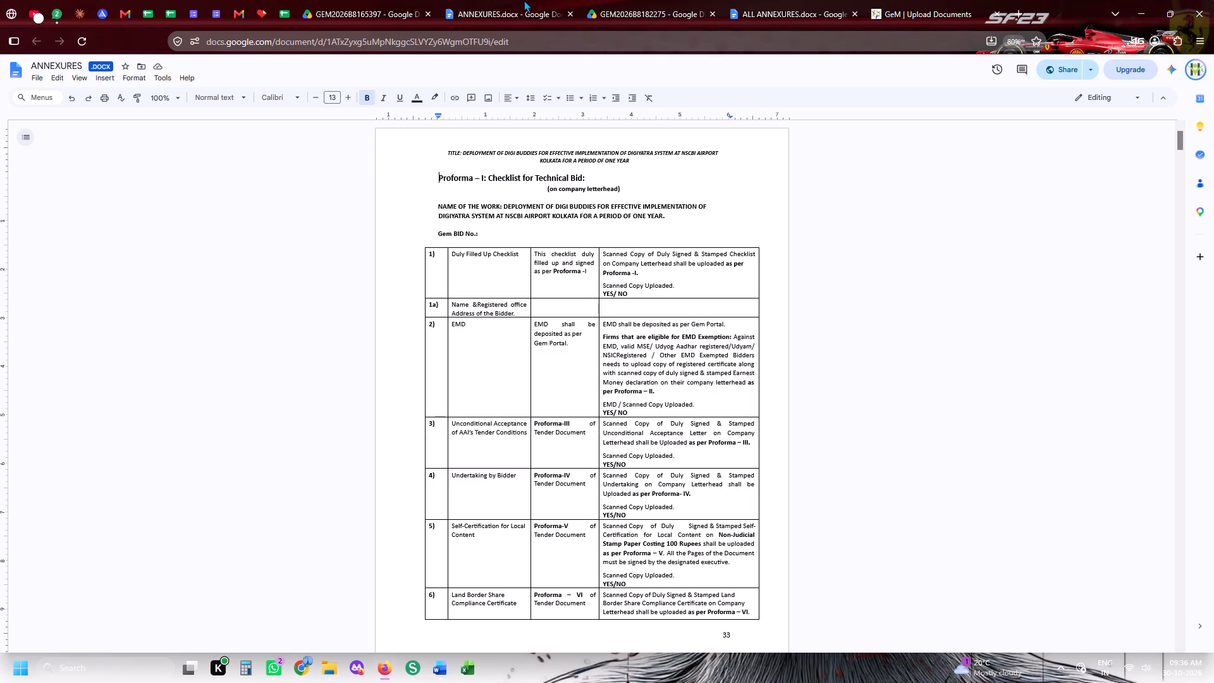
Switch to ALL ANNEXURES.docx and show its first page with the FORM-1A Letter of Bid.
scroll(622, 336, up, 9)
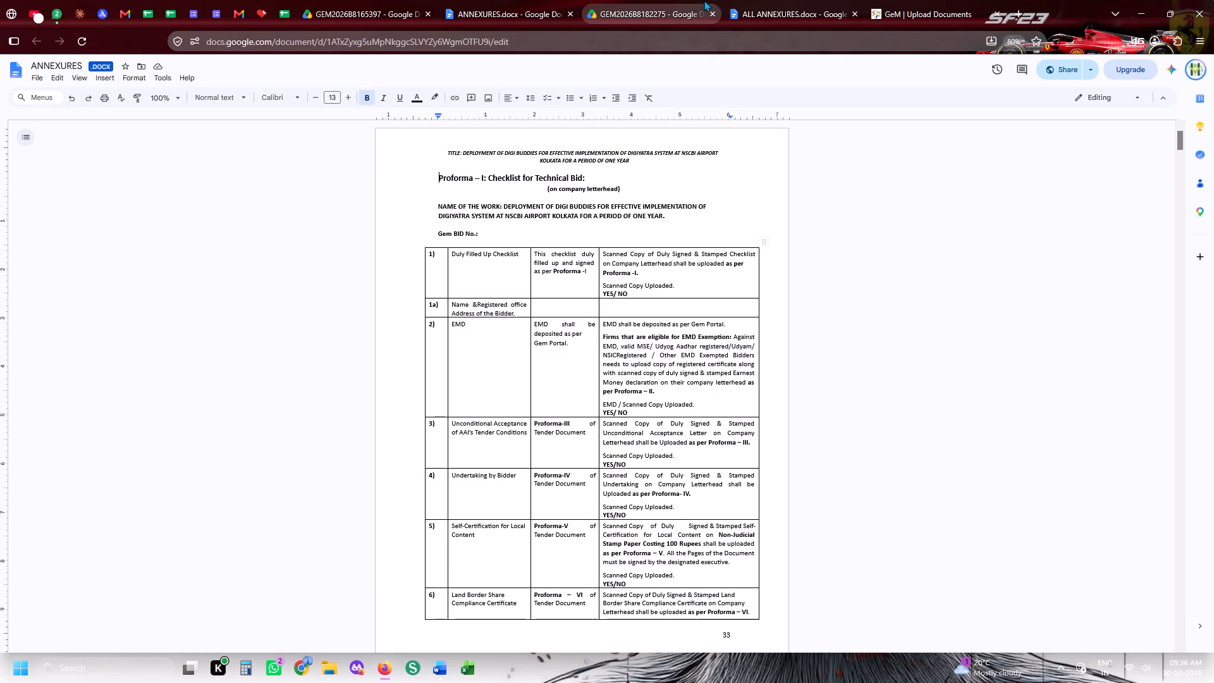
click(721, 0)
click(767, 0)
scroll(477, 356, up, 10)
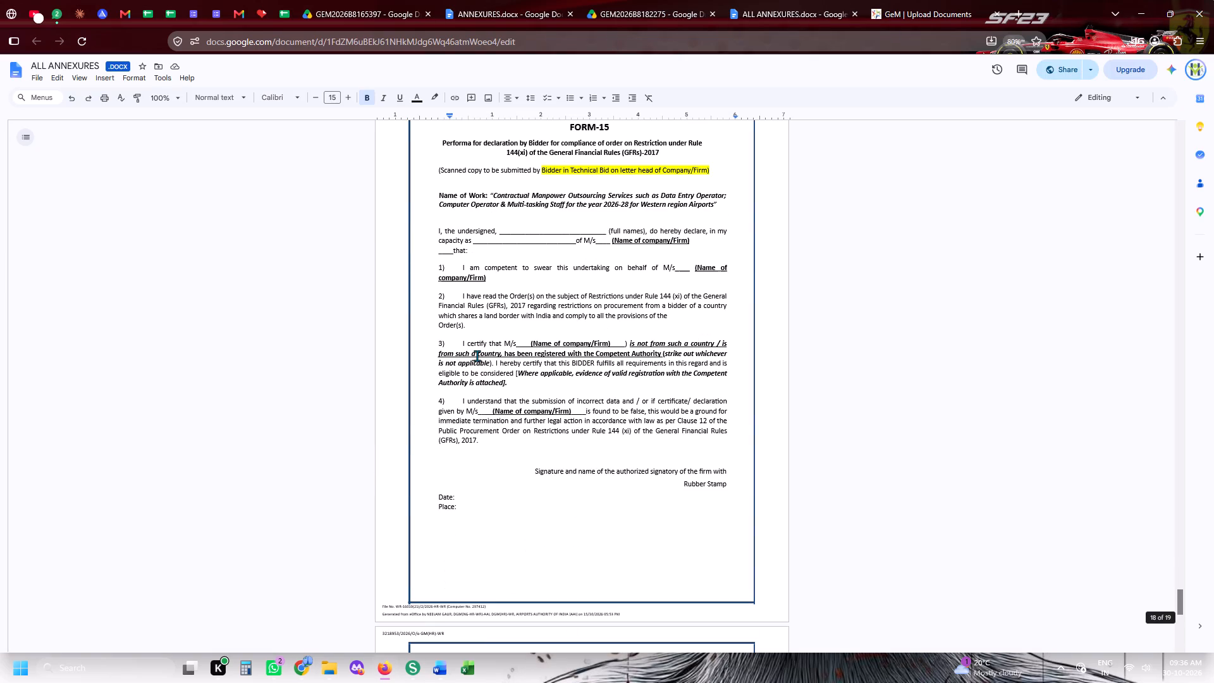
drag(1179, 591, 1148, 113)
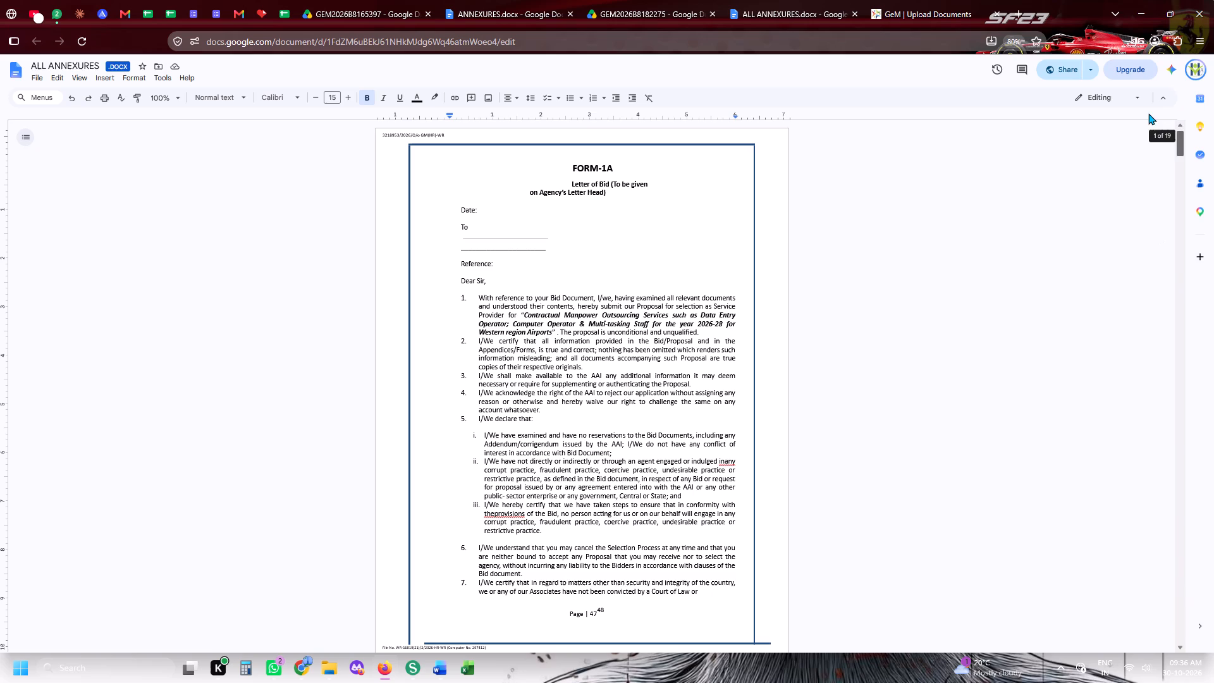
drag(1148, 113, 1148, 107)
Compare the completed FORM-1A Letter of Bid on pages 59 to 61 of ilovepdf_merged-2.pdf with the blank FORM-1A in ALL ANNEXURES.docx.
key(alt+Tab)
key(alt+Tab)
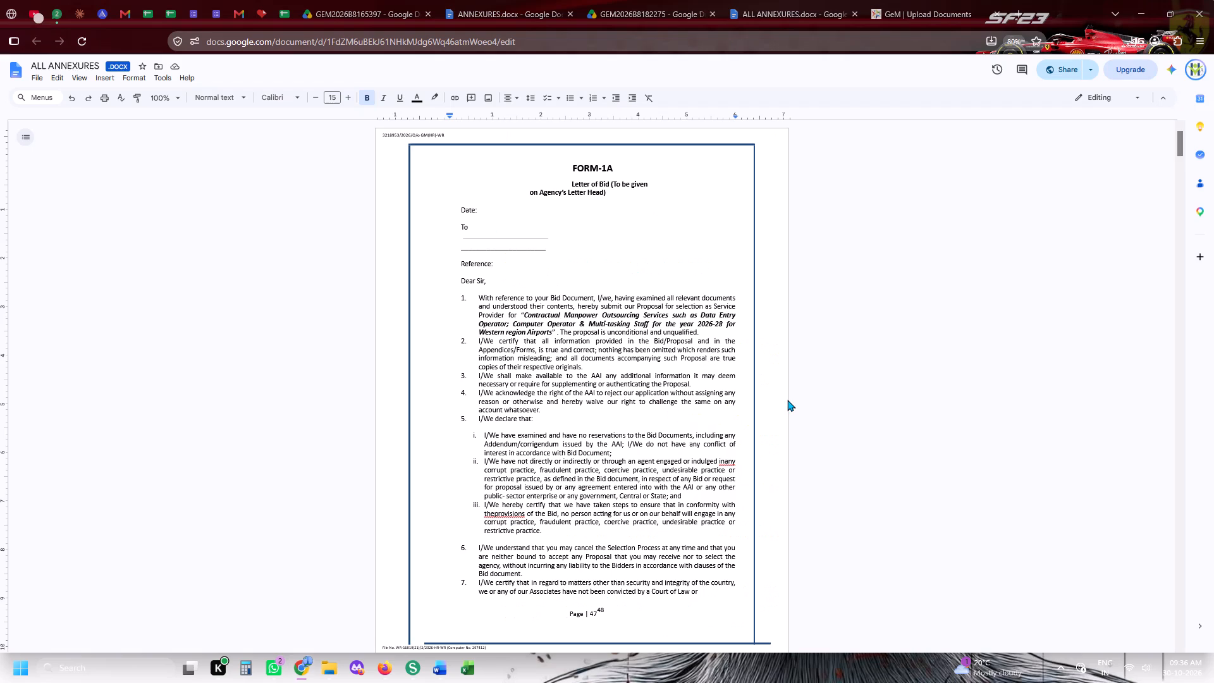
key(alt+Tab)
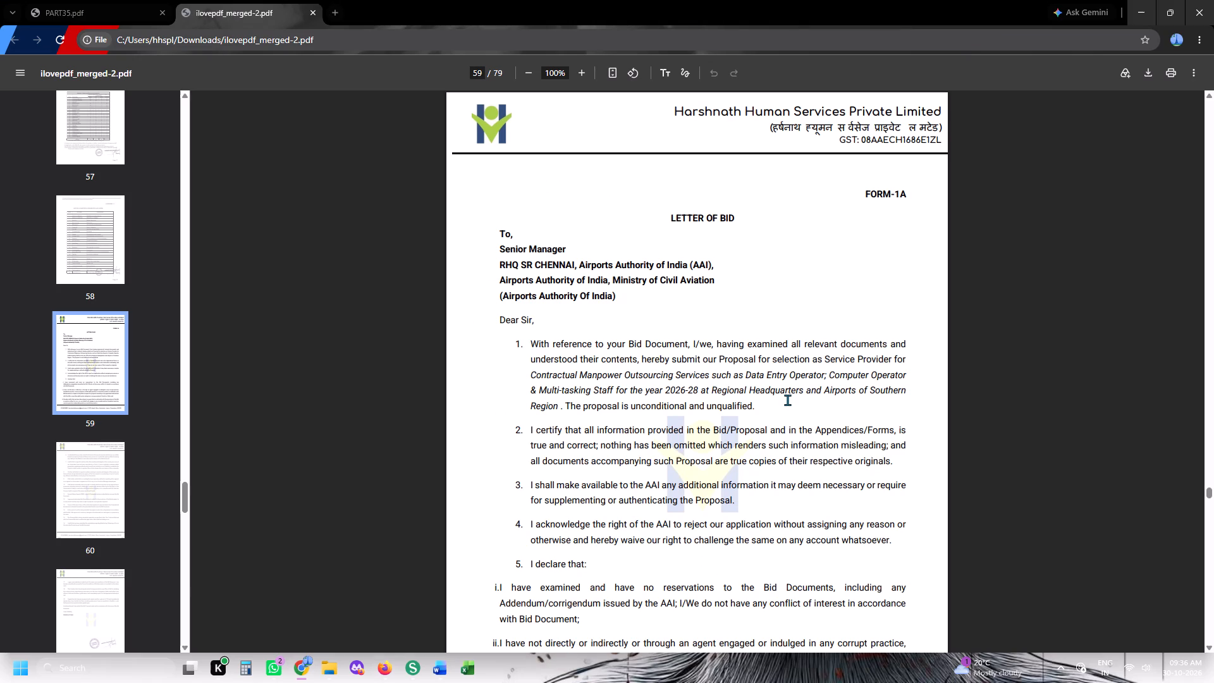
scroll(787, 400, down, 7)
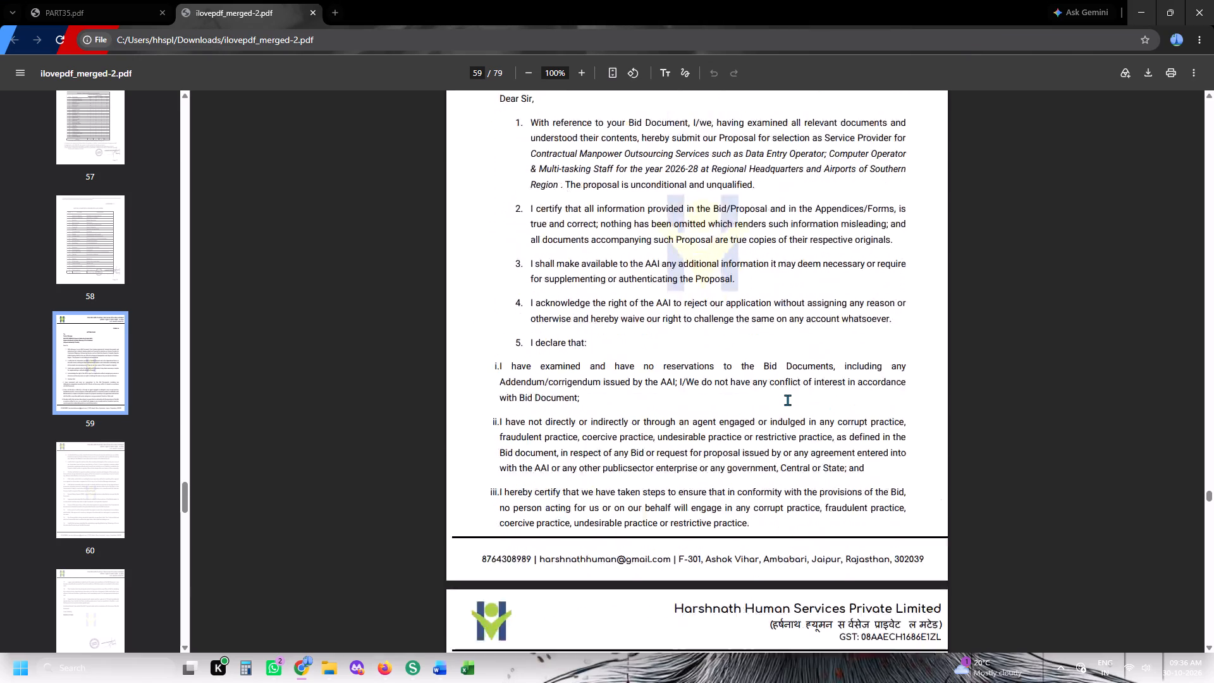
scroll(787, 400, down, 11)
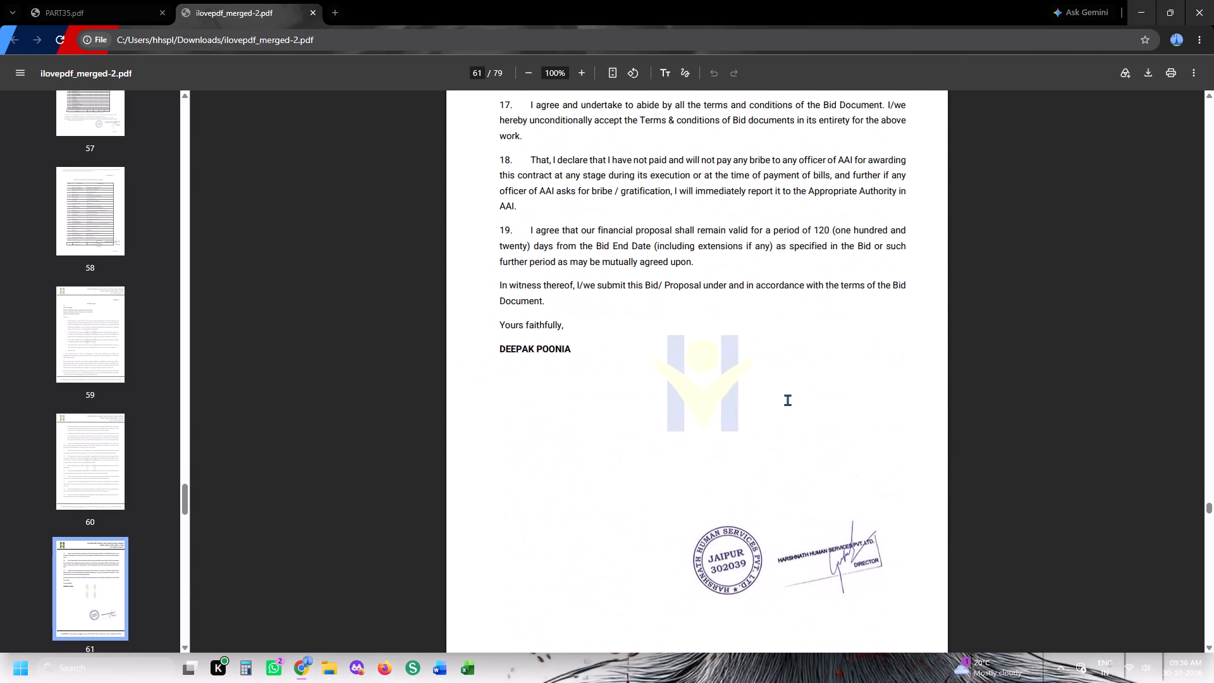
key(alt+Tab)
scroll(707, 421, down, 7)
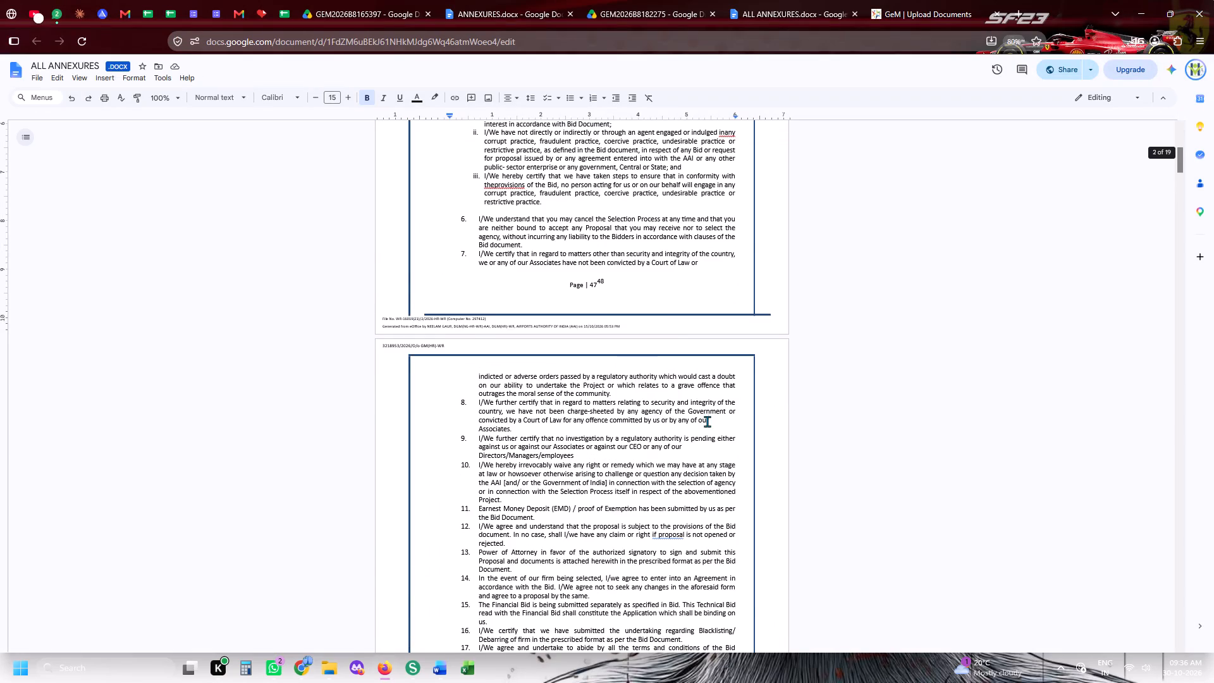
scroll(707, 421, down, 7)
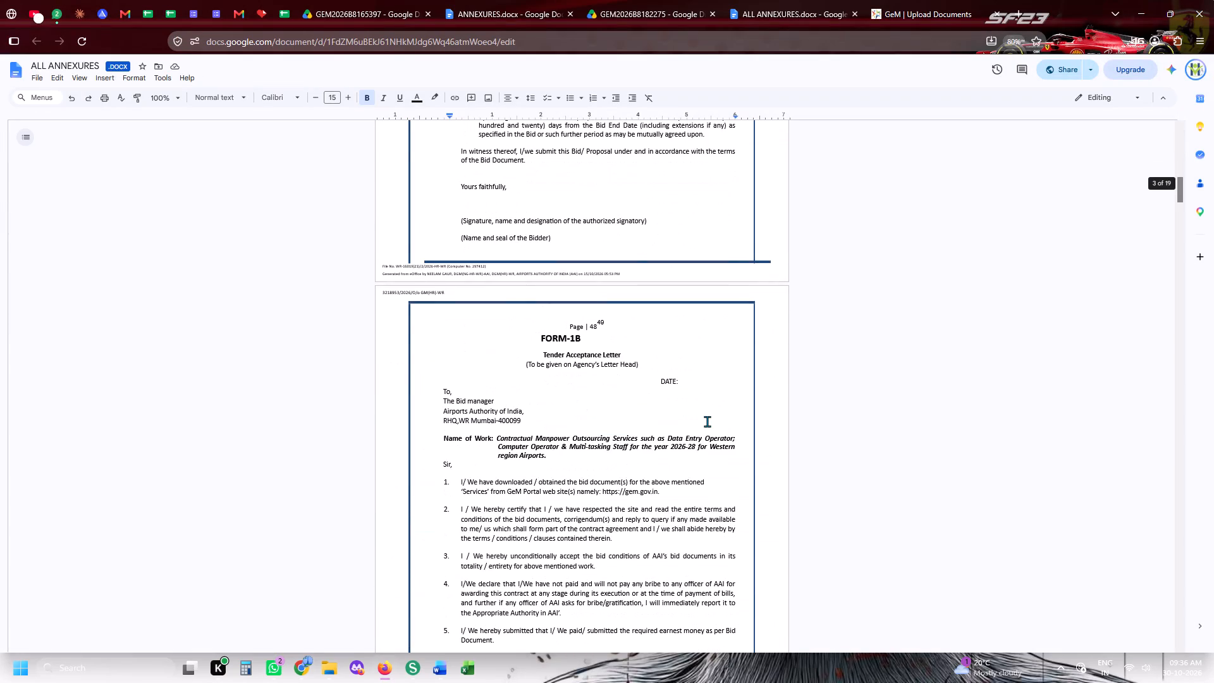
Compare the addressee and name of work in FORM-1B between the completed Tender Acceptance Letter on PDF page 62 and the blank annexure.
key(alt+Tab)
scroll(707, 421, down, 7)
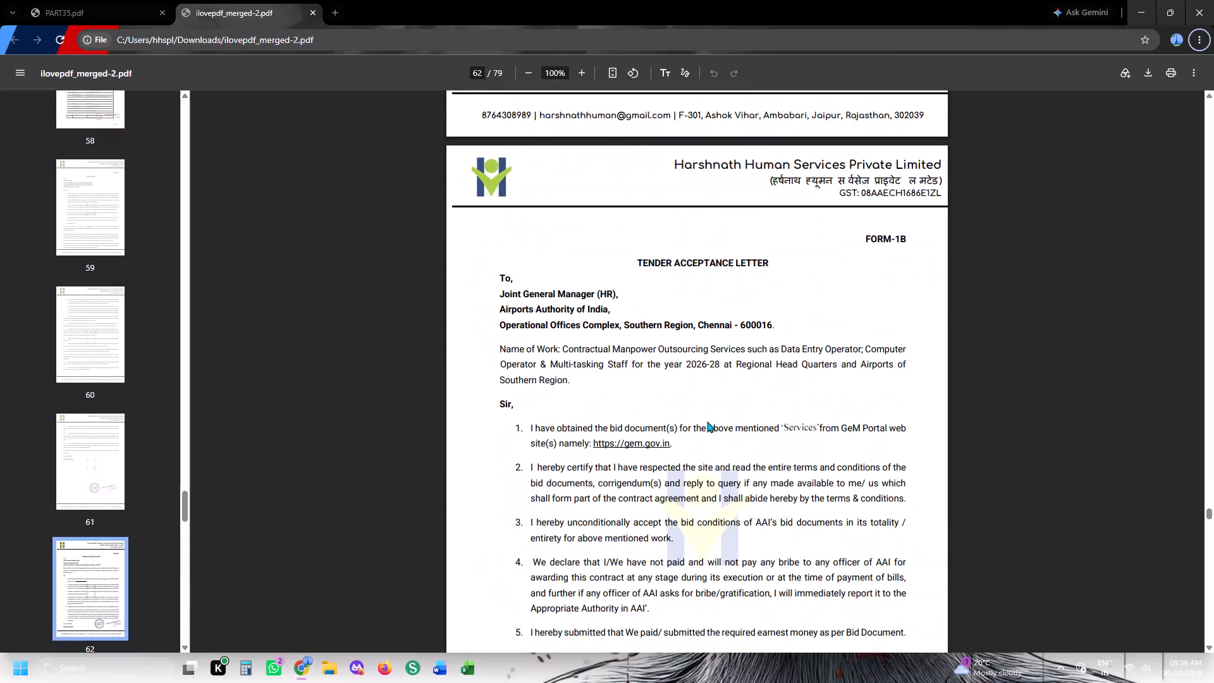
key(alt+Tab)
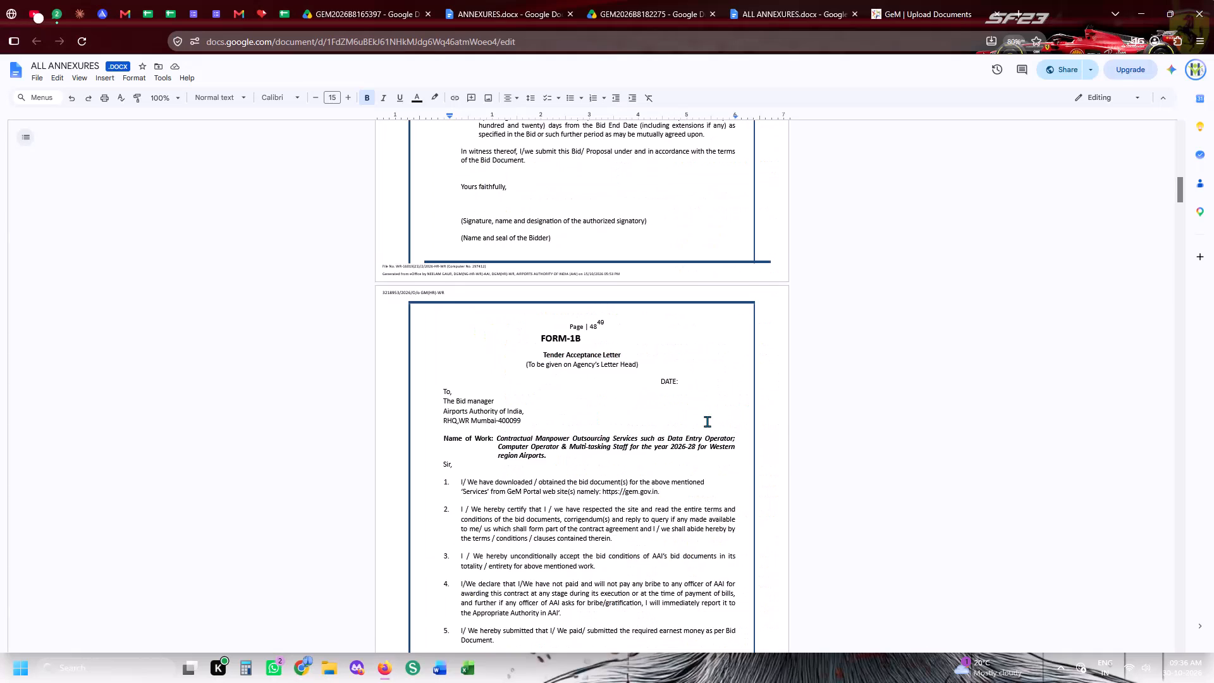
key(alt+Tab)
key(alt+Tab)
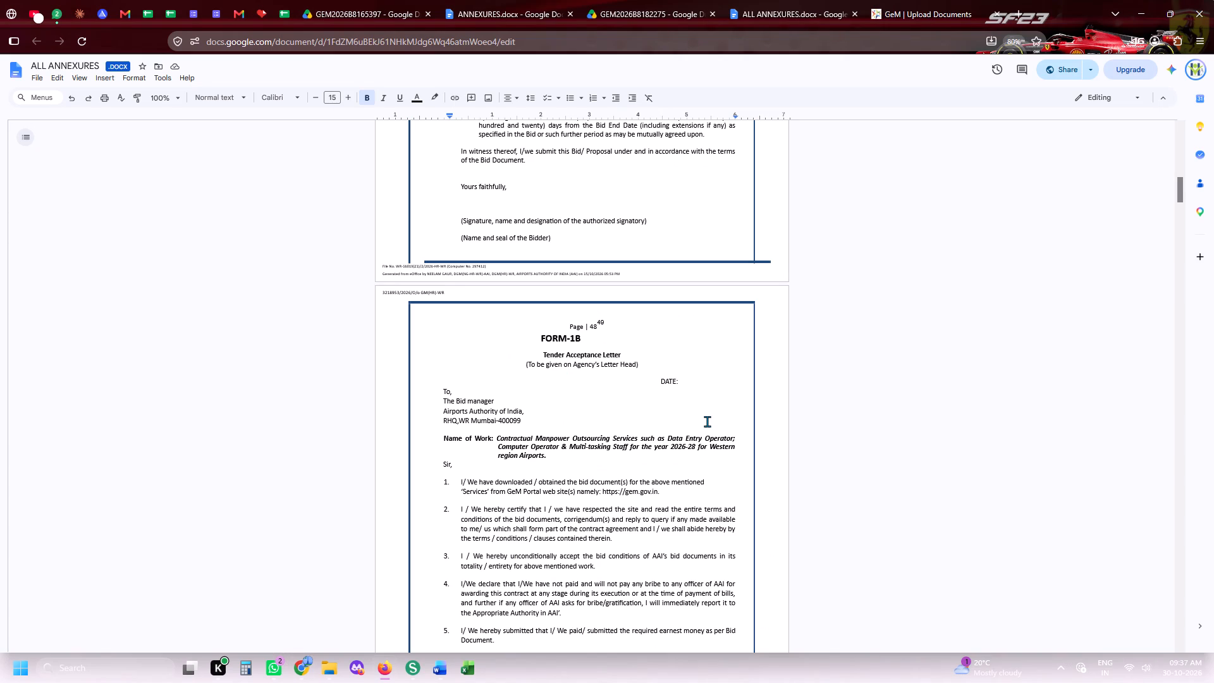
key(alt+Tab)
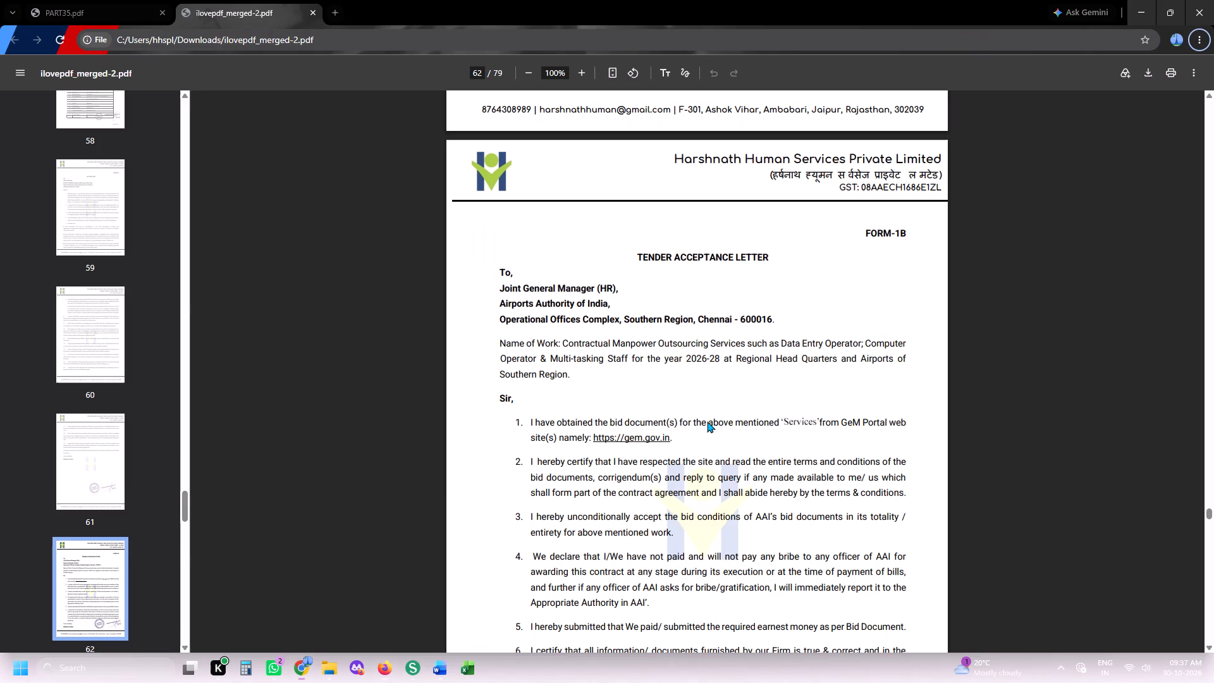
drag(640, 343, 925, 338)
key(alt+Tab)
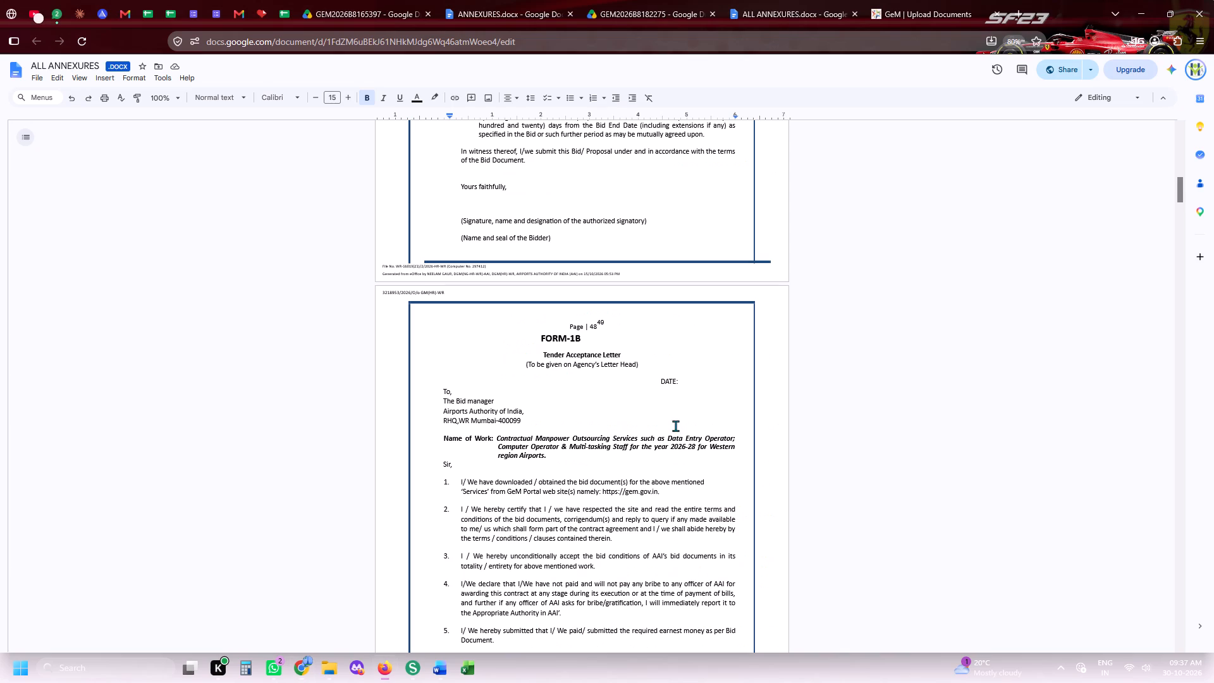
drag(581, 453, 757, 455)
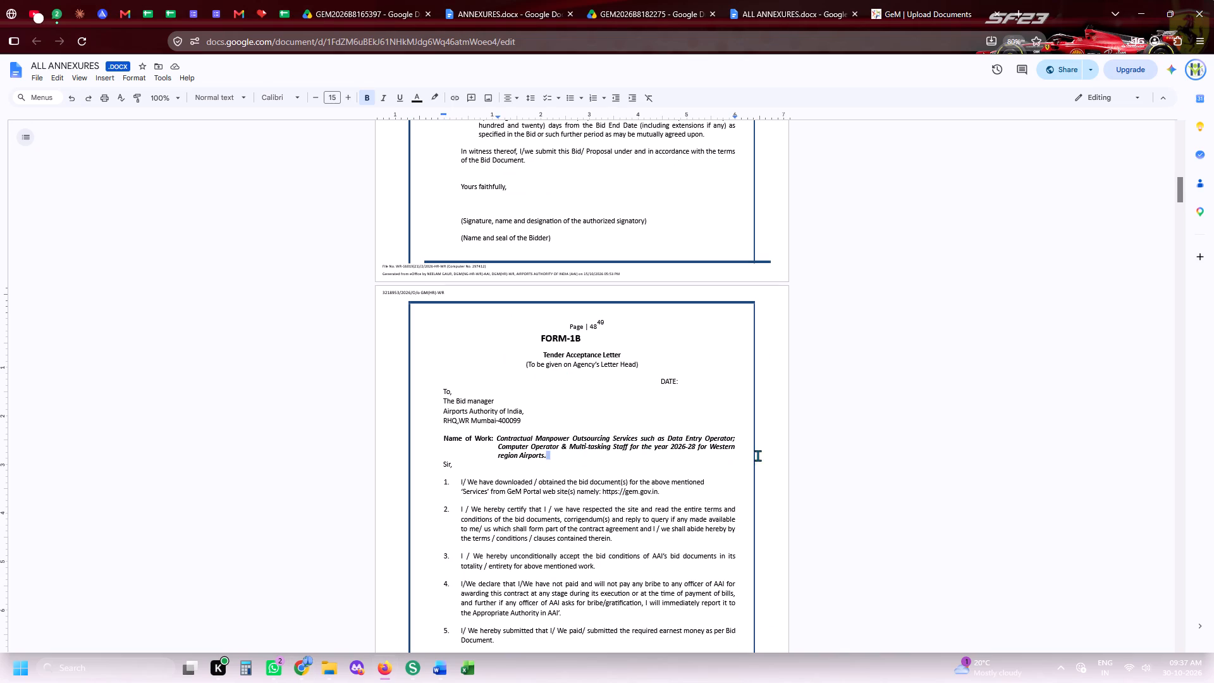
drag(757, 455, 761, 455)
key(alt+Tab)
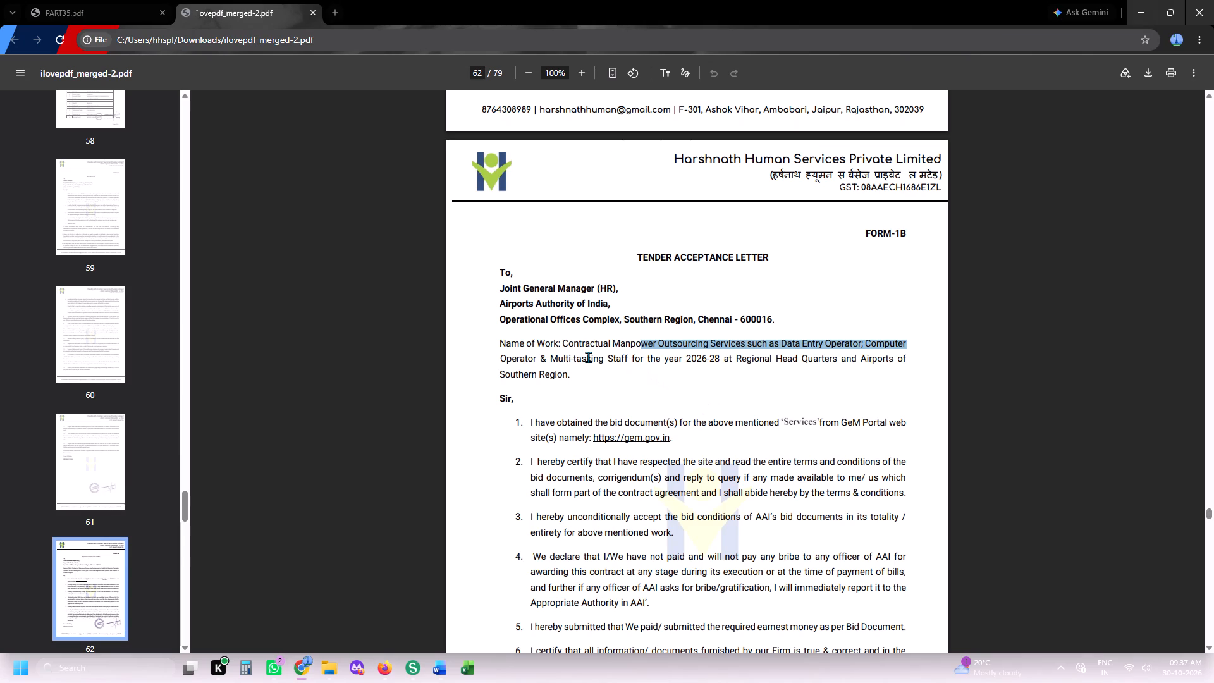
drag(588, 357, 749, 366)
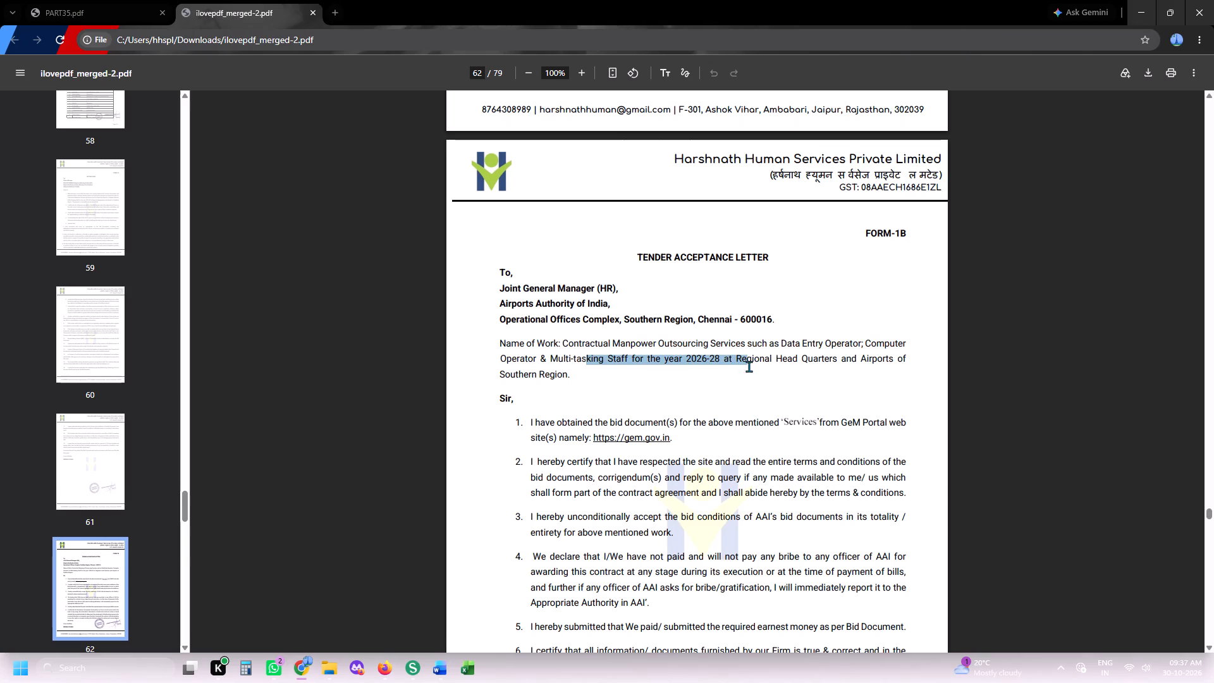
drag(749, 366, 778, 366)
Compare the numbered clauses and signature block of FORM-1B in ALL ANNEXURES.docx with the completed letter in the merged PDF.
key(alt+Tab)
scroll(631, 405, down, 2)
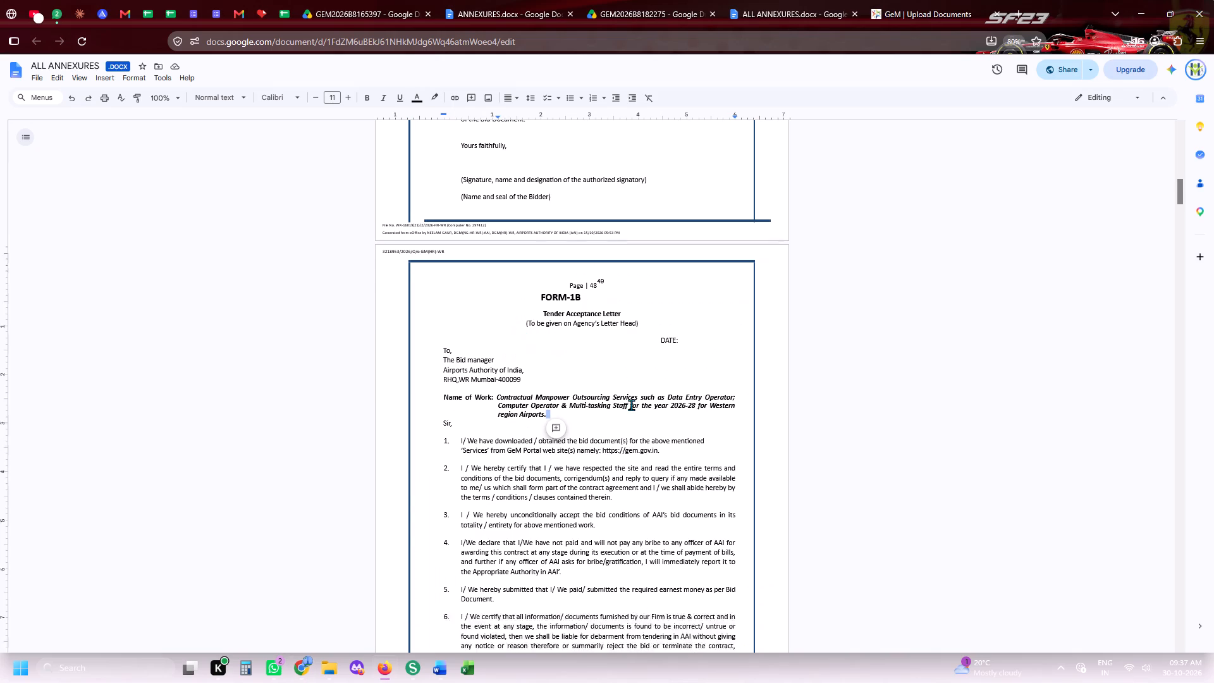
scroll(631, 405, down, 3)
key(alt+Tab)
scroll(630, 410, down, 4)
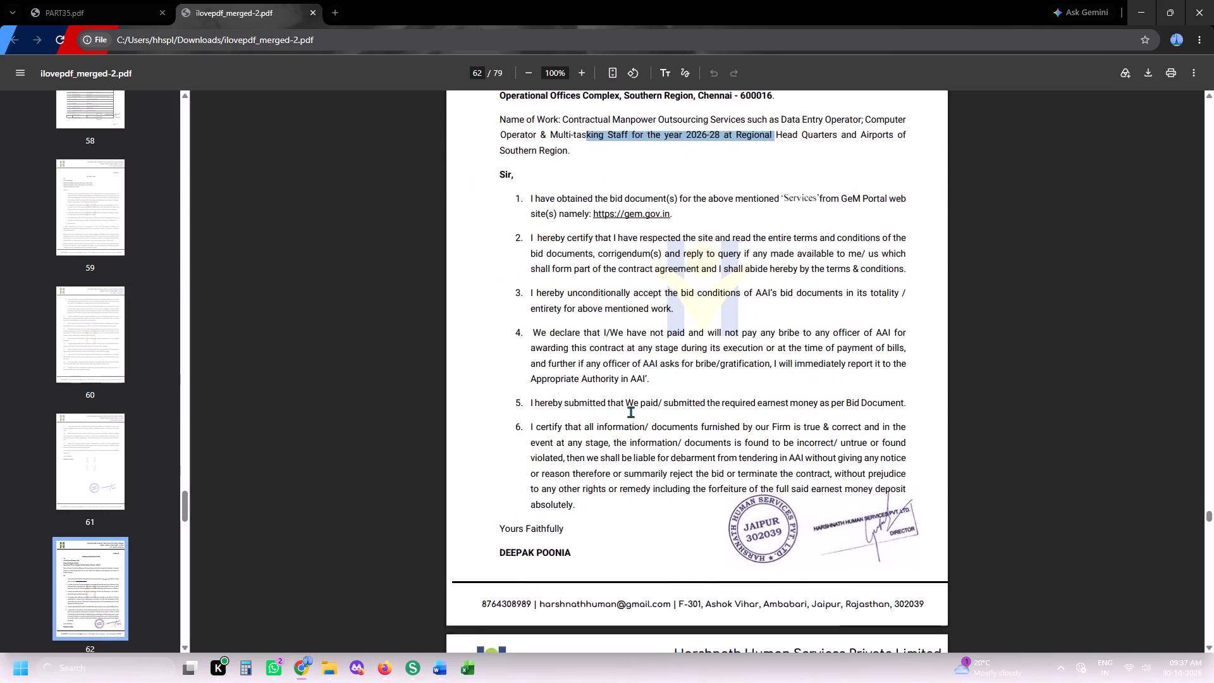
Look through the opening of the FORM2 Integrity Pact in ALL ANNEXURES.docx, up to the commitments of the Authority.
key(alt+Tab)
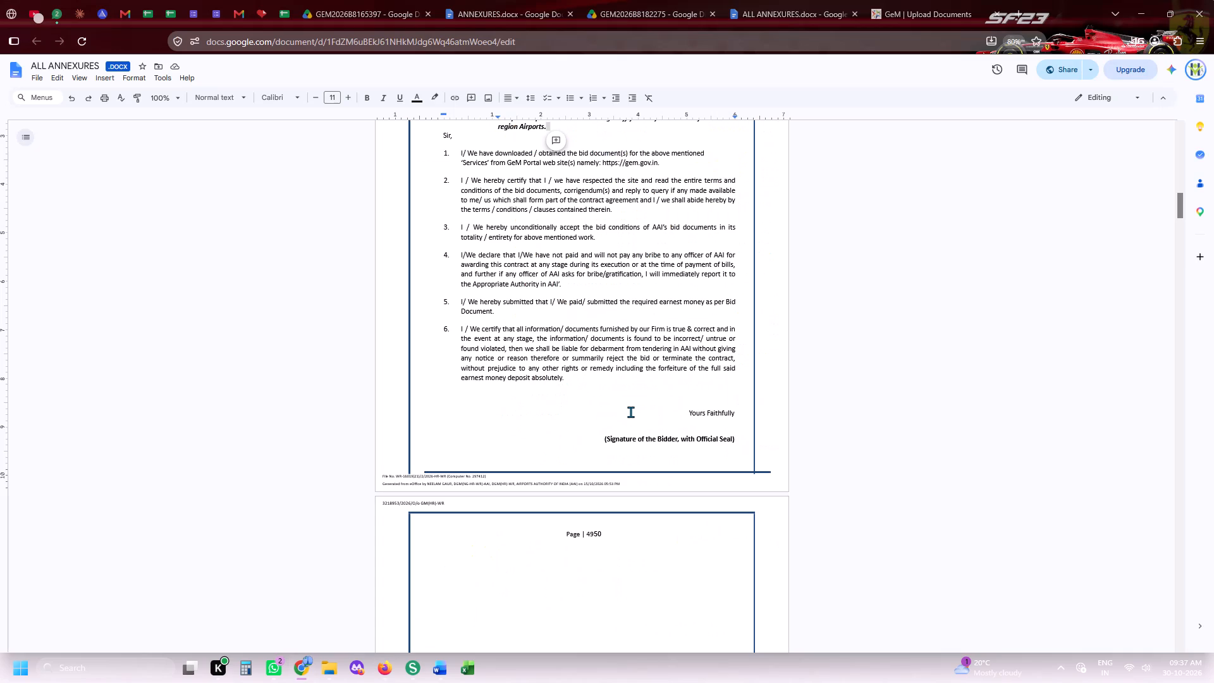
scroll(630, 412, down, 12)
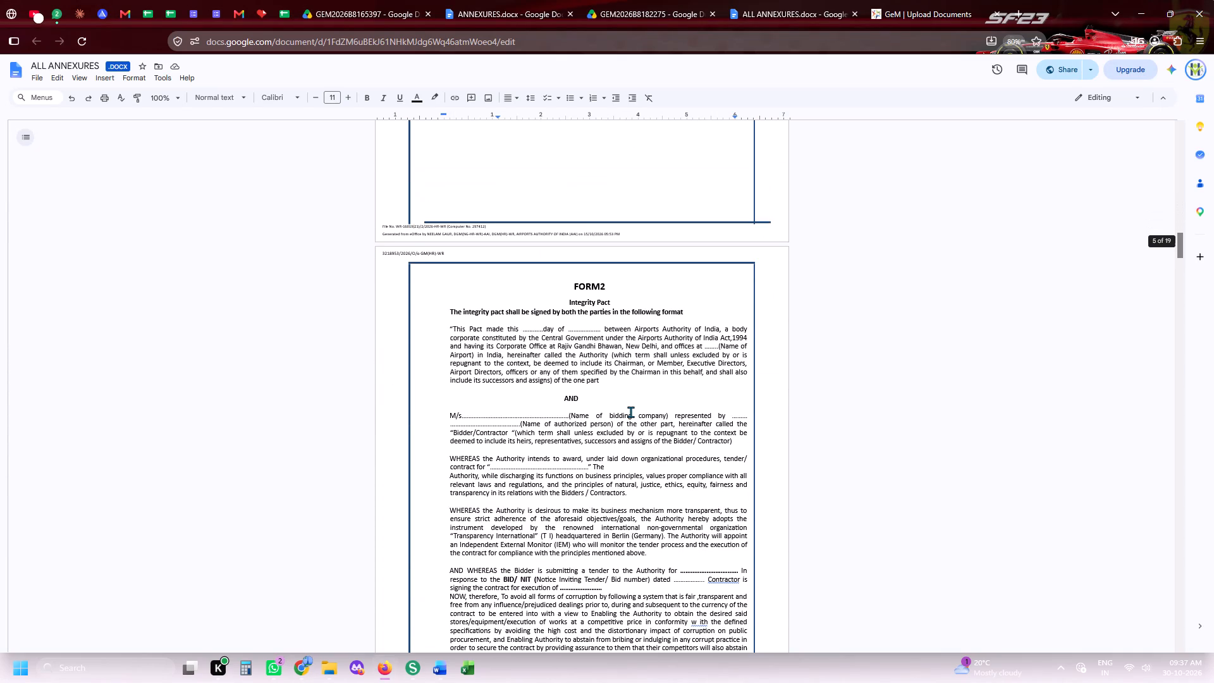
scroll(630, 412, down, 5)
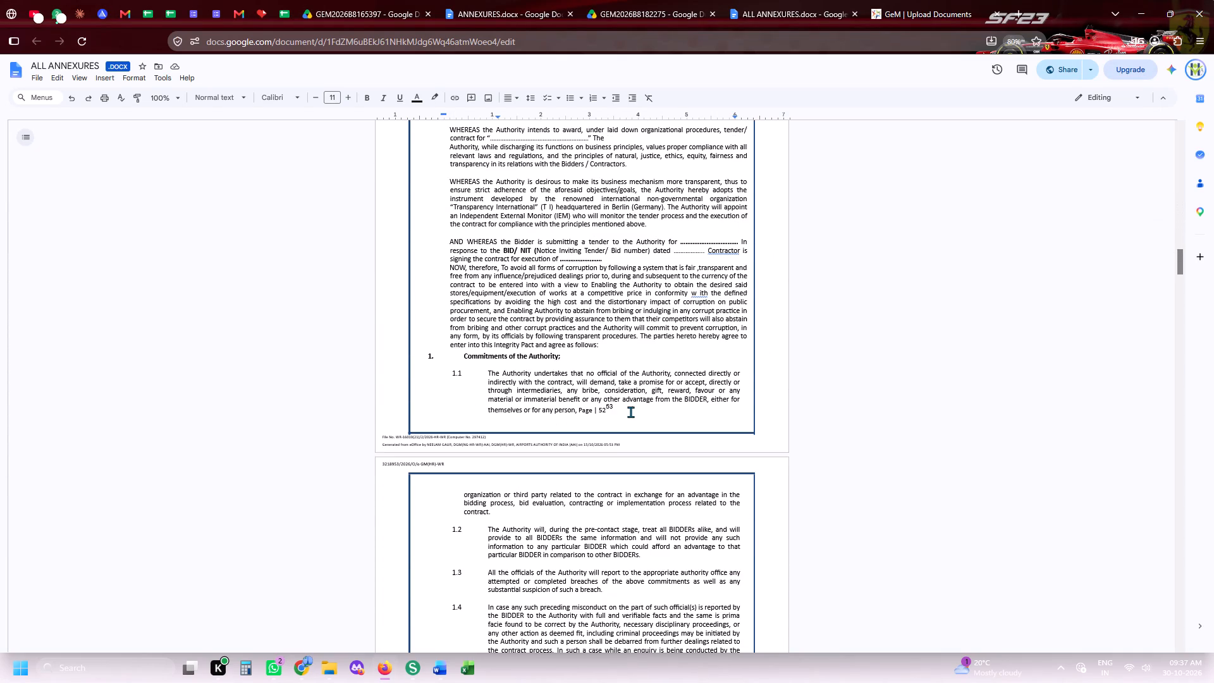
Review the completed FORM7 Particulars of the Bidder on page 63 of the merged PDF.
key(alt+Tab)
scroll(630, 412, down, 6)
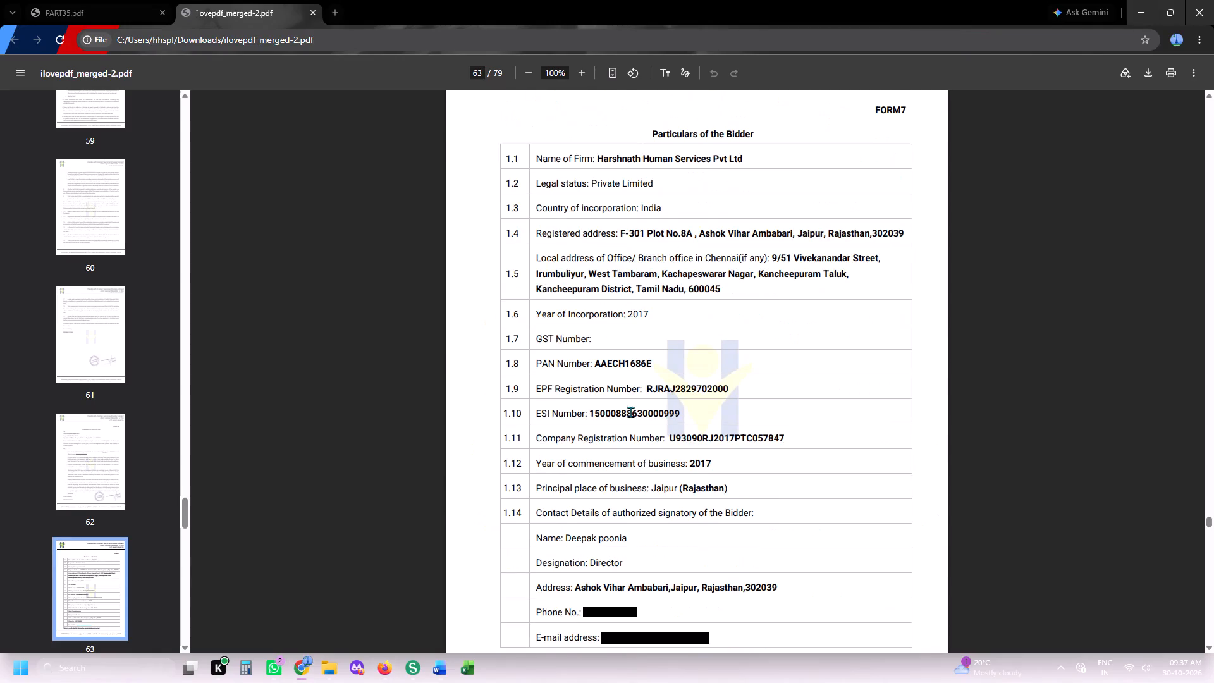
scroll(630, 412, up, 3)
scroll(630, 412, down, 5)
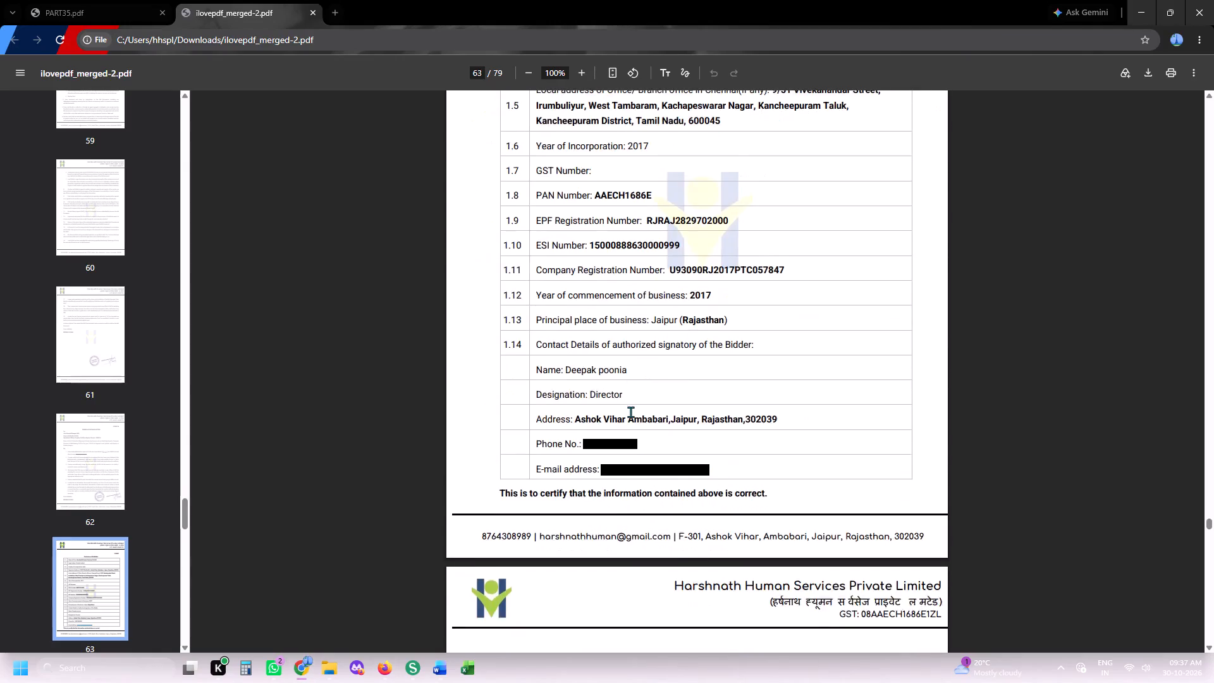
scroll(630, 412, down, 2)
Look through the rest of the Integrity Pact in ALL ANNEXURES.docx up to its signature section and the blank FORM7.
key(alt+Tab)
scroll(630, 412, down, 5)
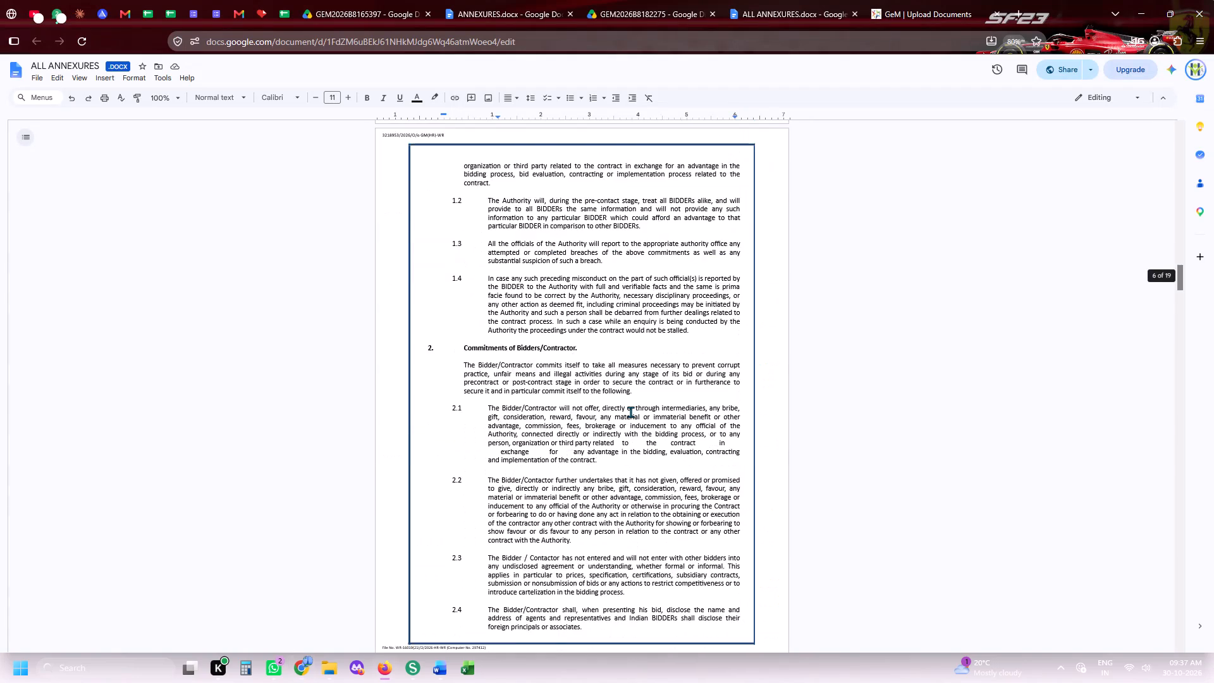
scroll(630, 412, down, 17)
scroll(630, 412, down, 14)
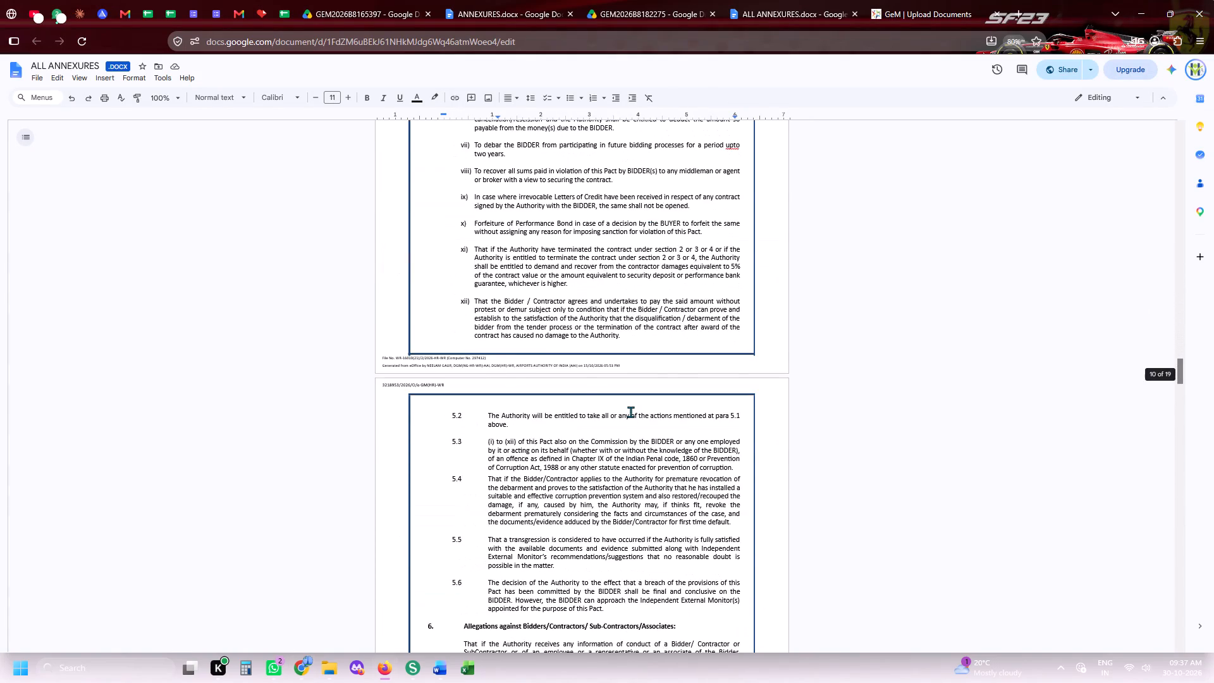
scroll(630, 412, down, 16)
scroll(630, 412, down, 5)
Check the merged PDF after FORM7, and examine the blank FORM7 and FORM8 Statement of Legal Capacity in ALL ANNEXURES.docx.
key(alt+Tab)
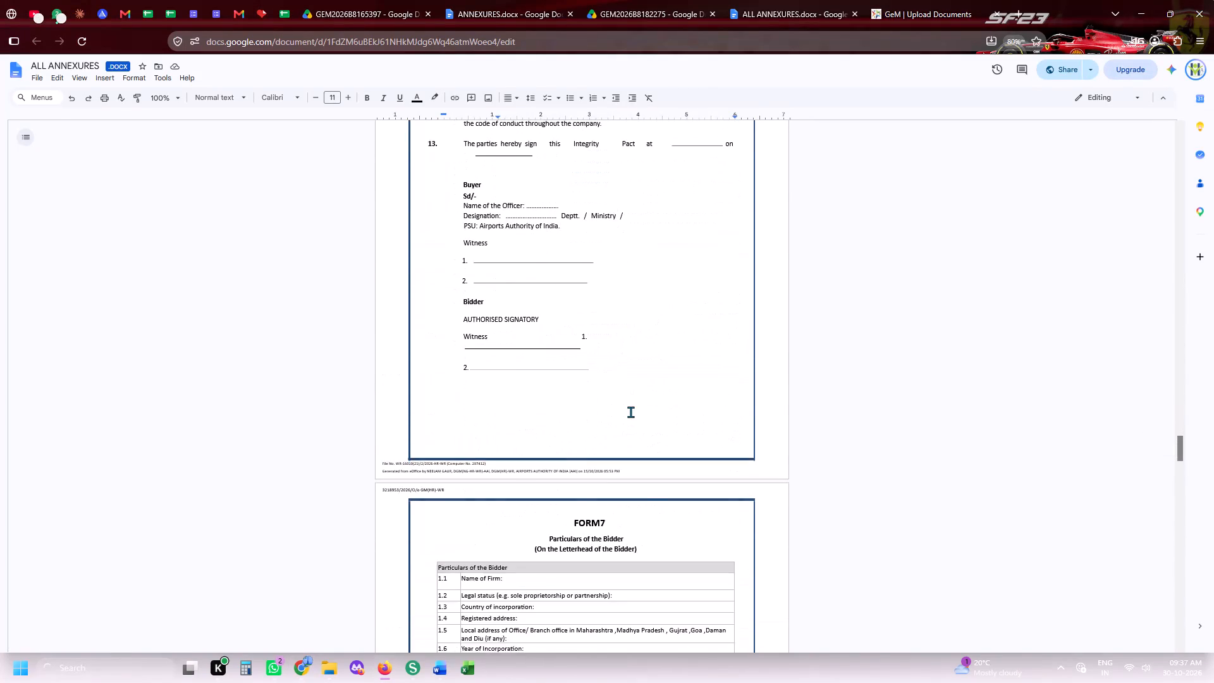
scroll(630, 412, down, 4)
key(alt+Tab)
scroll(630, 412, down, 5)
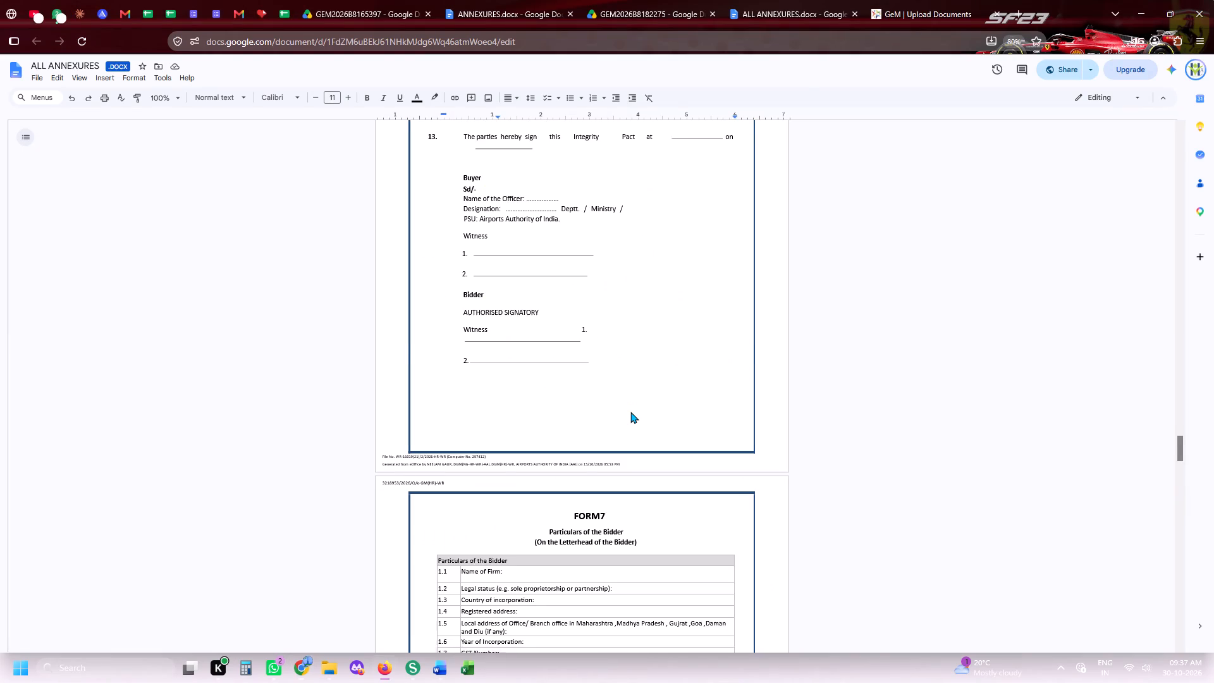
scroll(630, 412, down, 6)
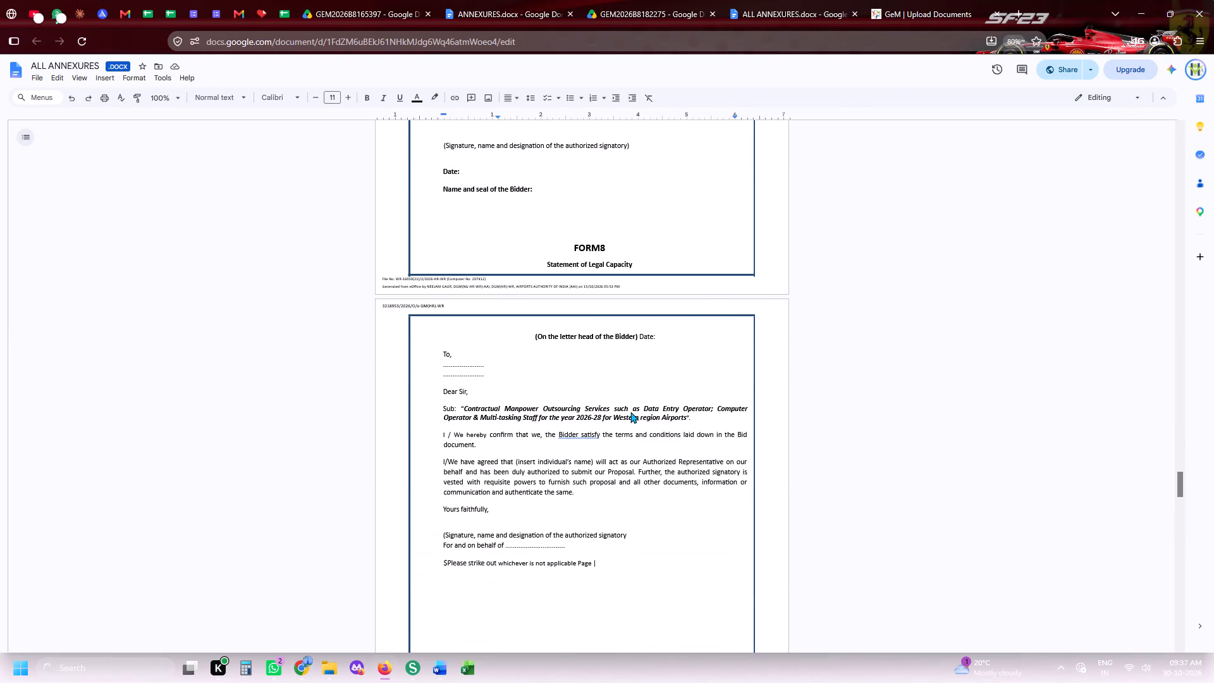
Look through the completed forms in the merged PDF up to the FORM-14 blacklisting declaration on page 66.
key(alt+Tab)
scroll(630, 412, down, 10)
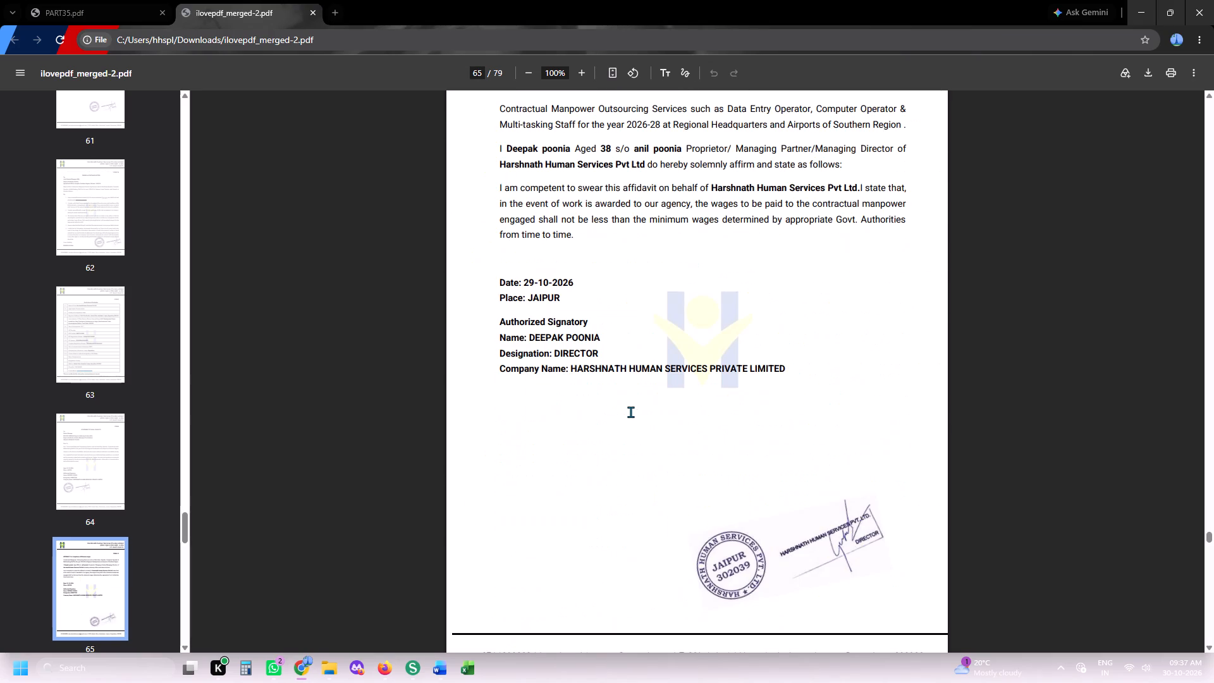
scroll(630, 412, down, 6)
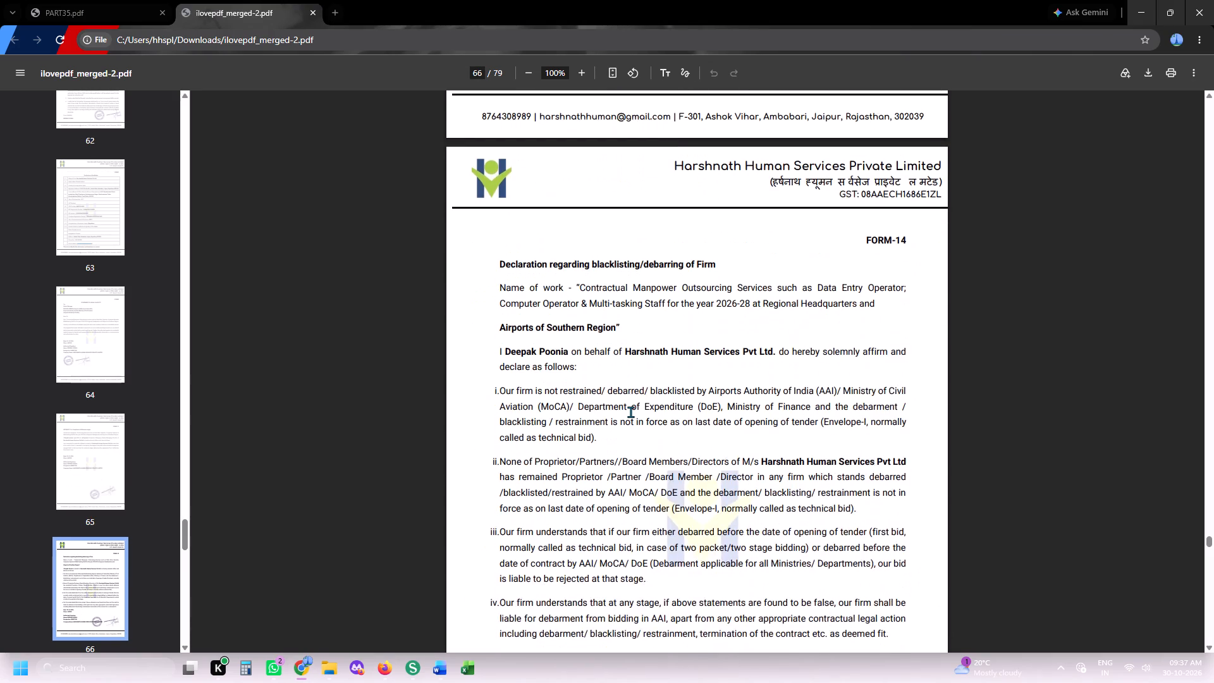
Check the blank FORM9 and FORM-12 in ALL ANNEXURES.docx alongside the completed FORM-14 and FORM-15 in the merged PDF.
key(alt+Tab)
scroll(630, 412, down, 8)
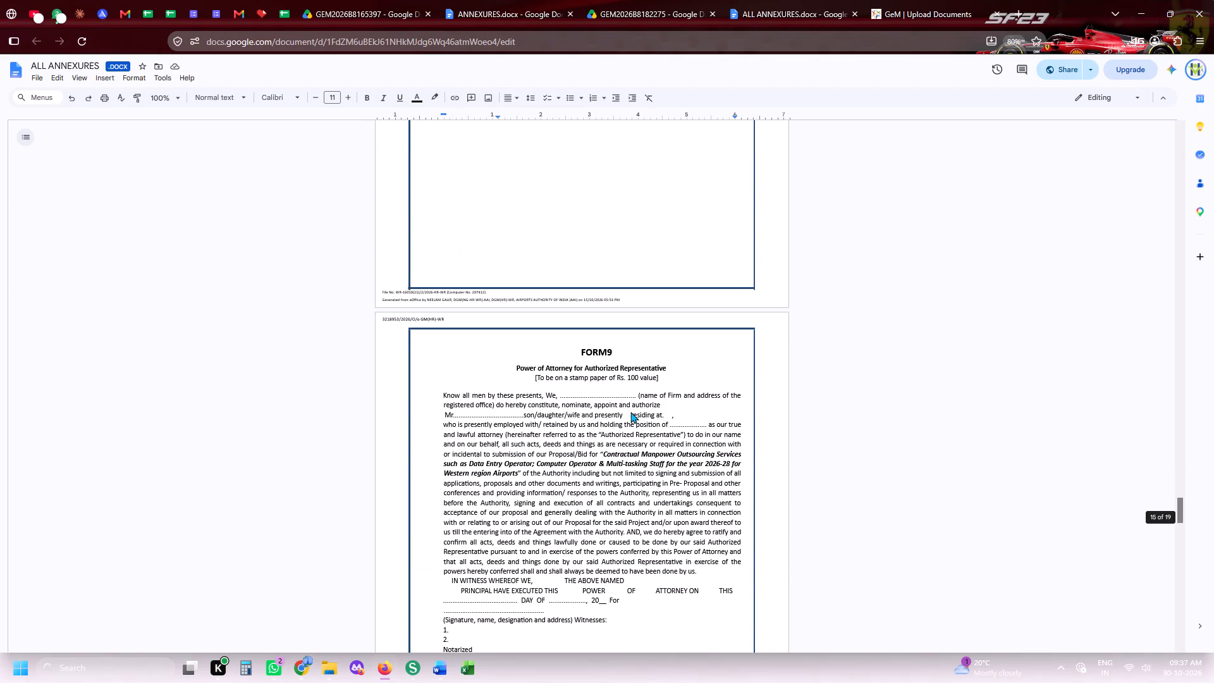
key(alt+Tab)
scroll(630, 412, down, 6)
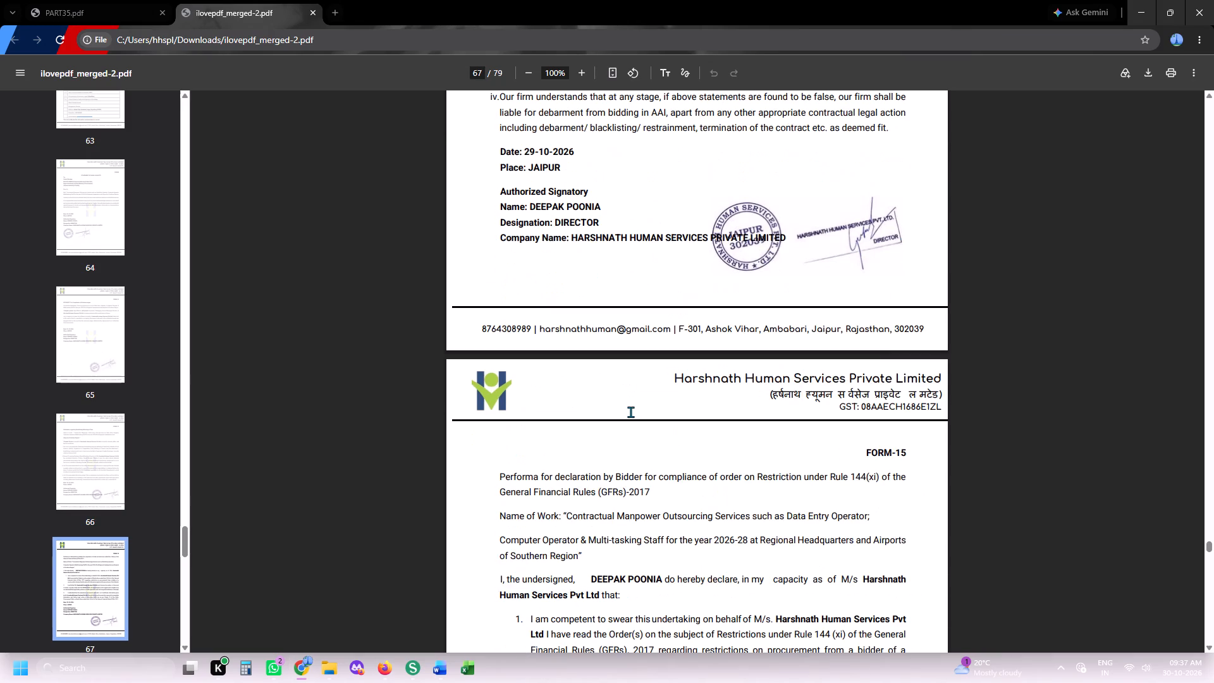
scroll(630, 412, down, 3)
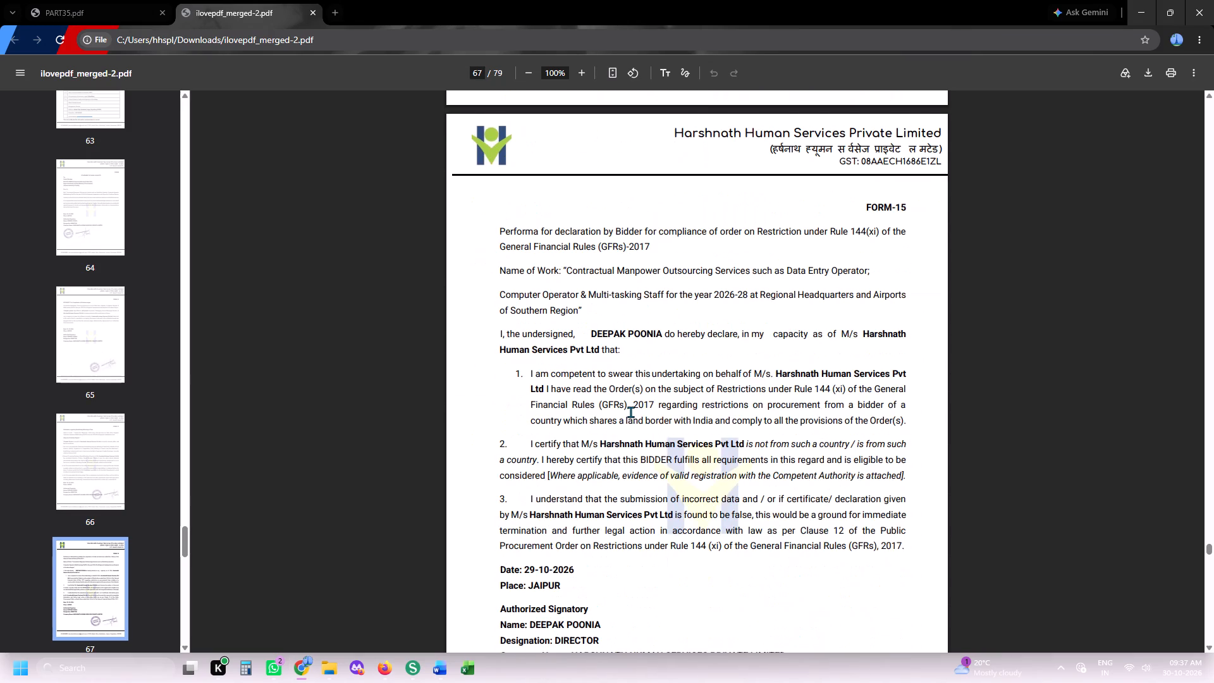
key(alt+Tab)
scroll(630, 412, down, 10)
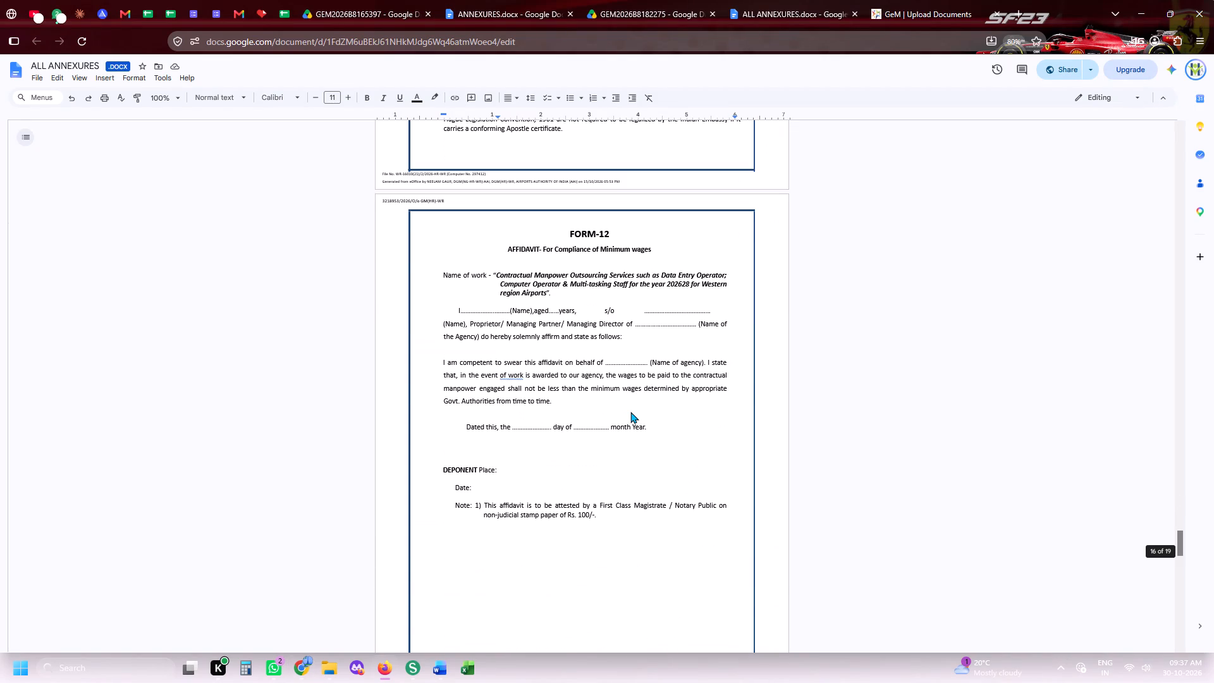
Compare the notarized FORM9 Power of Attorney on pages 68–69 of the merged PDF with the blank FORM9 in ALL ANNEXURES.docx.
key(alt+Tab)
scroll(630, 412, down, 11)
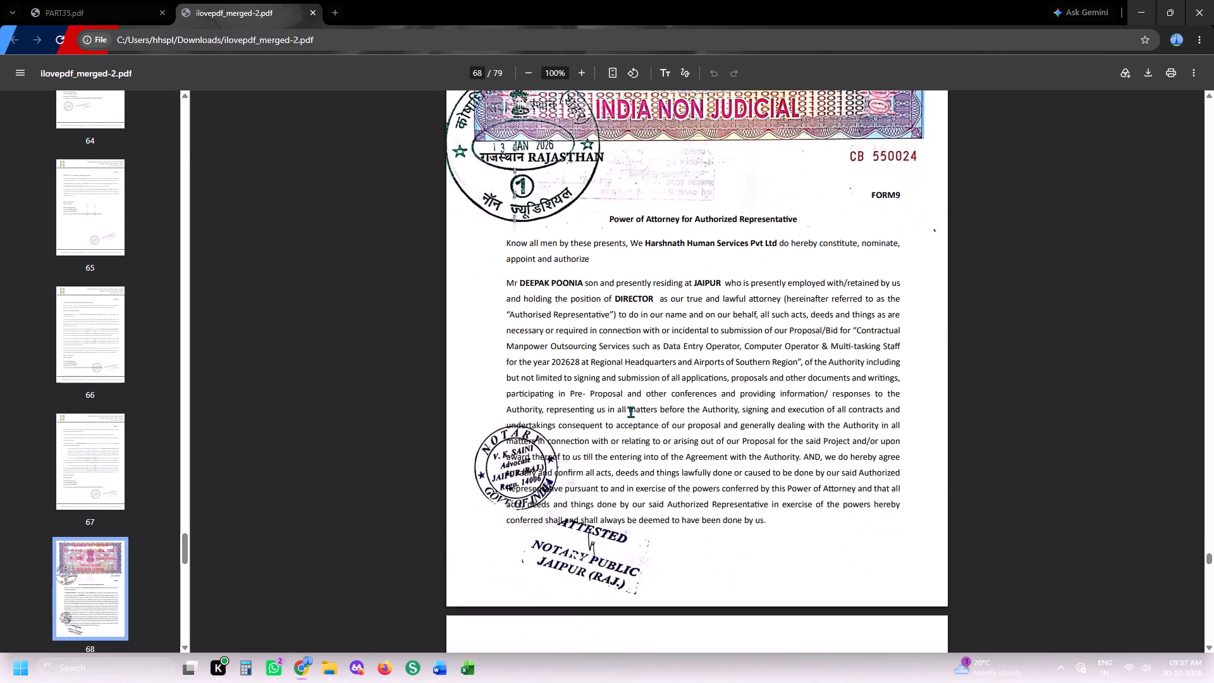
key(alt+Tab)
scroll(630, 412, up, 4)
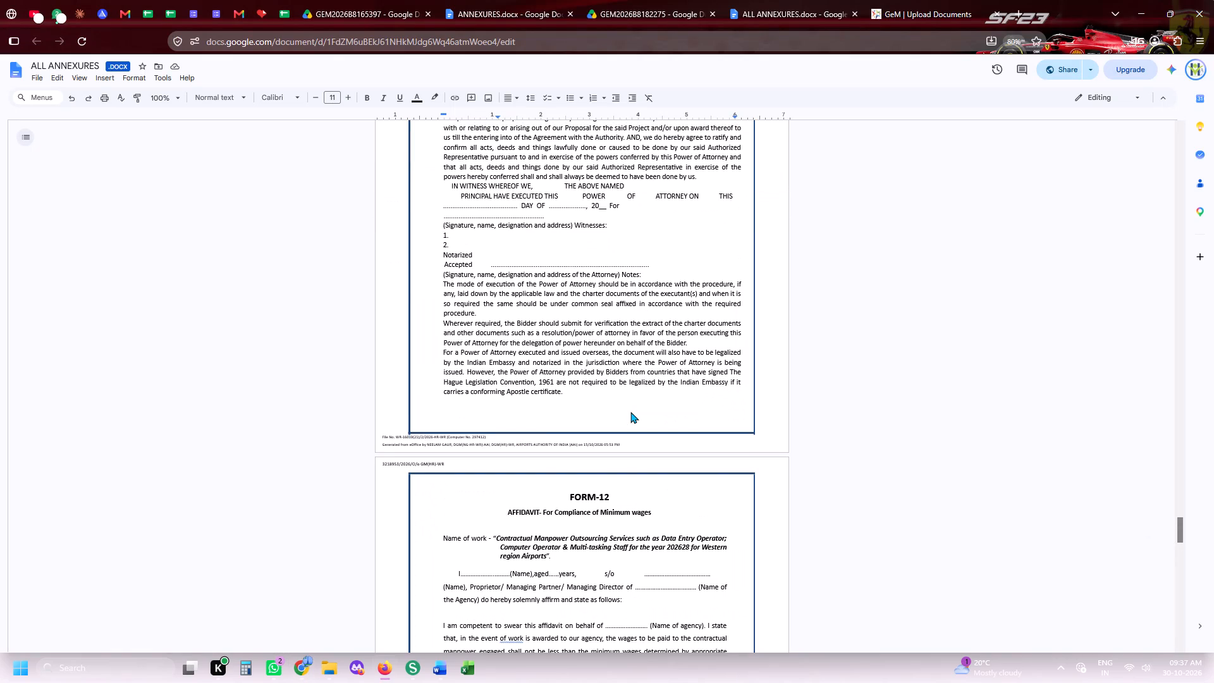
scroll(630, 412, up, 3)
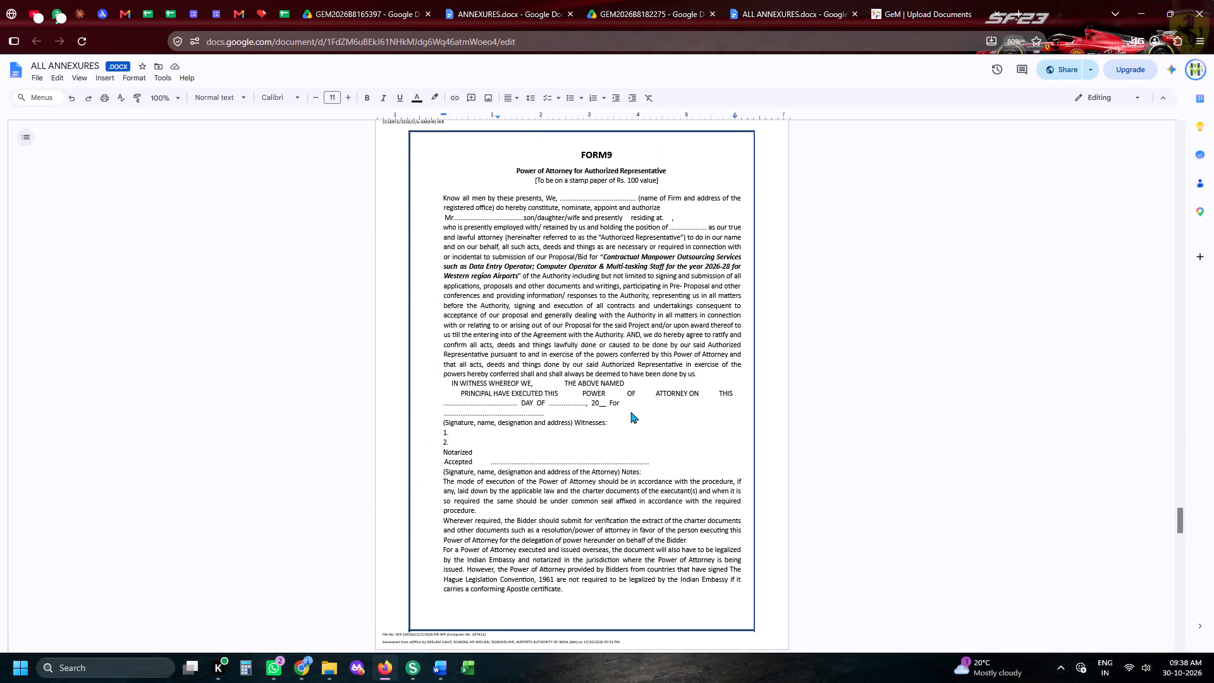
key(alt+Tab)
scroll(630, 412, down, 13)
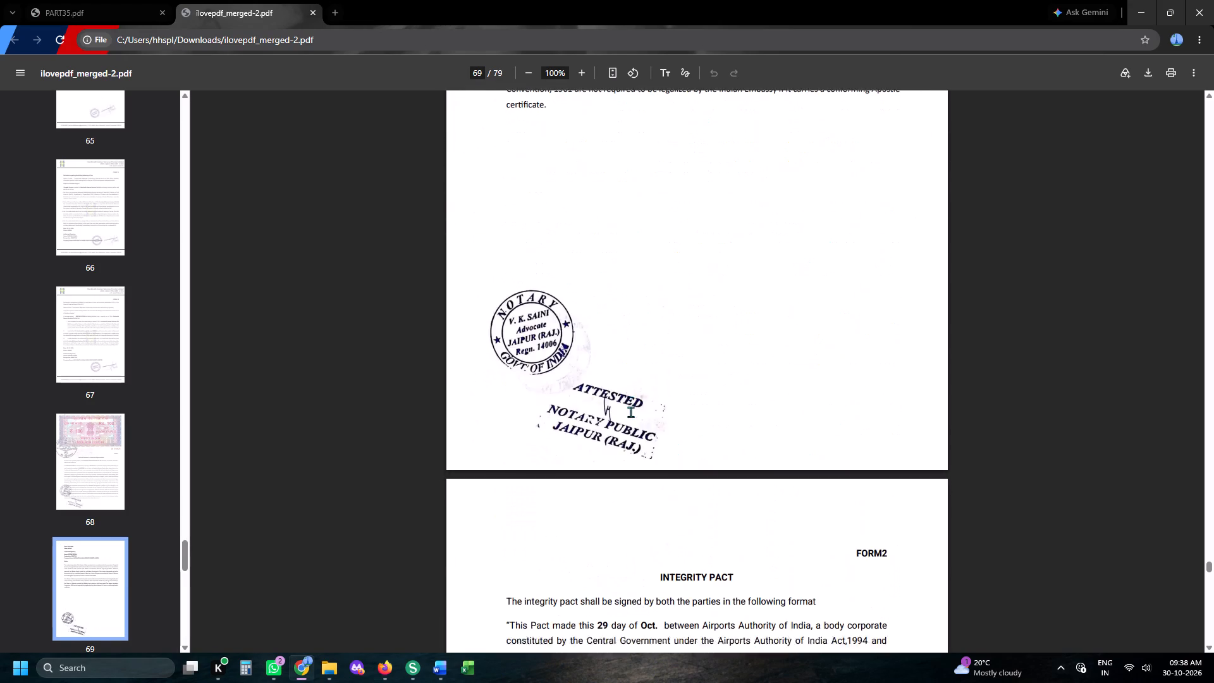
Look through ALL ANNEXURES.docx around the blank FORM-14, and go back to the start of the FORM2 Integrity Pact.
key(alt+Tab)
scroll(630, 412, up, 5)
scroll(630, 412, down, 19)
scroll(630, 412, up, 2)
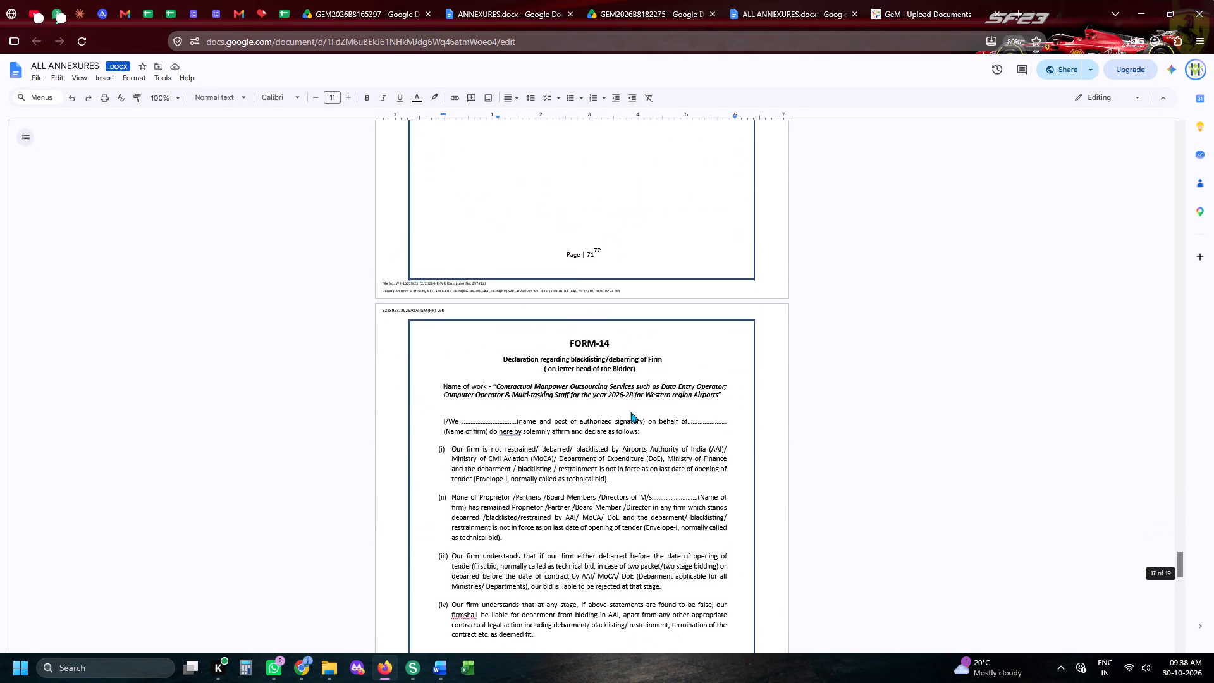
scroll(630, 412, up, 17)
scroll(630, 412, up, 6)
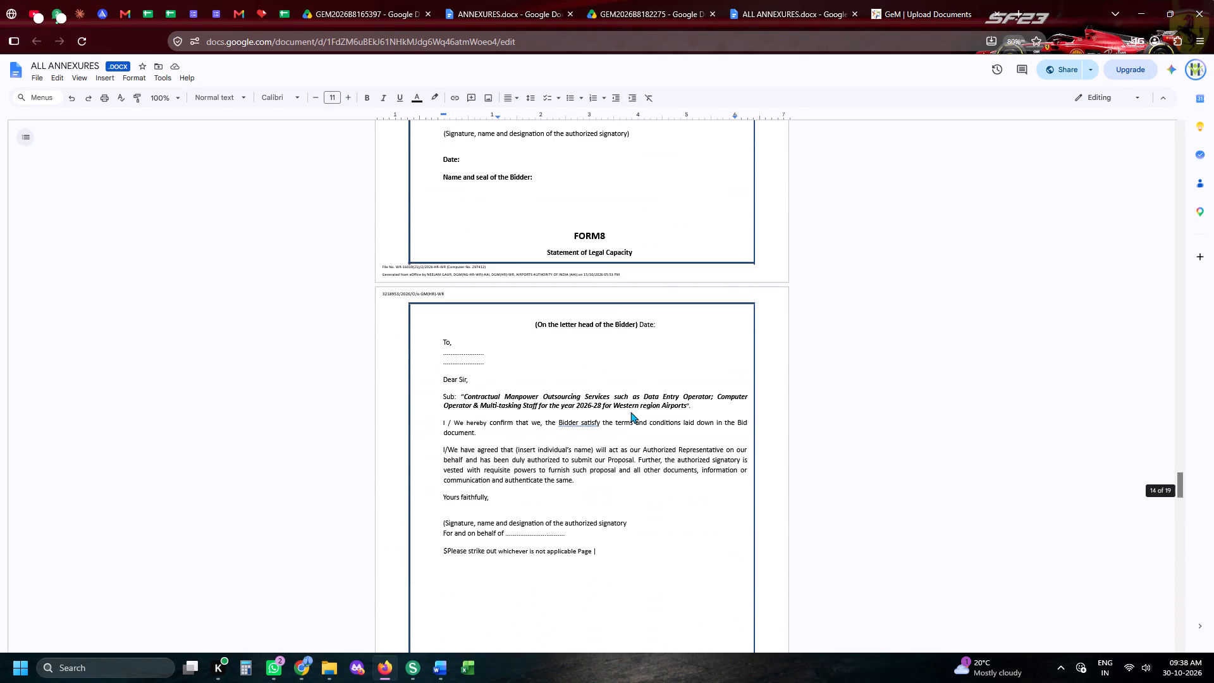
scroll(630, 412, up, 14)
scroll(630, 412, up, 7)
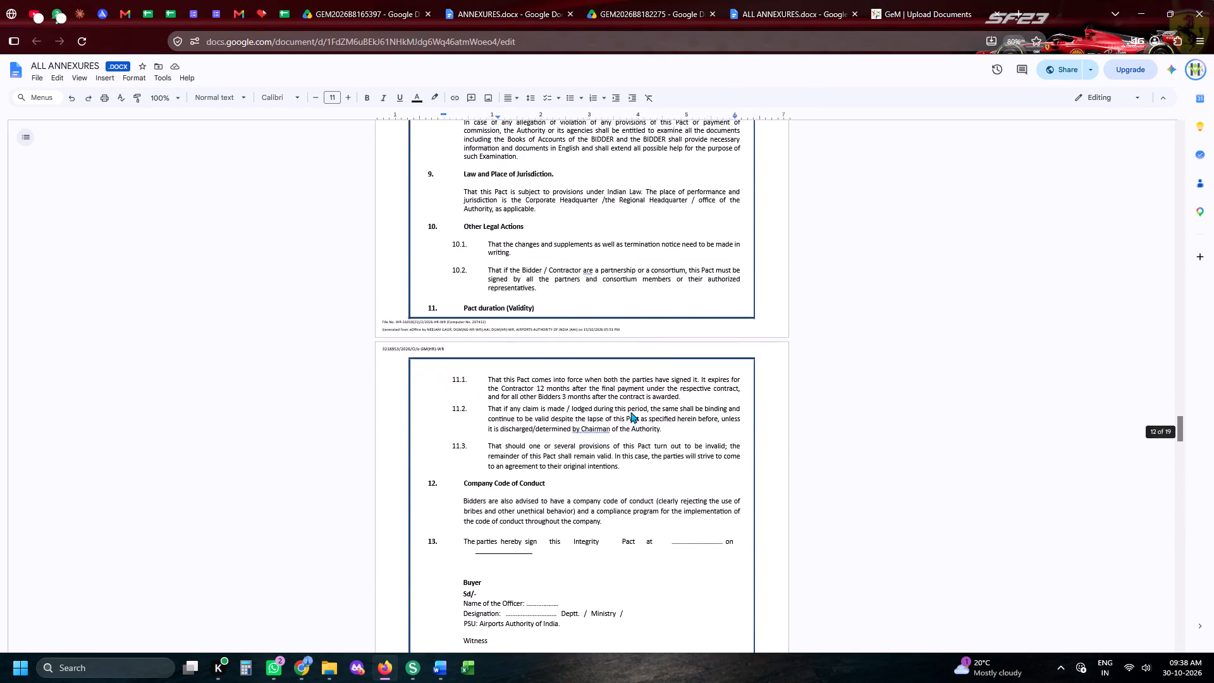
scroll(630, 412, up, 12)
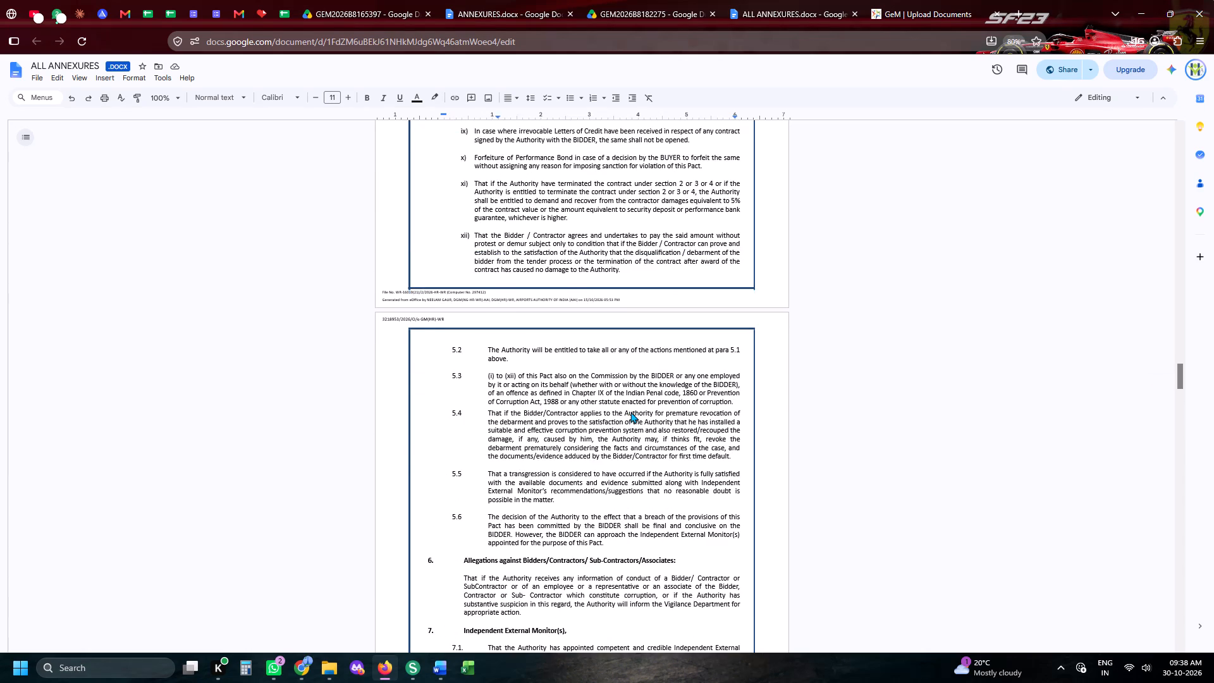
scroll(630, 412, up, 5)
scroll(630, 412, up, 18)
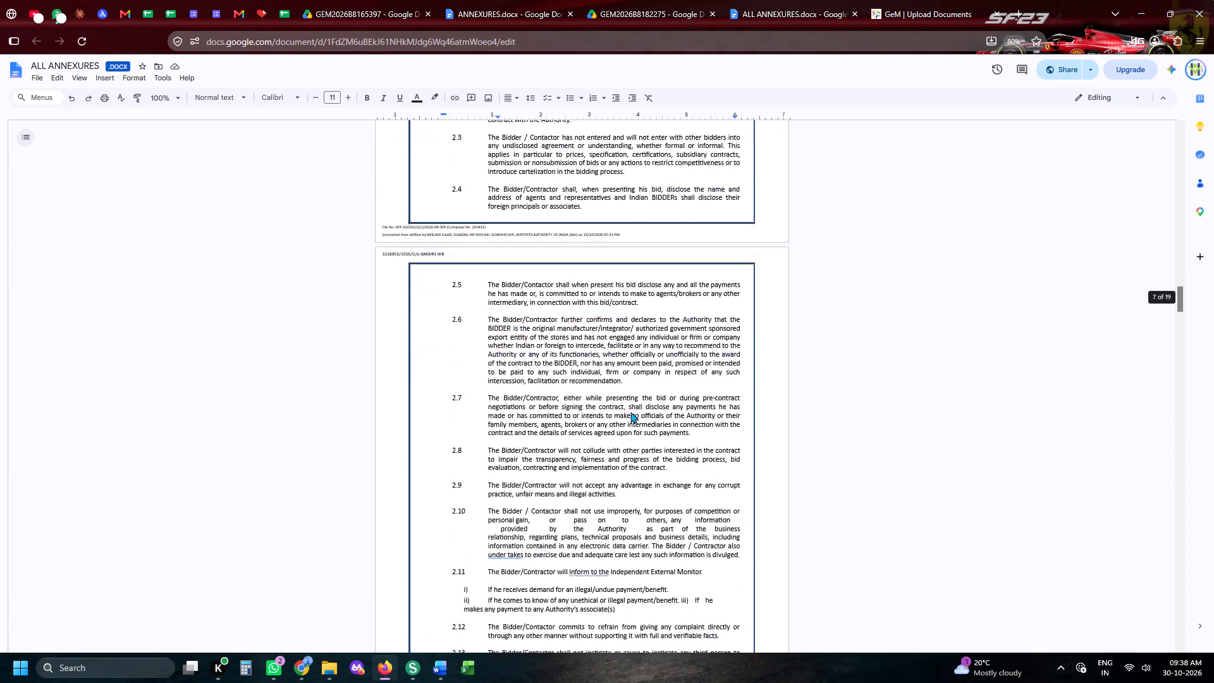
scroll(630, 412, up, 17)
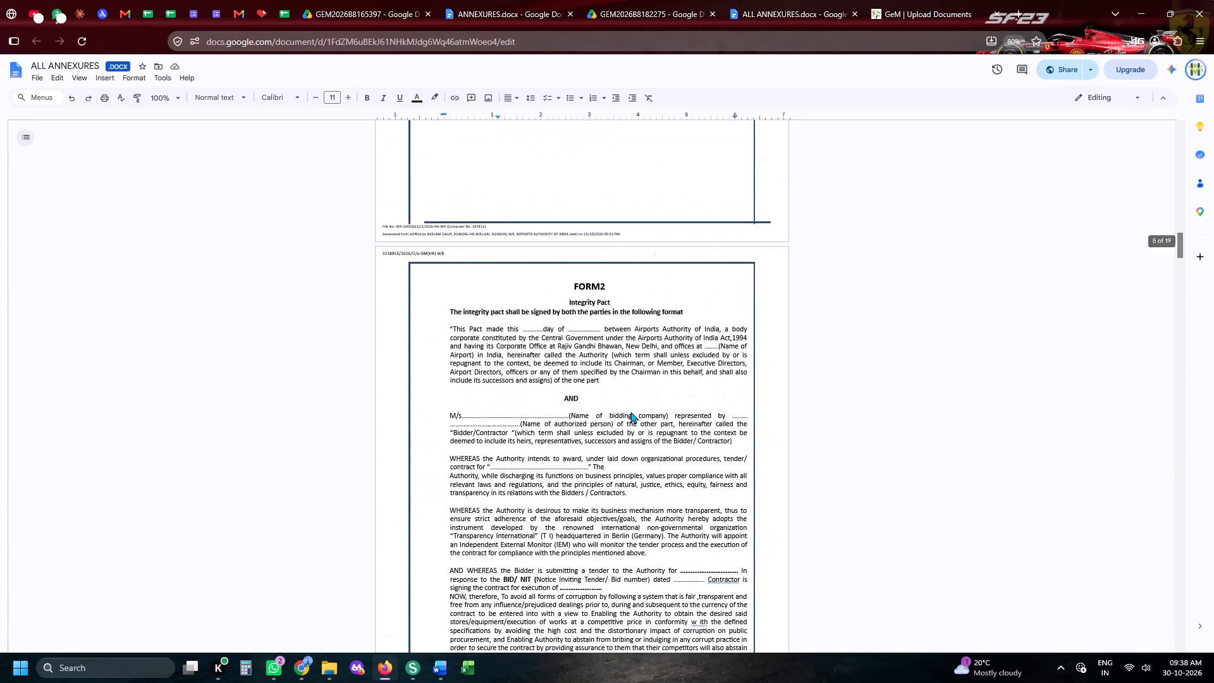
Compare the opening of the blank FORM2 Integrity Pact with the completed one starting on page 70 of the merged PDF.
key(alt+Tab)
key(alt+Tab)
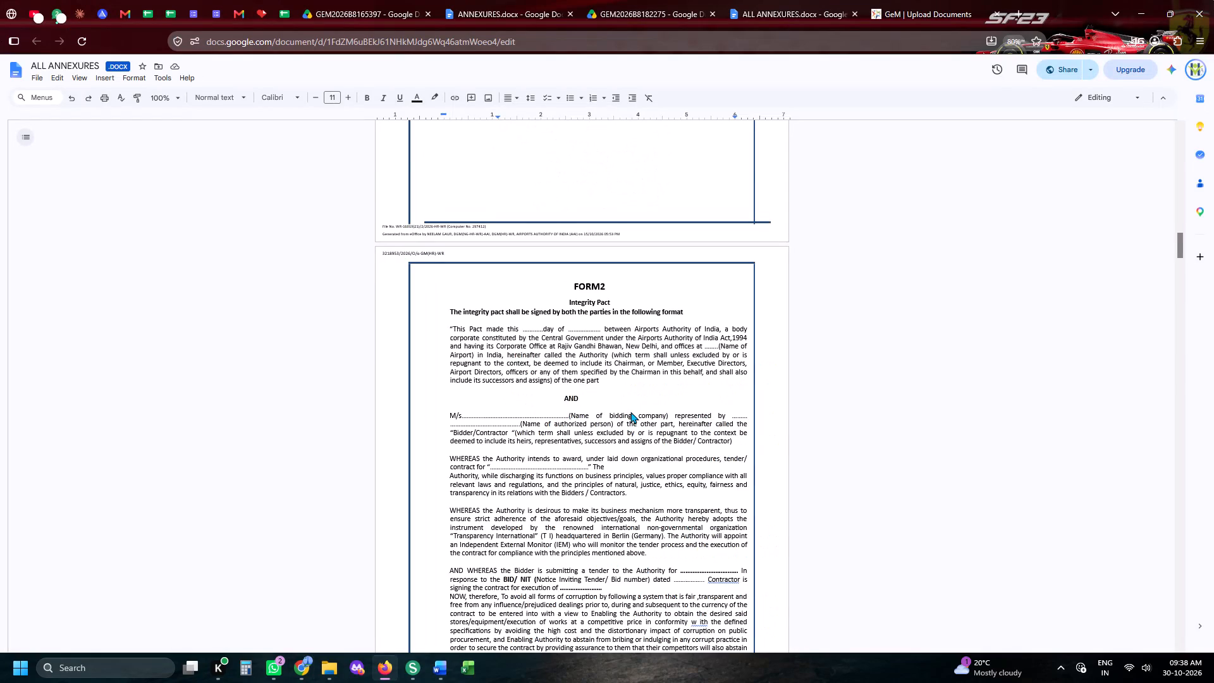
scroll(630, 412, down, 1)
key(alt+Tab)
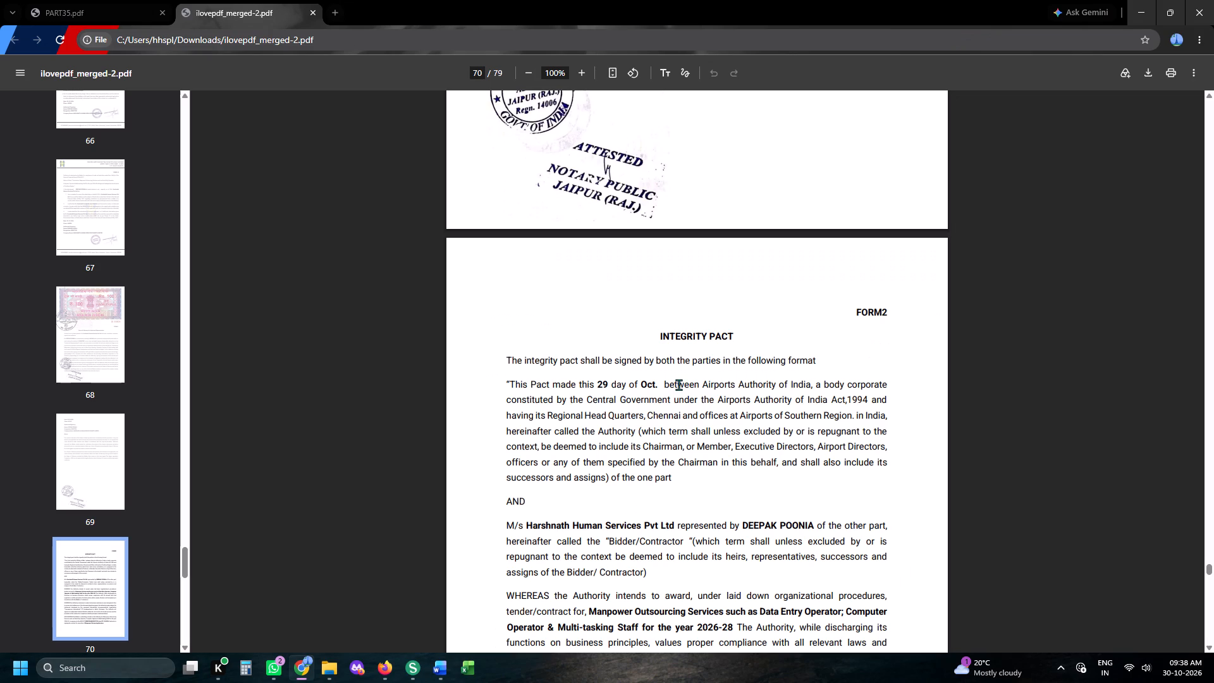
key(alt+Tab)
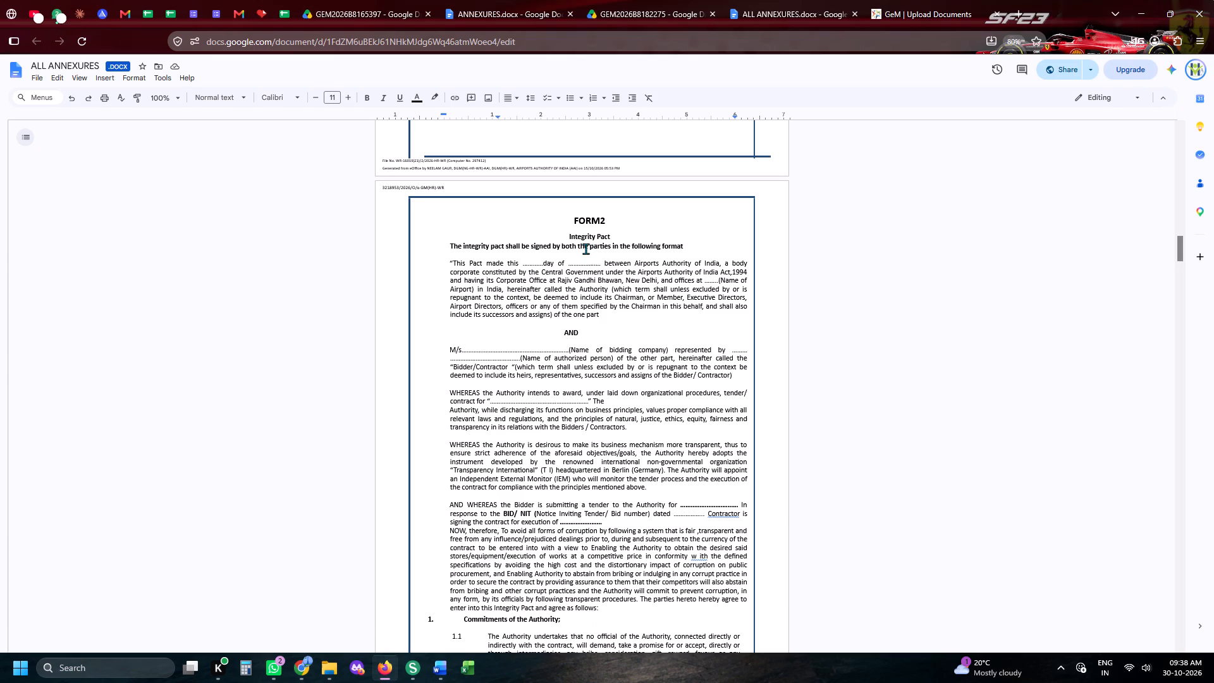
key(alt+Tab)
scroll(689, 479, down, 1)
scroll(776, 462, down, 2)
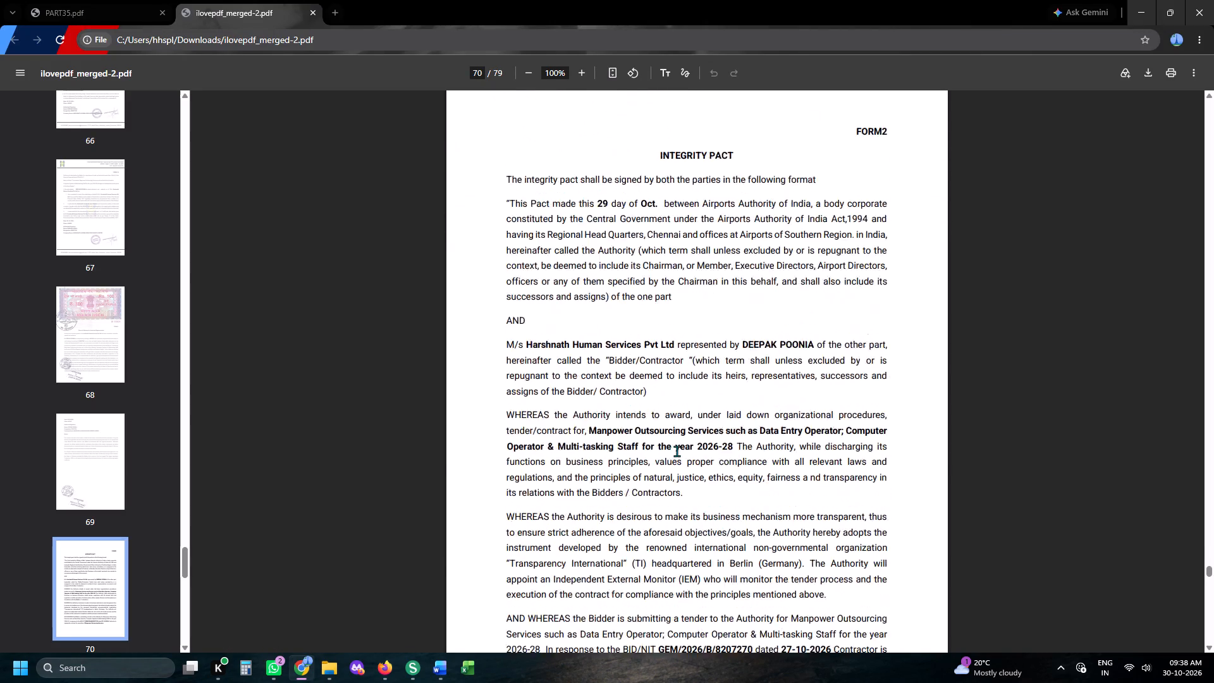
scroll(512, 448, down, 7)
scroll(561, 411, down, 2)
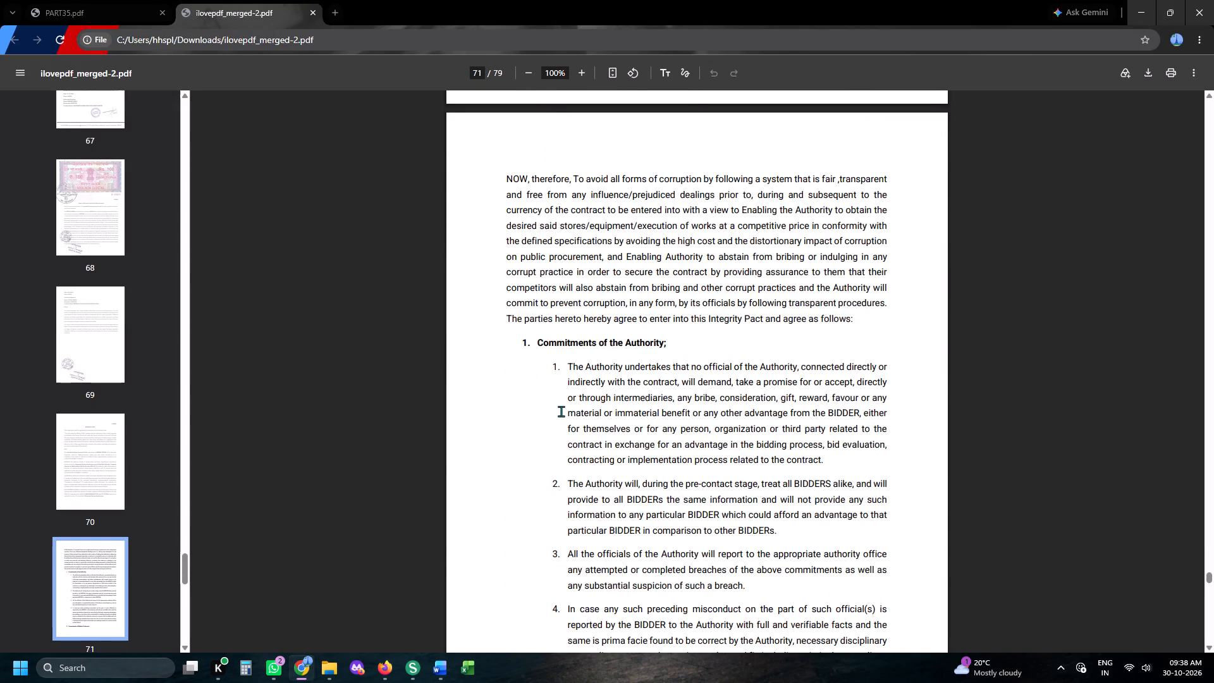
scroll(561, 411, down, 2)
scroll(603, 316, down, 5)
Compare the Integrity Pact's Authority and Bidder/Contractor commitment clauses in ALL ANNEXURES.docx with pages 72–74 of the merged PDF.
key(alt+Tab)
scroll(586, 414, down, 5)
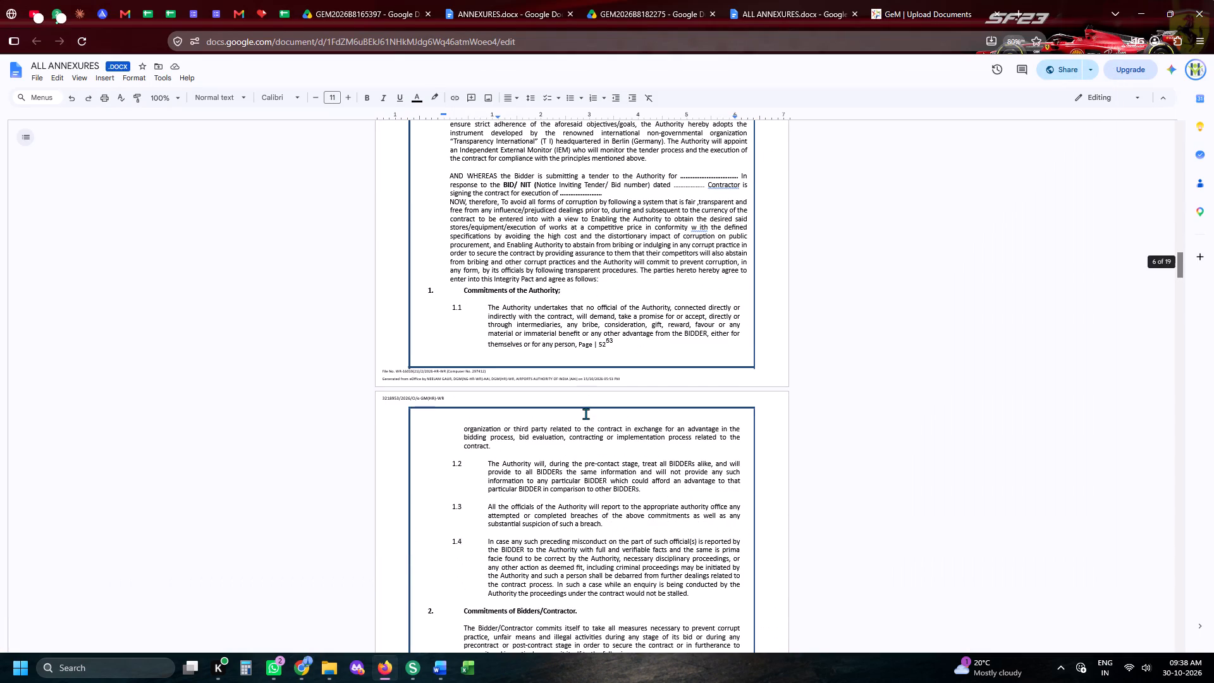
key(alt+Tab)
scroll(635, 434, down, 8)
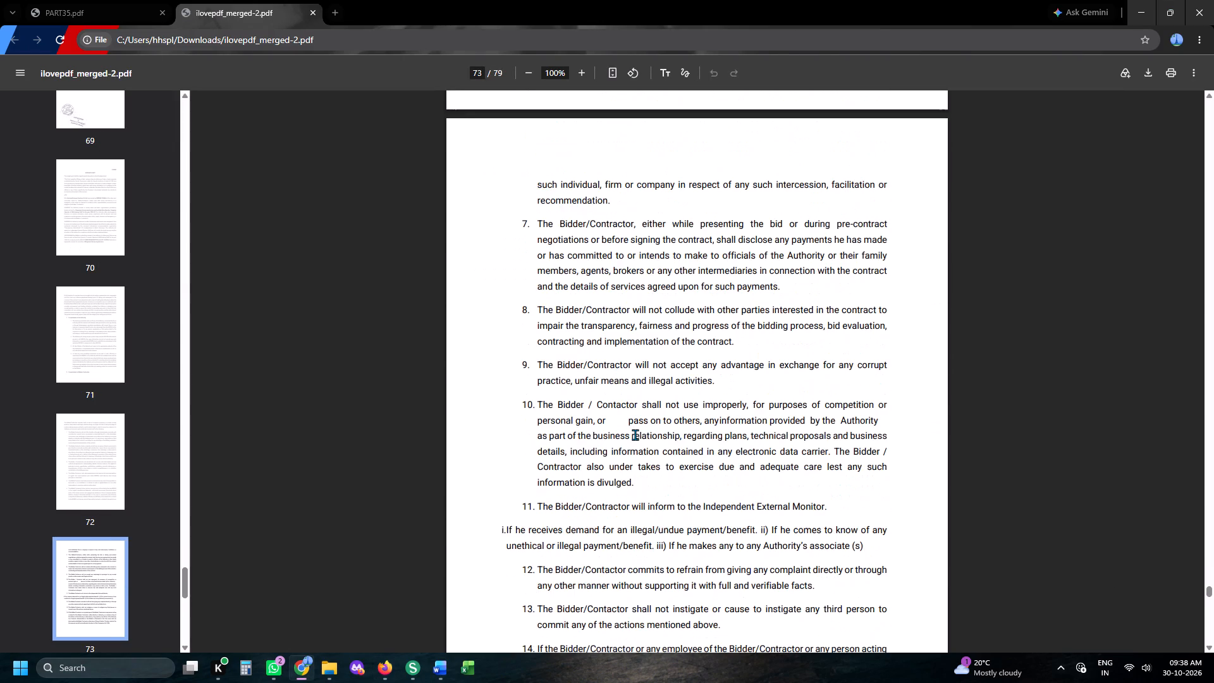
scroll(635, 434, down, 3)
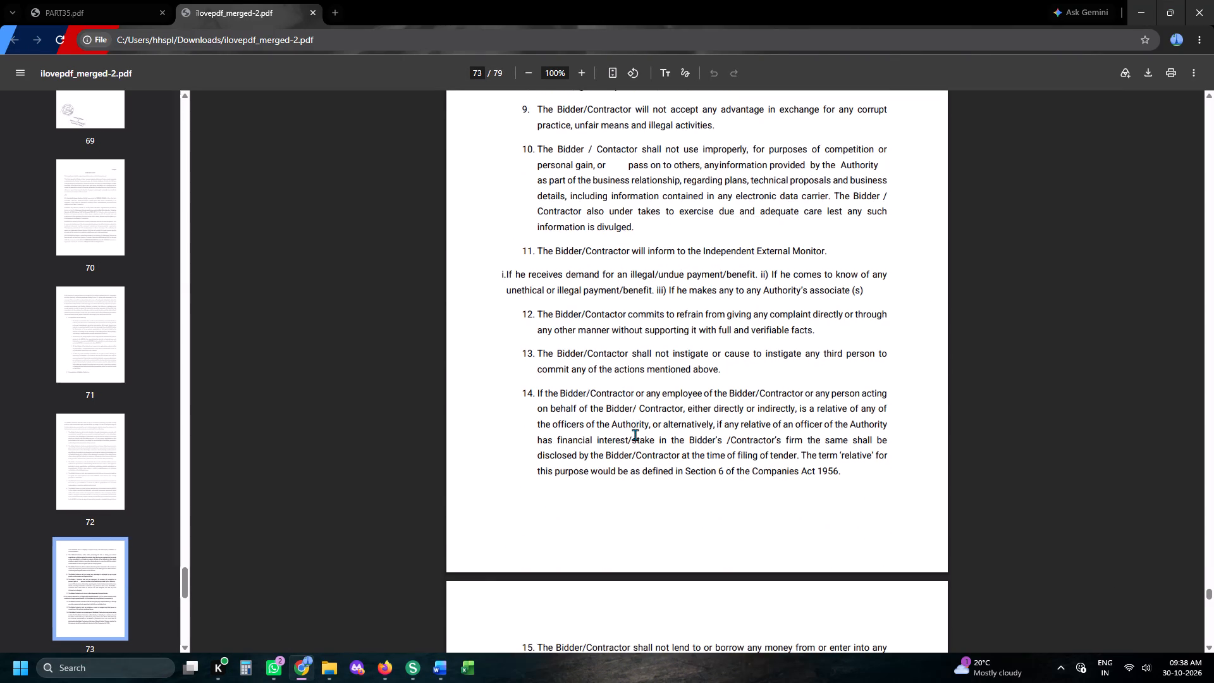
key(alt+Tab)
scroll(635, 434, down, 5)
key(alt+Tab)
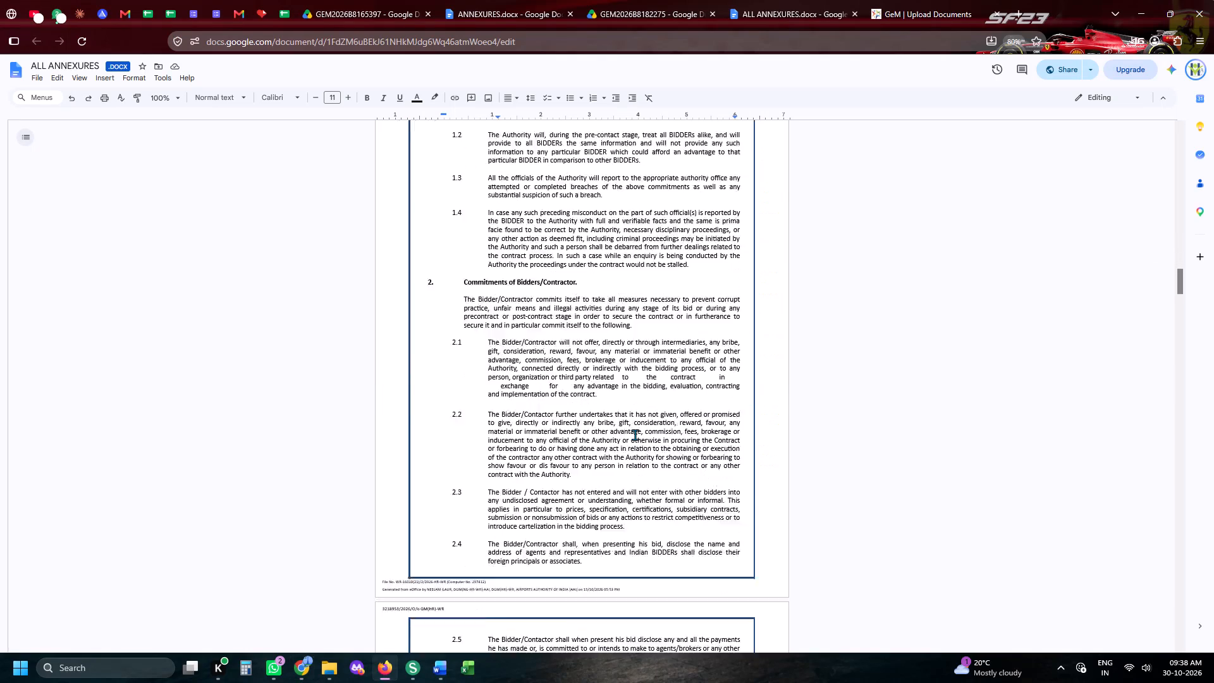
scroll(635, 434, down, 9)
key(alt+Tab)
scroll(635, 434, down, 7)
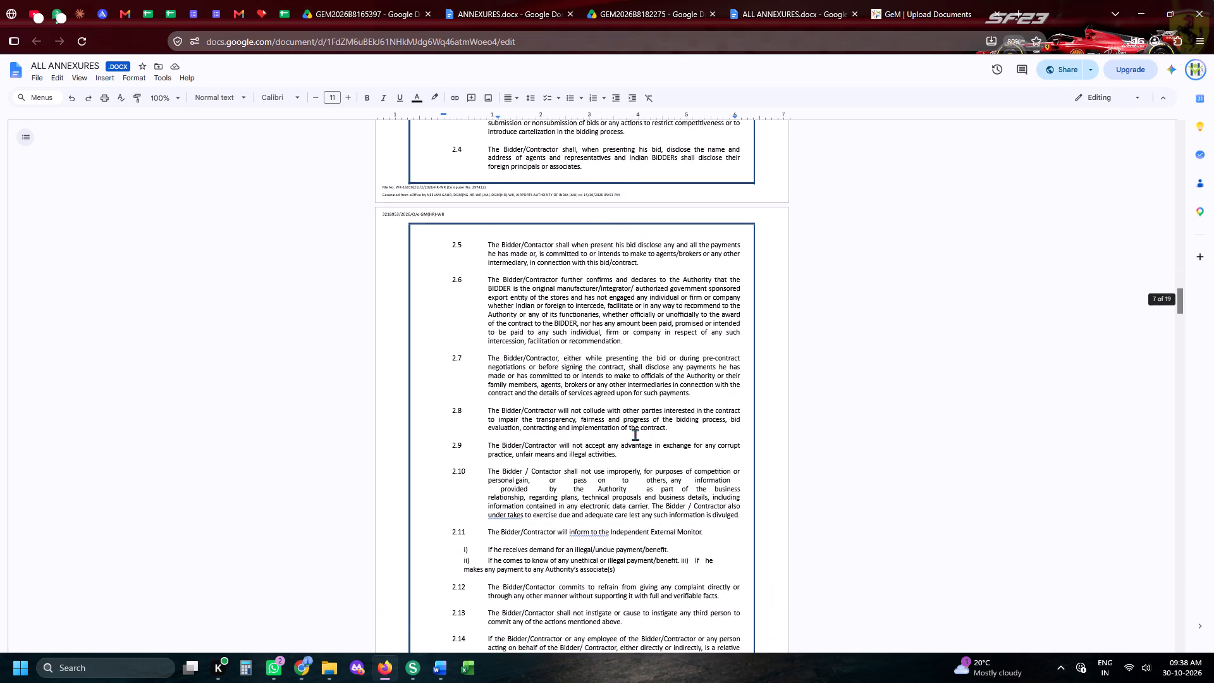
scroll(635, 434, down, 6)
key(alt+Tab)
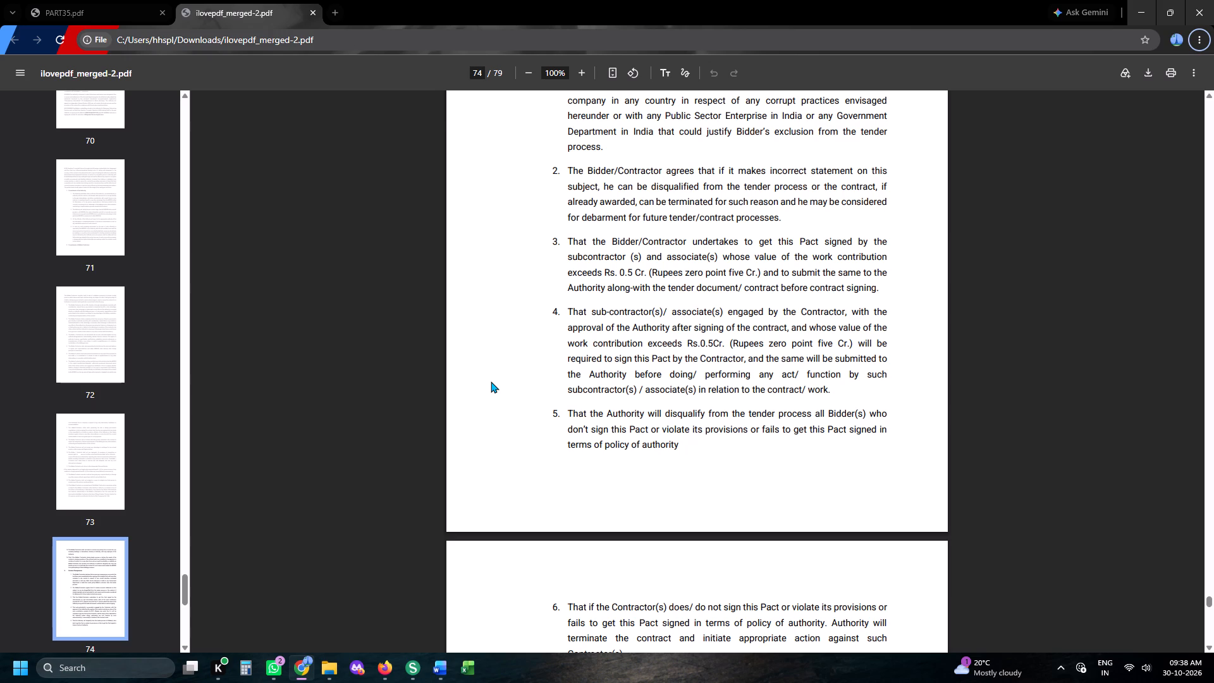
Go back through the merged PDF's page thumbnails and examine the signed tender document pages from page 42 to page 49.
scroll(131, 398, up, 9)
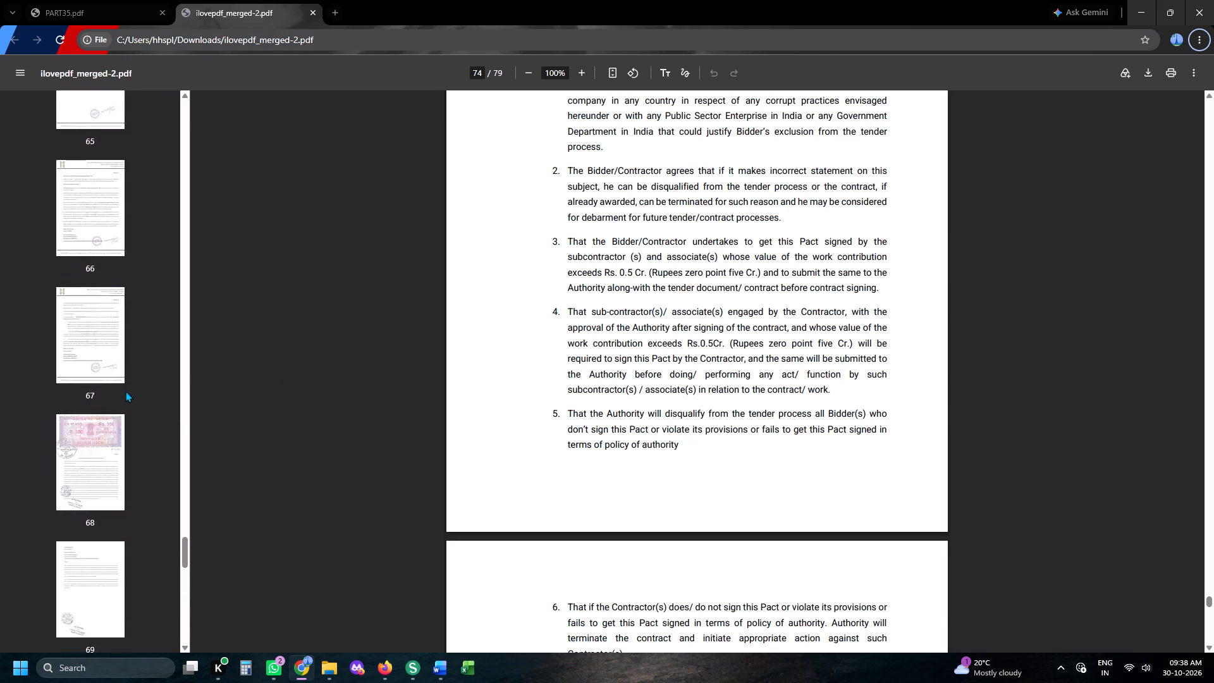
scroll(125, 391, up, 19)
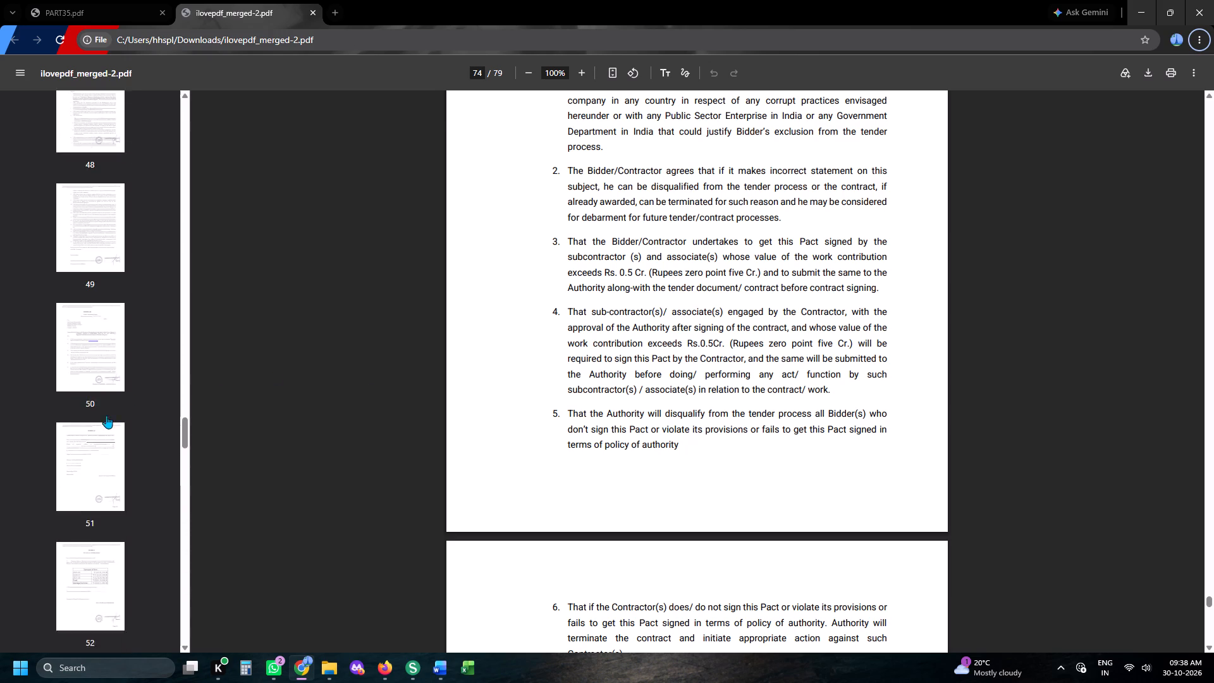
scroll(106, 415, up, 19)
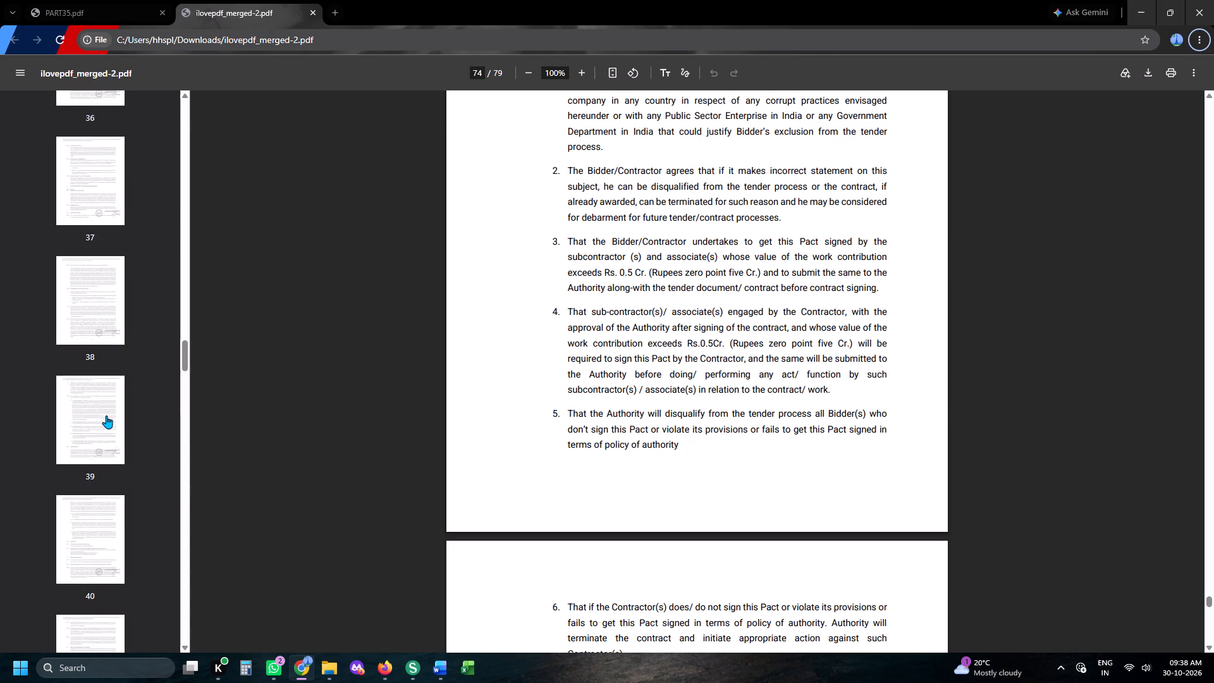
scroll(106, 415, up, 5)
scroll(106, 415, down, 5)
click(106, 415)
click(89, 530)
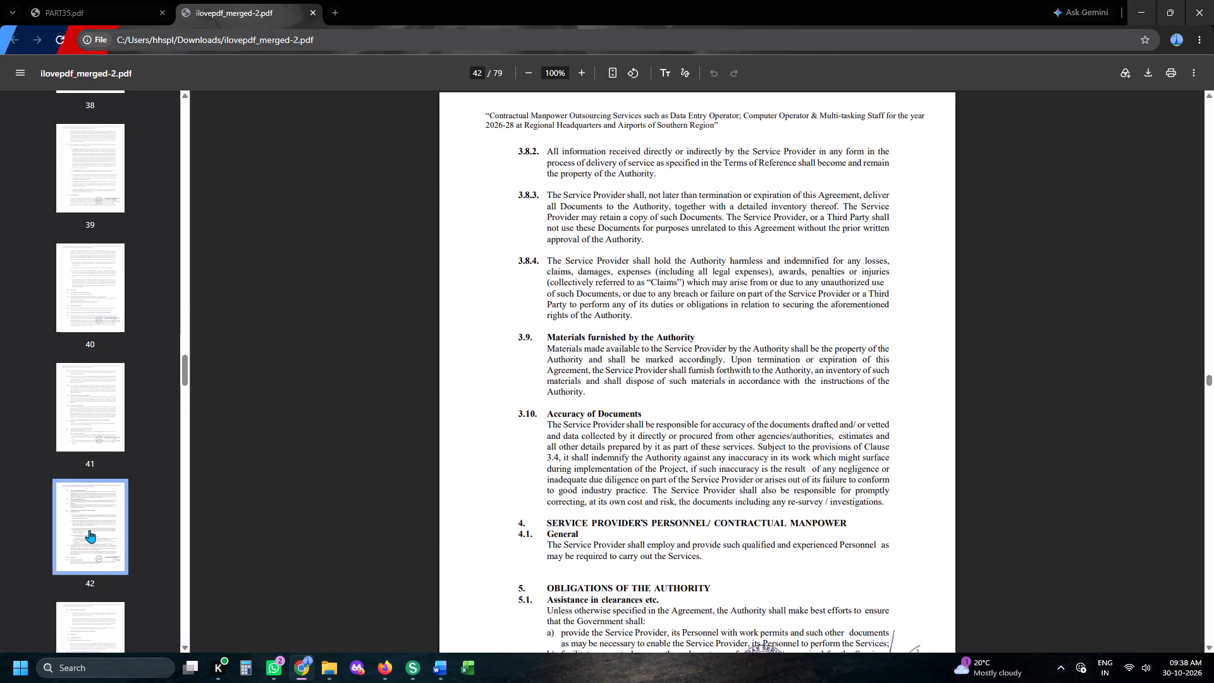
scroll(89, 530, down, 5)
click(90, 428)
scroll(95, 407, down, 2)
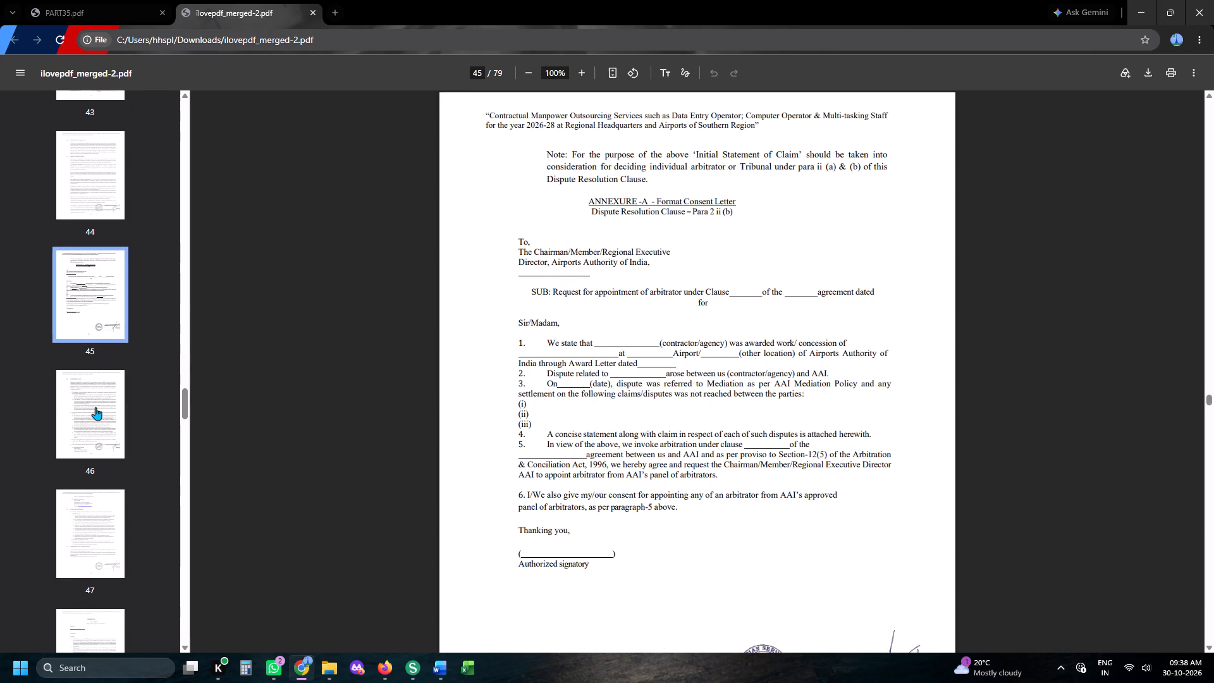
click(95, 407)
click(89, 521)
scroll(89, 516, down, 4)
click(89, 472)
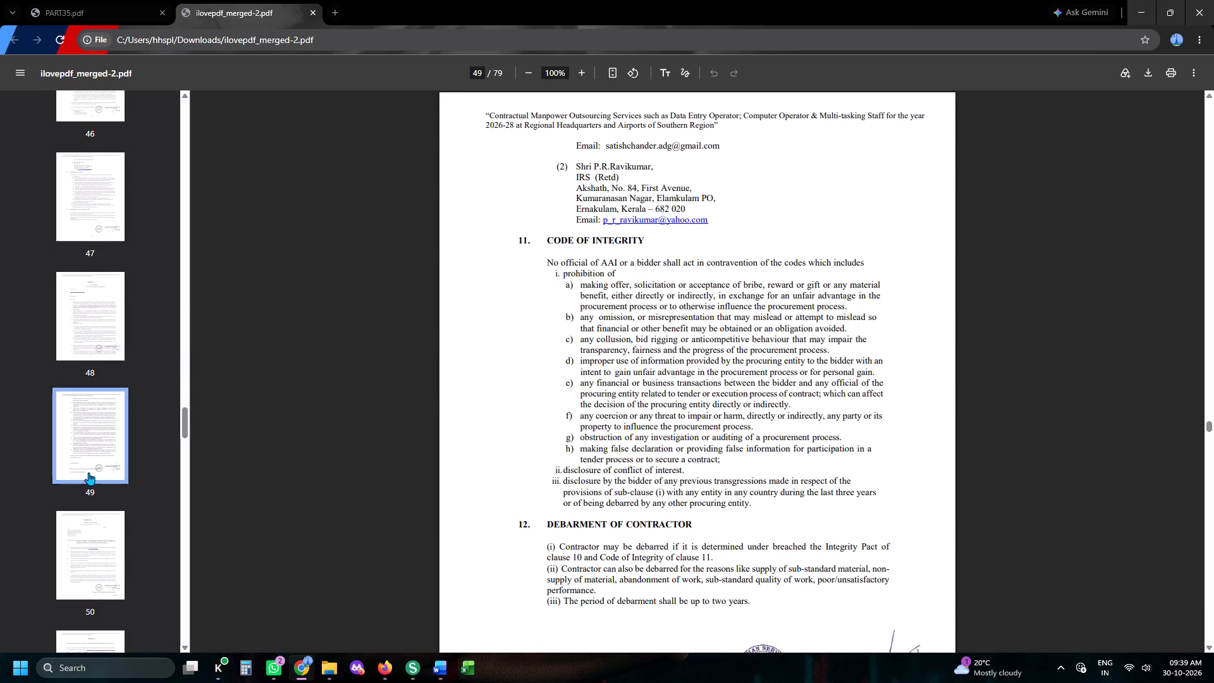
Examine the merged PDF's signed tender pages from page 55 to 58, including the FORM-13 experience page and the Annexure-2 consignee list.
scroll(90, 513, down, 6)
scroll(99, 422, down, 5)
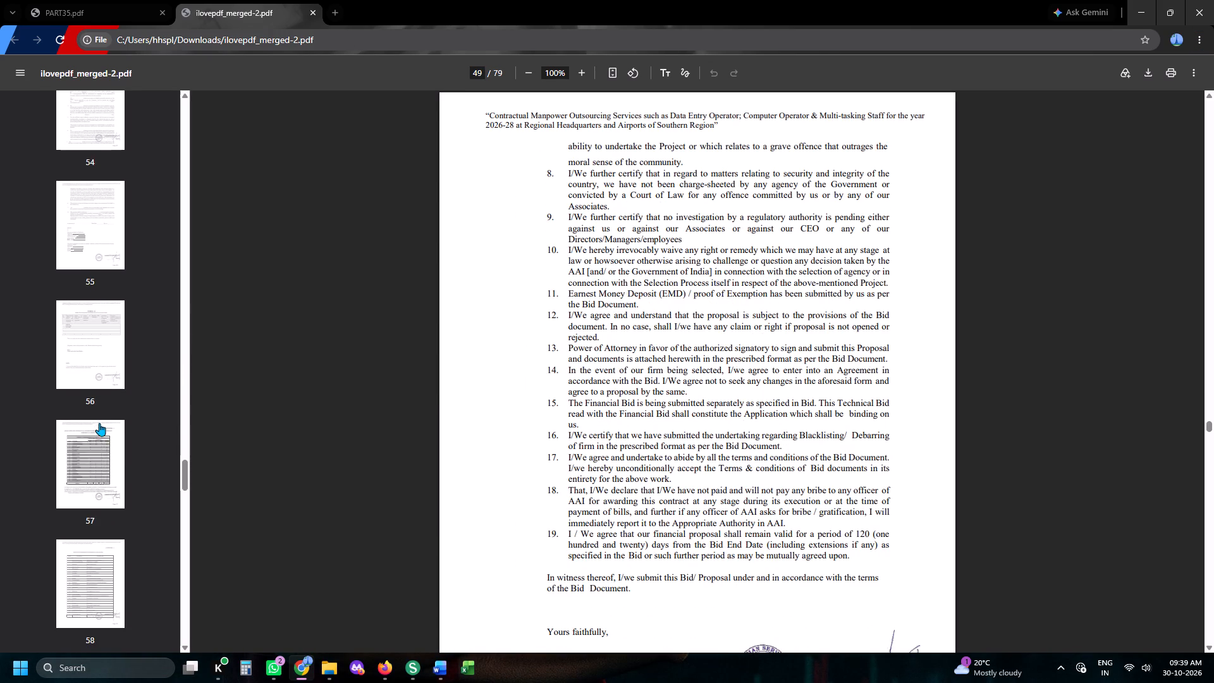
click(111, 227)
click(109, 320)
click(89, 378)
click(89, 401)
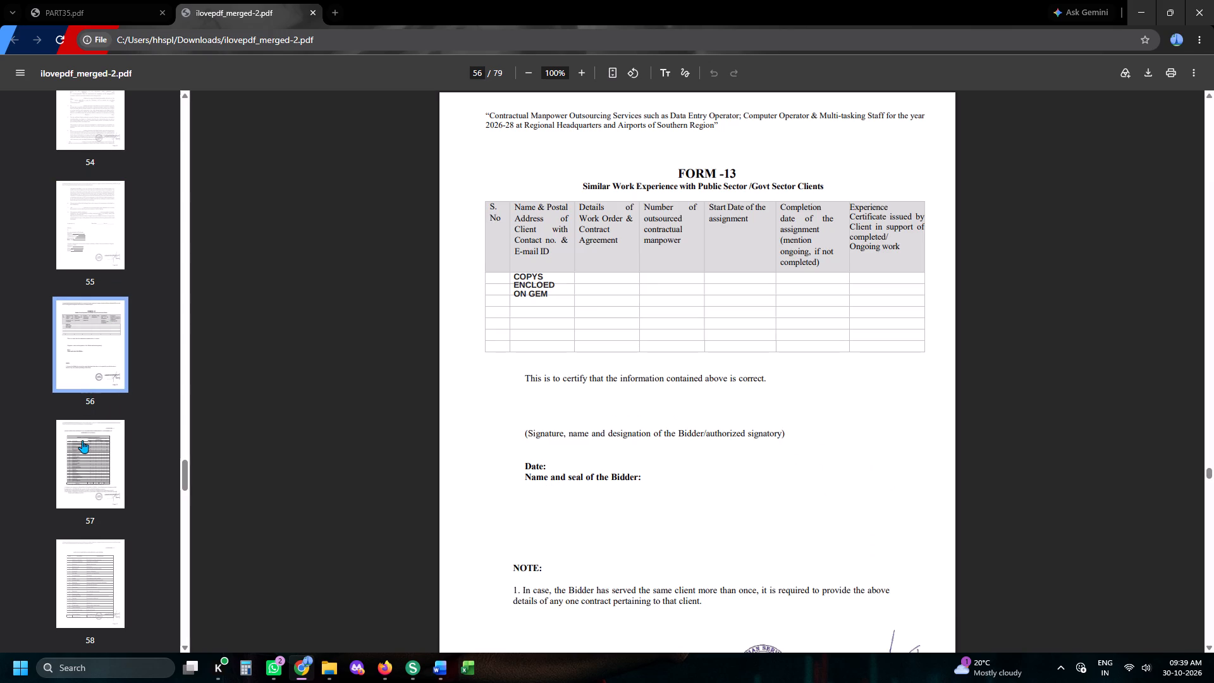
click(82, 441)
click(84, 529)
click(78, 596)
scroll(90, 512, down, 5)
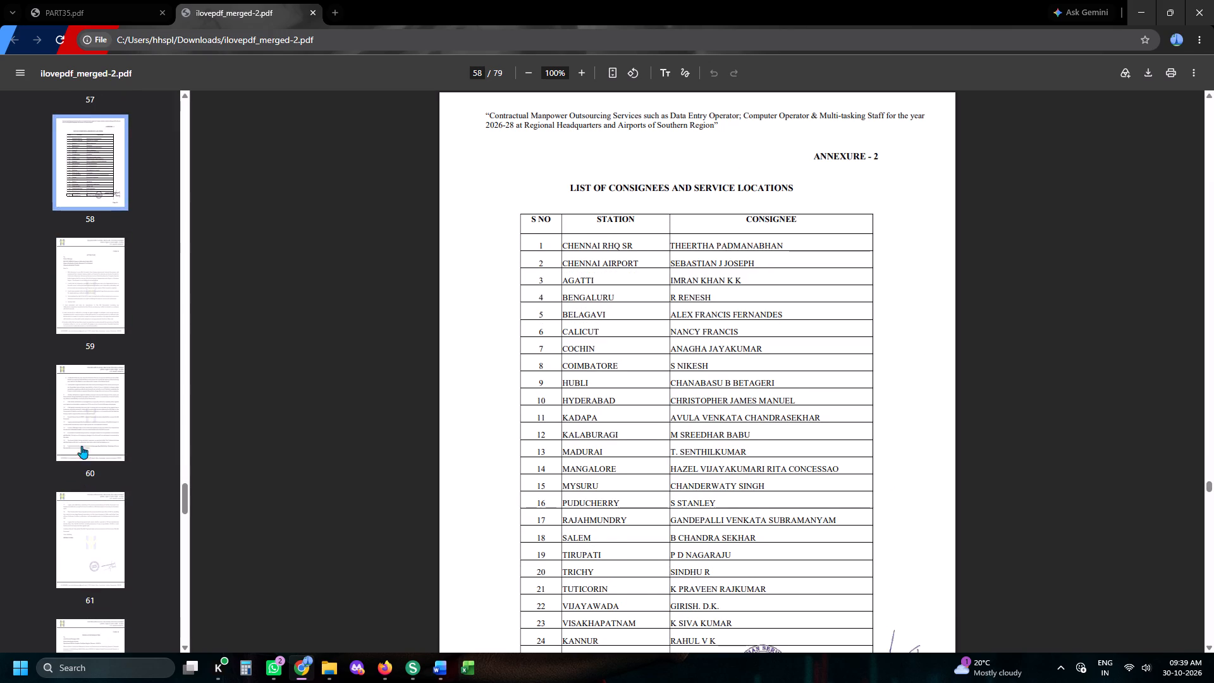
Locate where the completed company forms begin, at FORM-1A on page 59, and check the Integrity Pact's signed last page, 79.
click(82, 433)
click(91, 305)
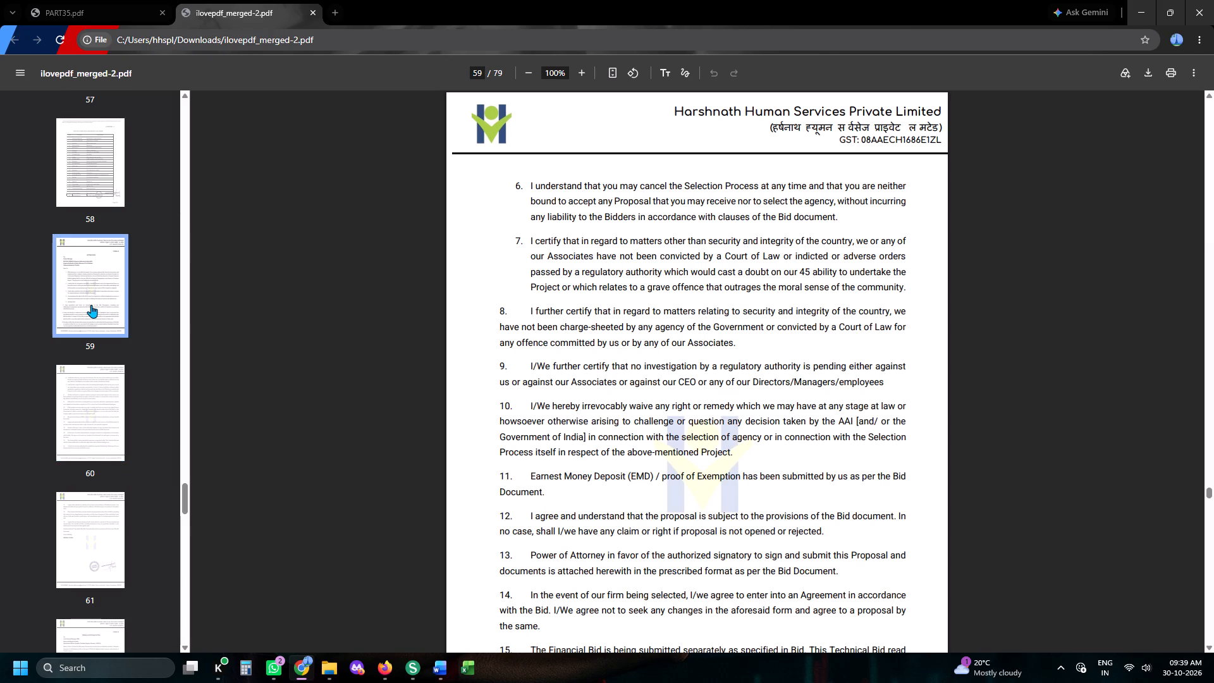
click(104, 187)
click(92, 259)
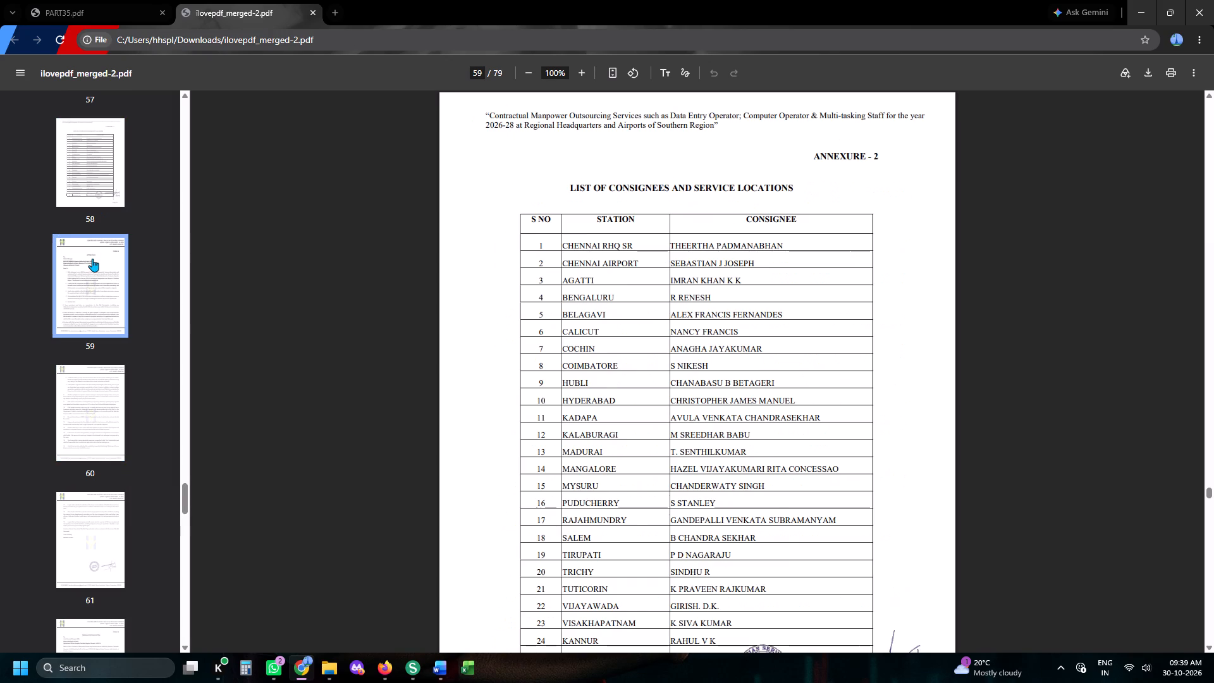
scroll(92, 261, down, 18)
scroll(92, 261, down, 6)
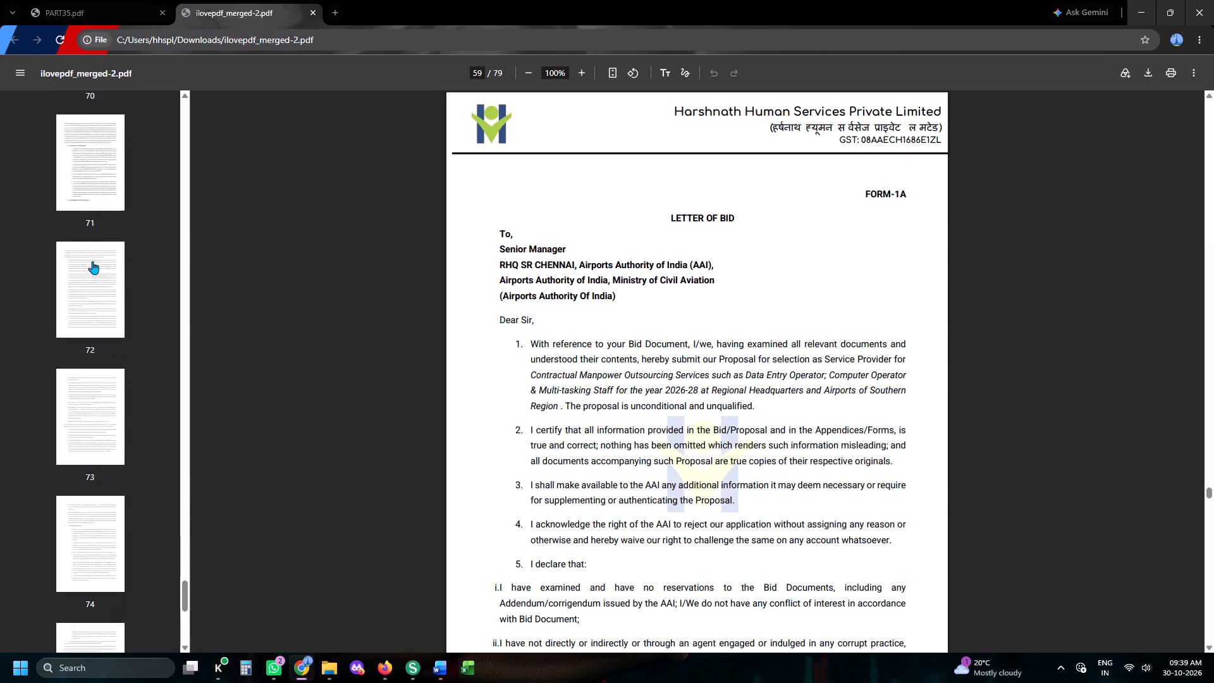
scroll(92, 261, down, 8)
click(94, 604)
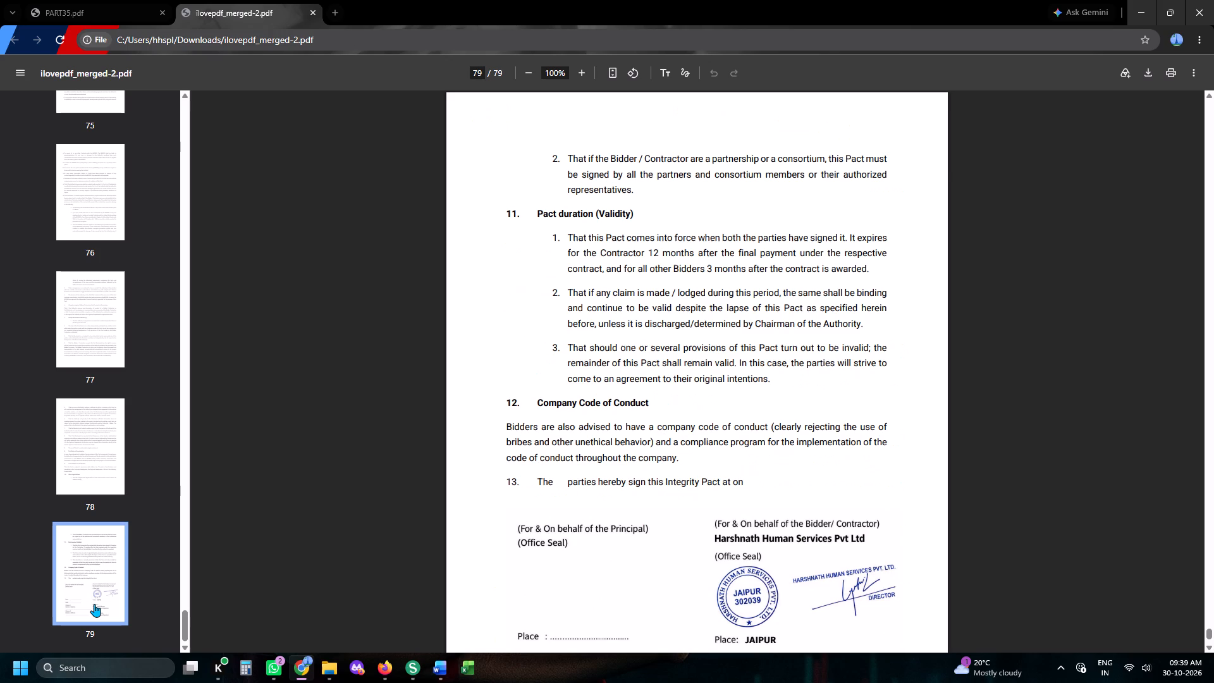
Set up a print of the merged PDF to a PDF file, limited to pages 59-79, and check the form pages in the preview.
click(1177, 76)
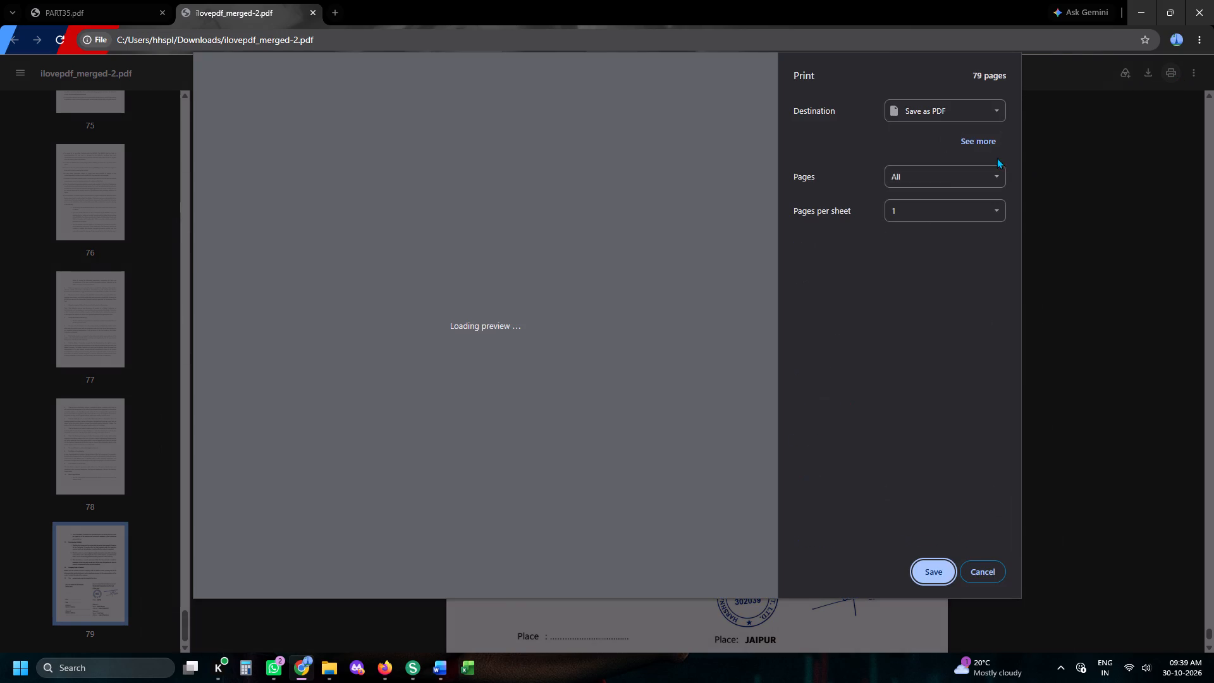
click(910, 114)
click(914, 146)
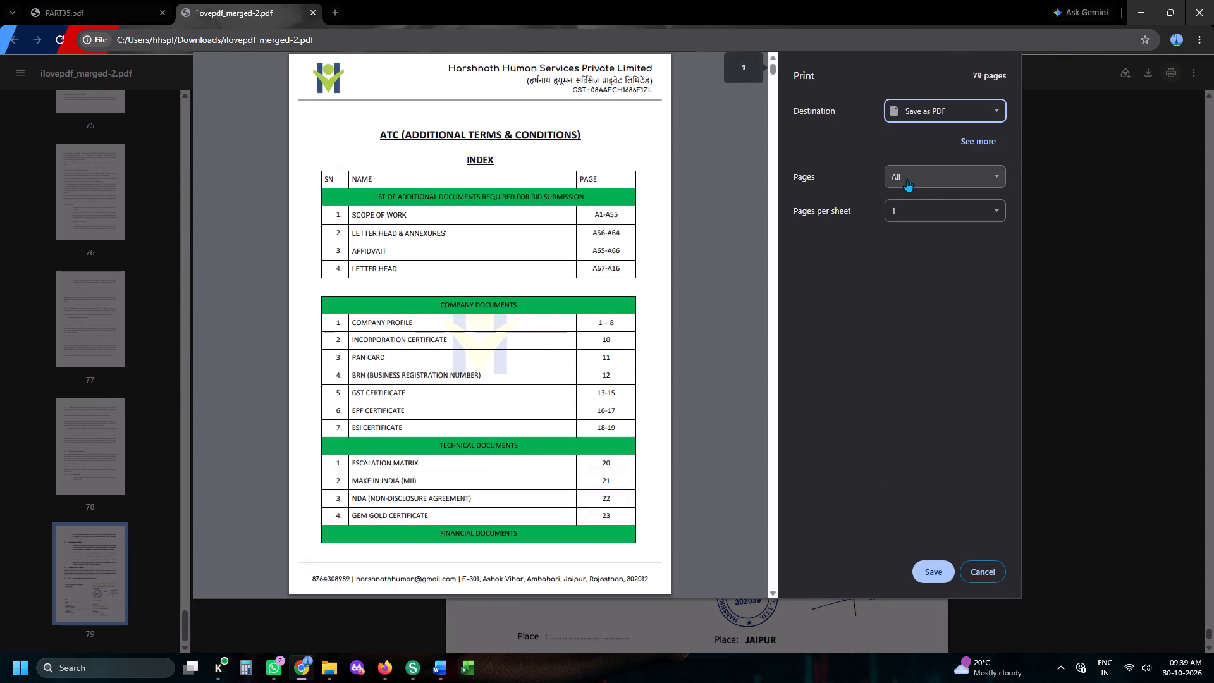
click(907, 179)
click(905, 242)
click(902, 219)
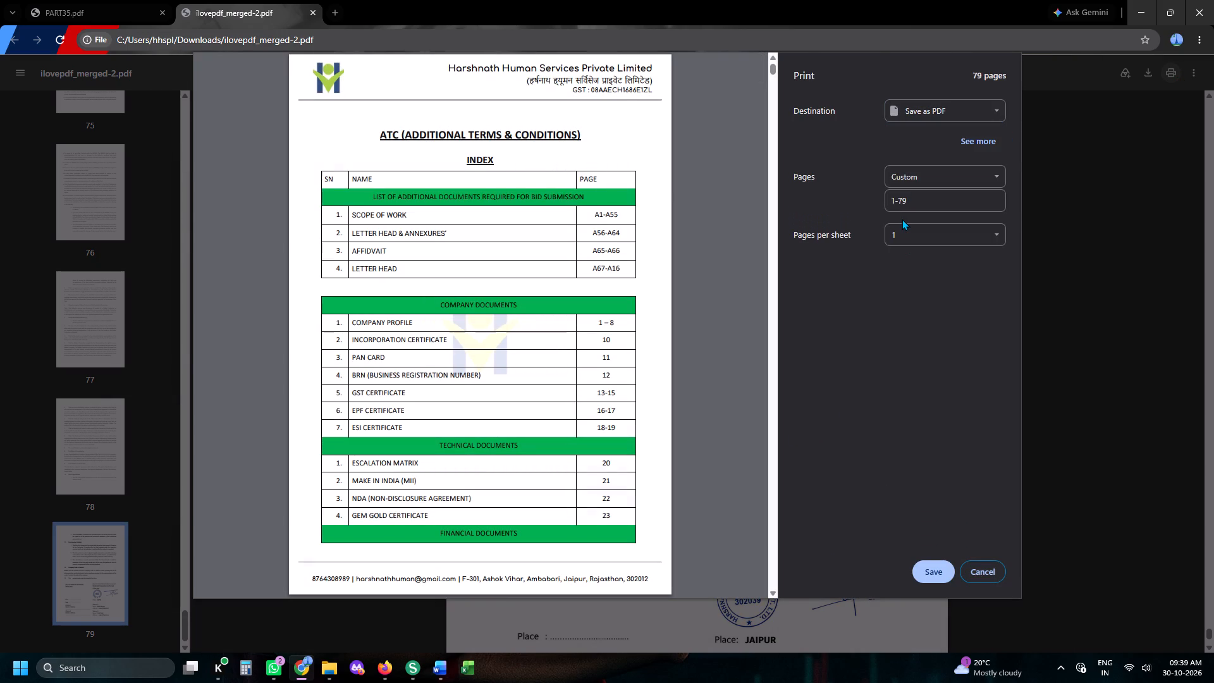
click(904, 106)
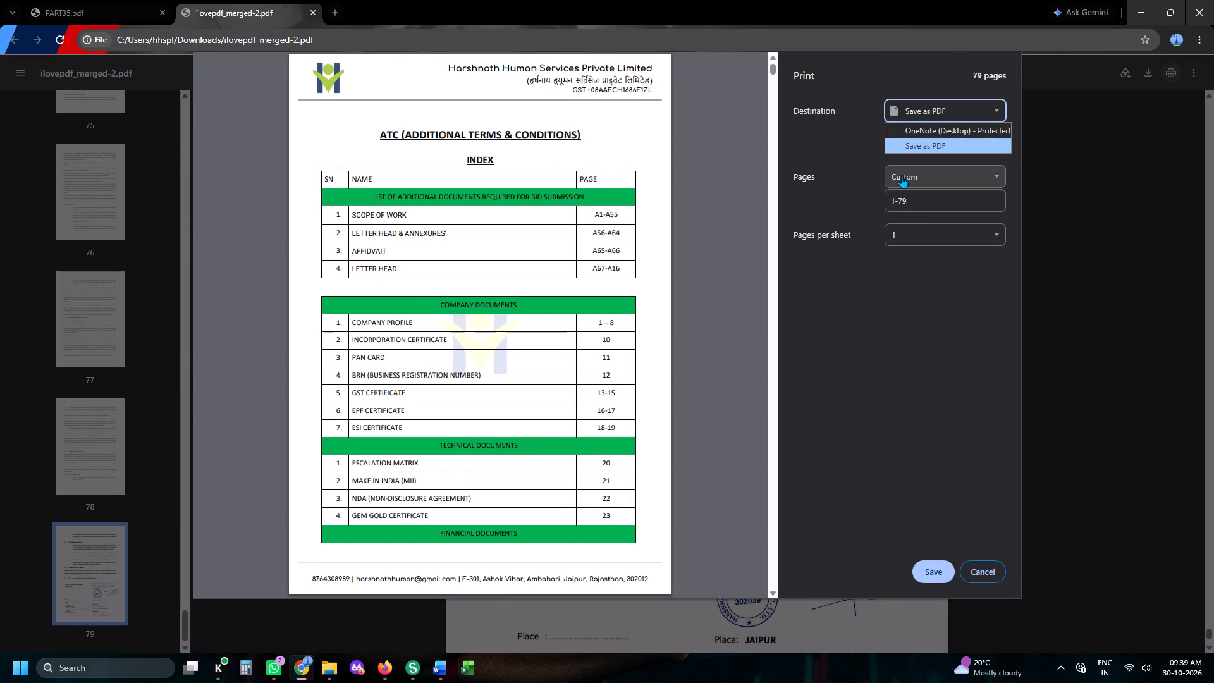
click(914, 198)
key(BackSpace)
key(BackSpace)
key(BackSpace)
key(BackSpace)
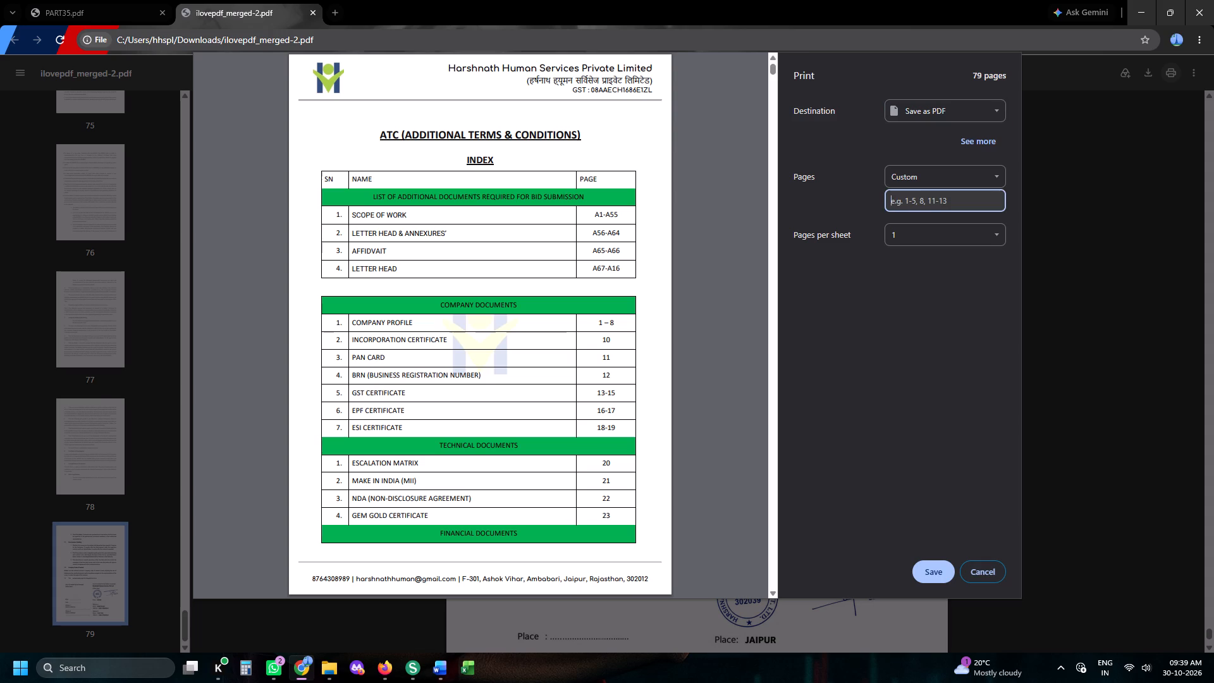
text(59-79)
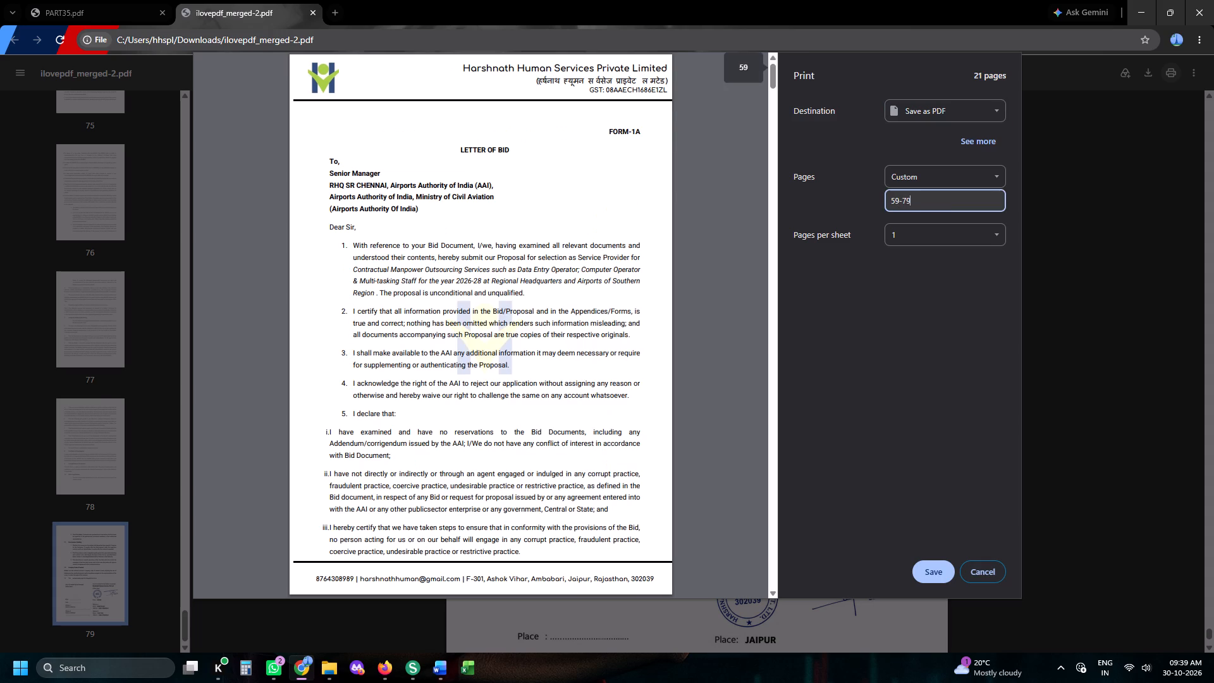
scroll(684, 206, down, 12)
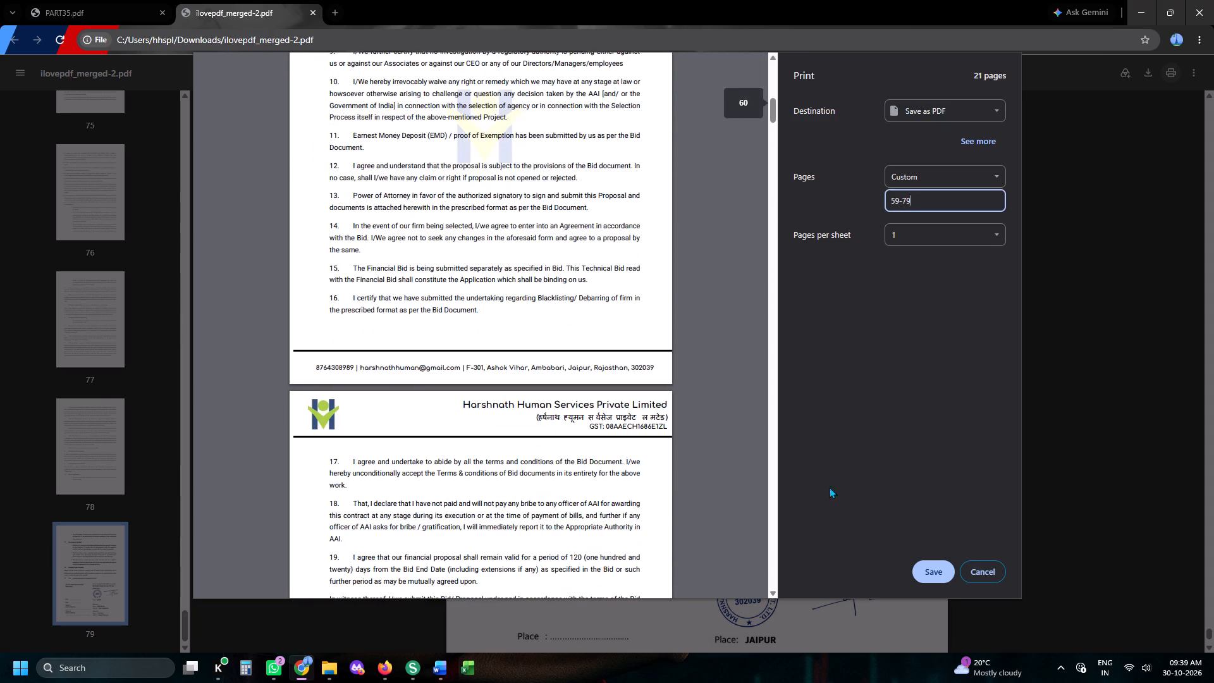
scroll(563, 304, down, 14)
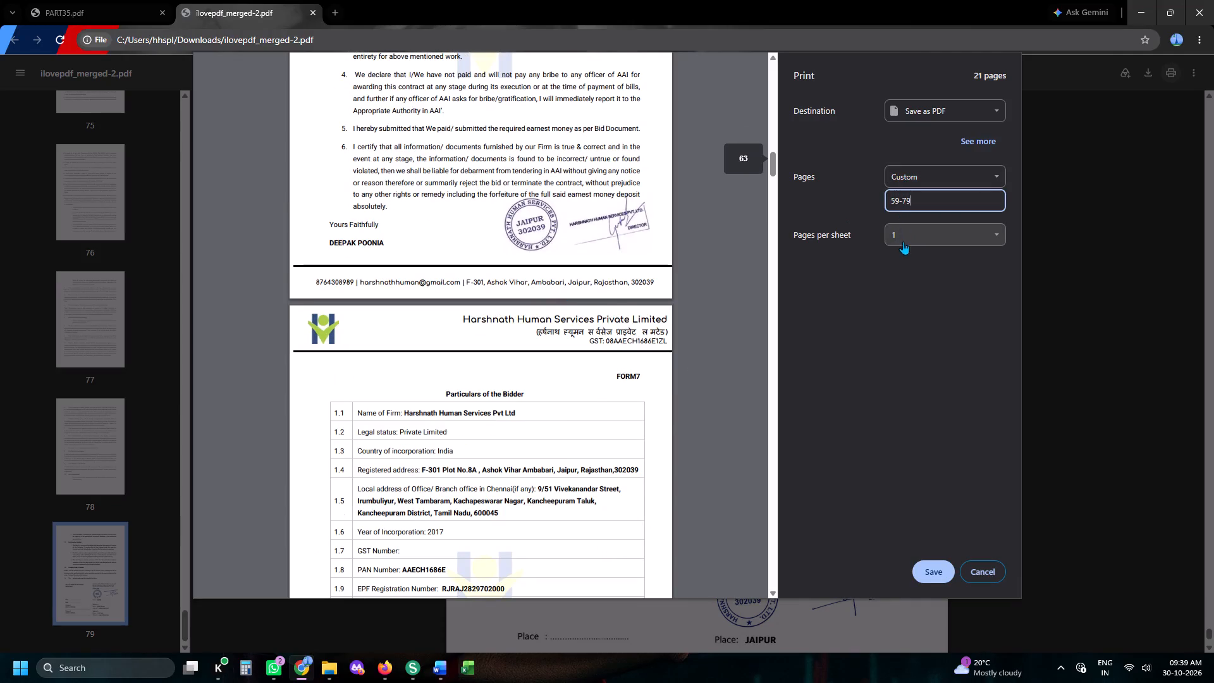
click(929, 101)
click(918, 145)
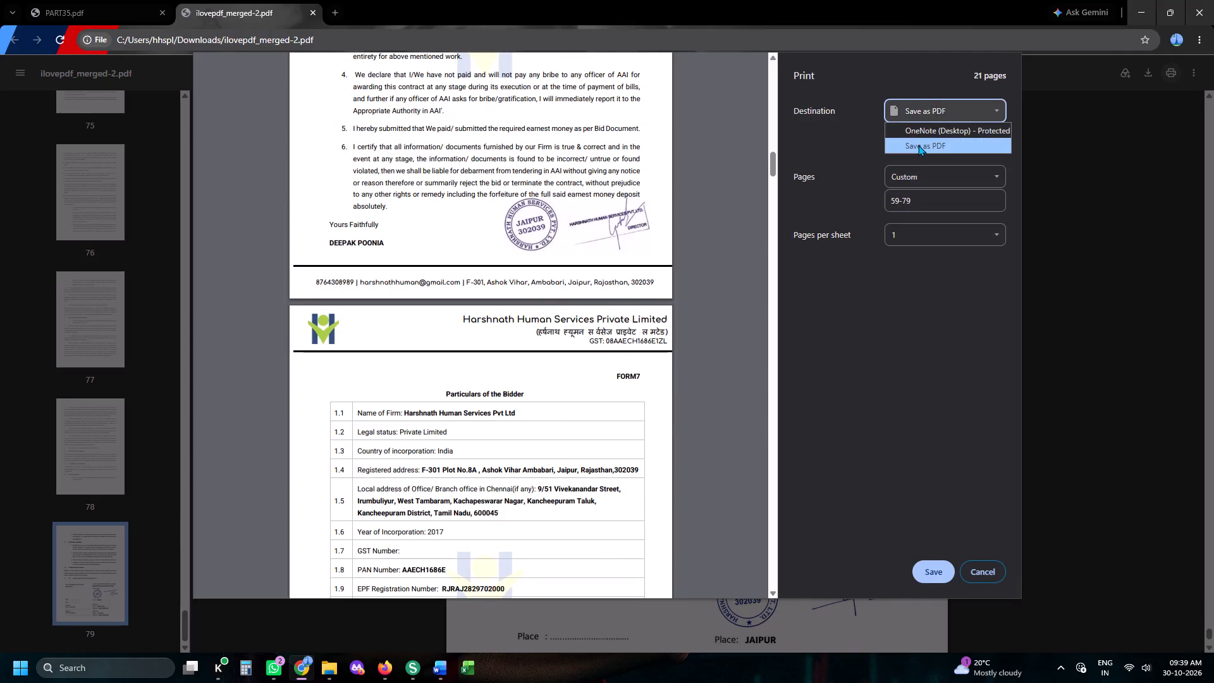
click(888, 319)
scroll(491, 347, down, 6)
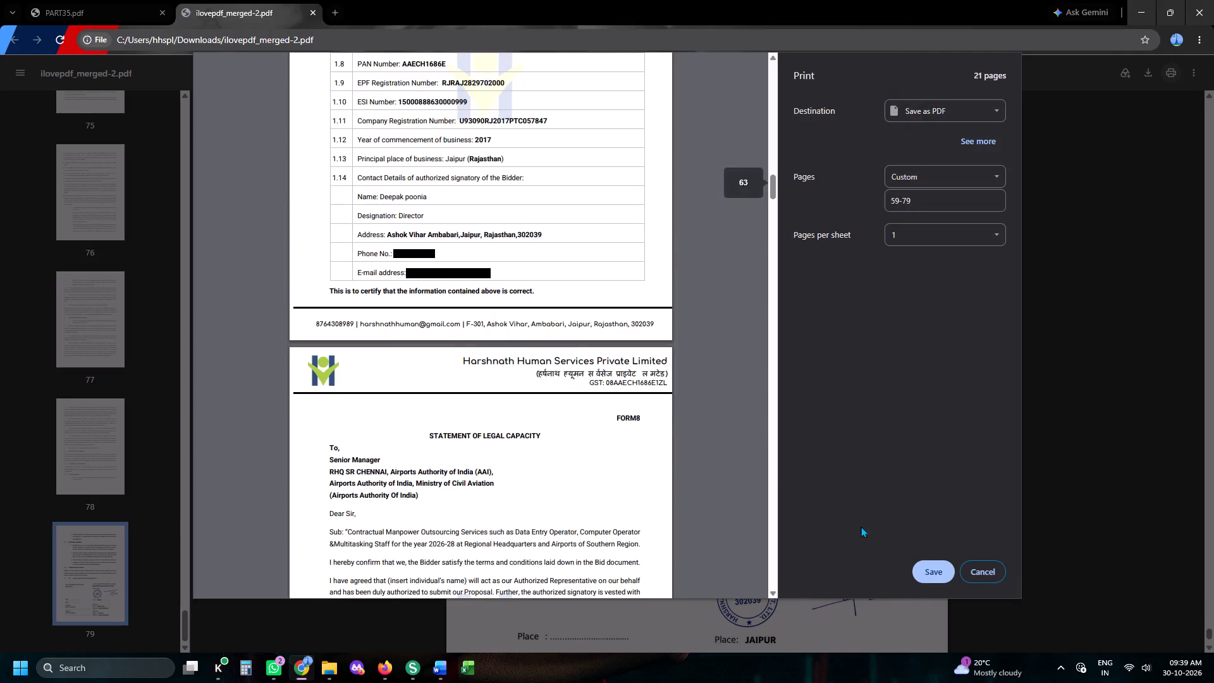
Save the extracted pages in the Downloads folder as "airpoet autority tender ANXX".
click(926, 580)
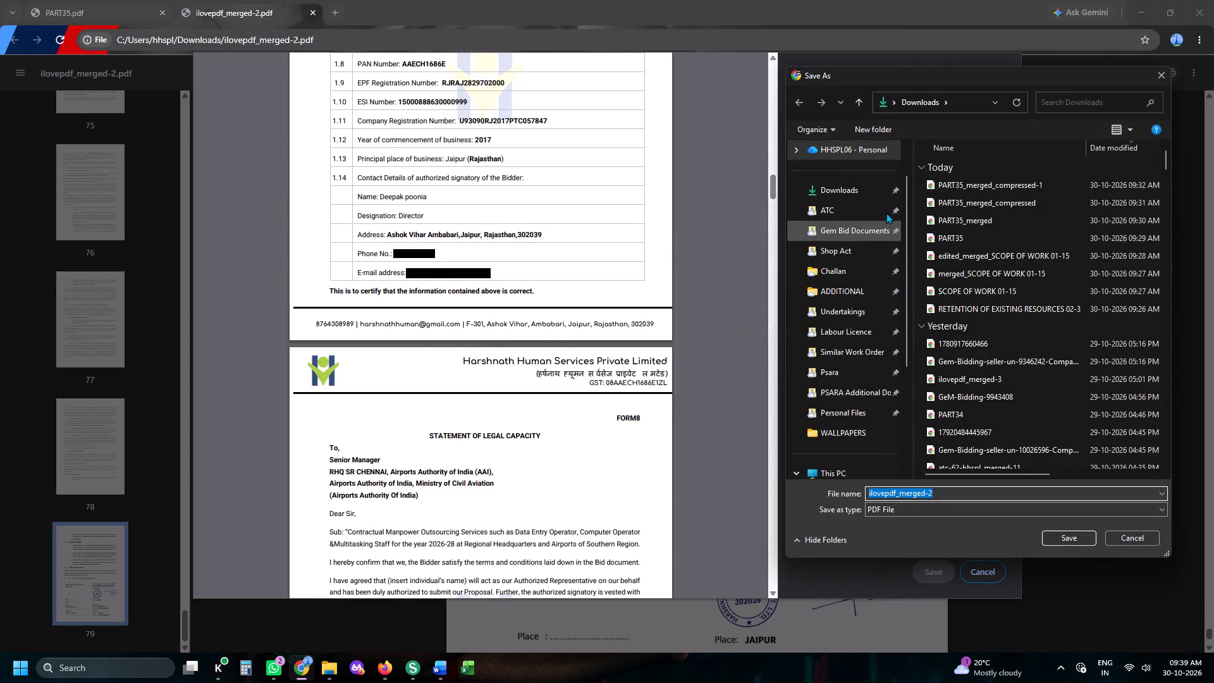
click(874, 196)
click(967, 493)
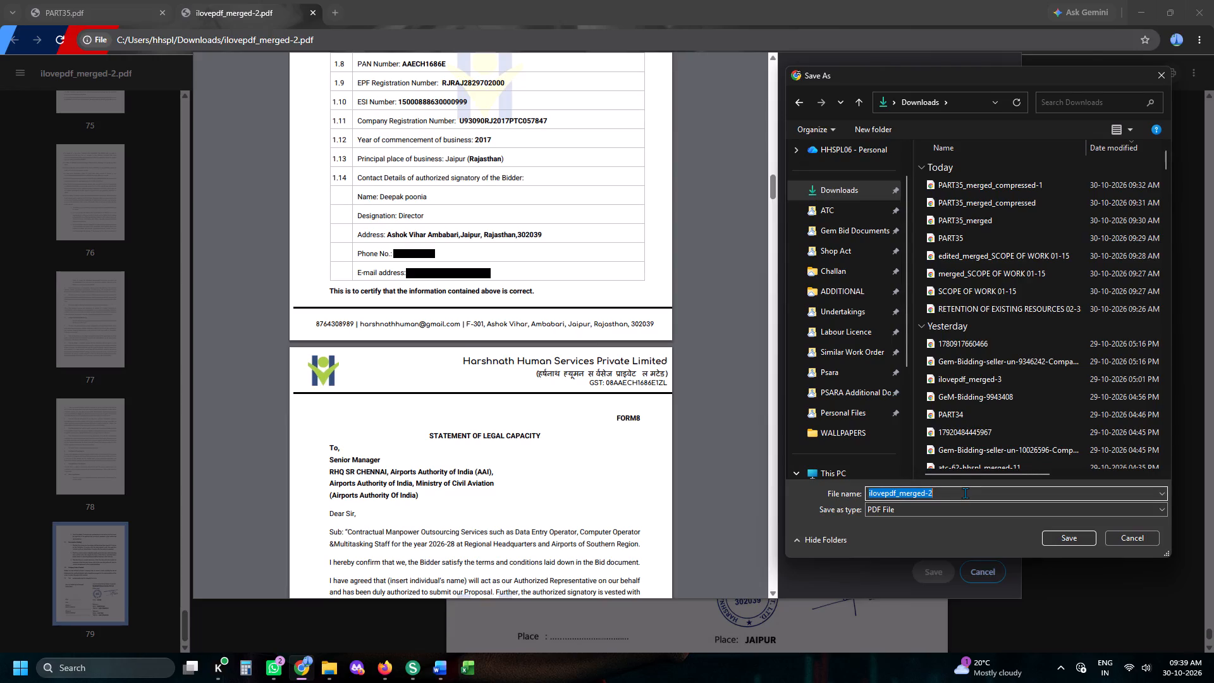
key(a)
text(irpoet auto)
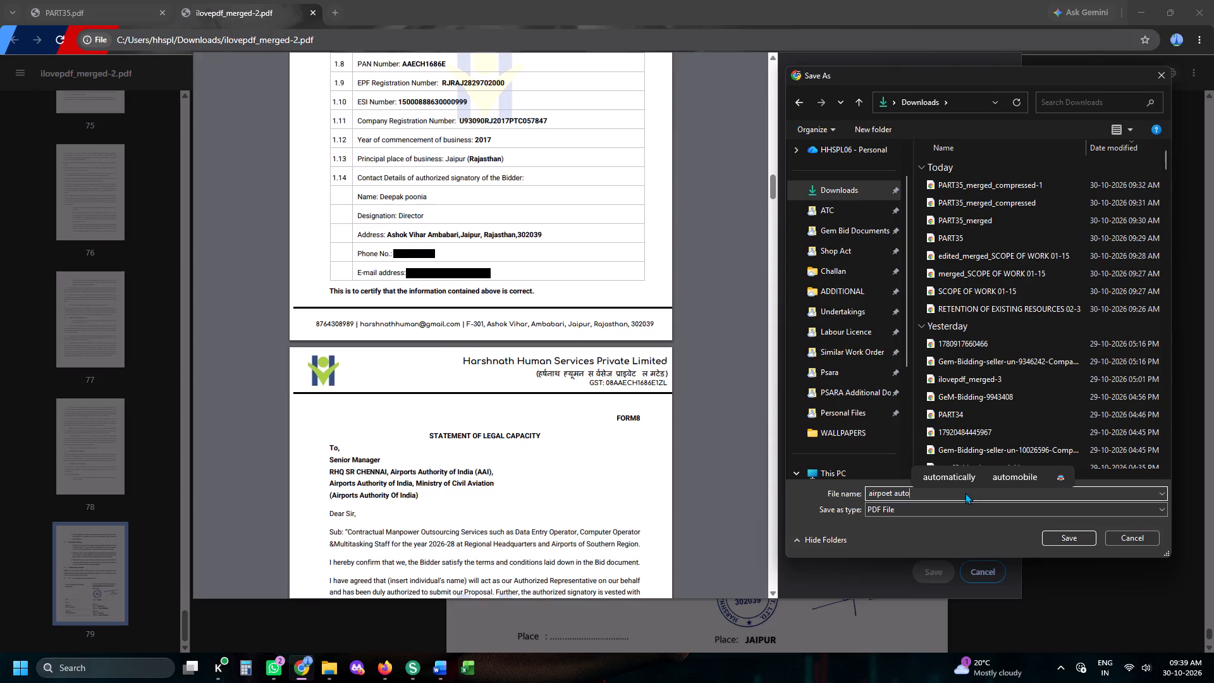
text(rity)
key(space)
key(t)
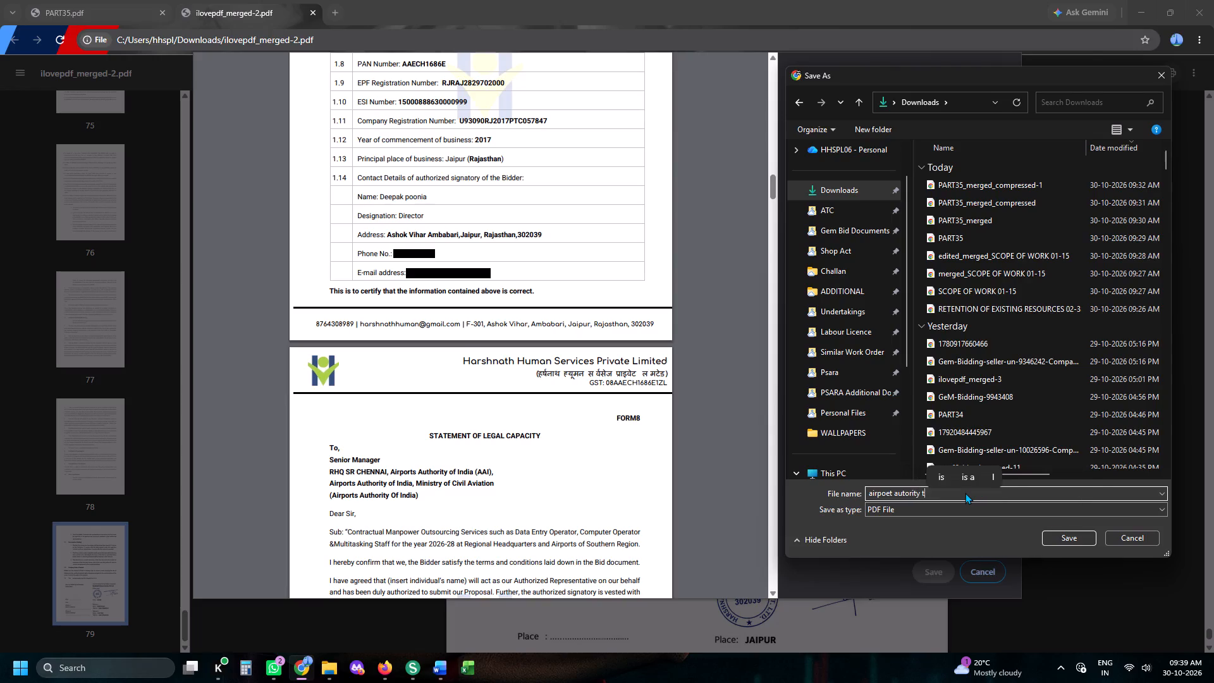
text(ender)
key(space)
key(a)
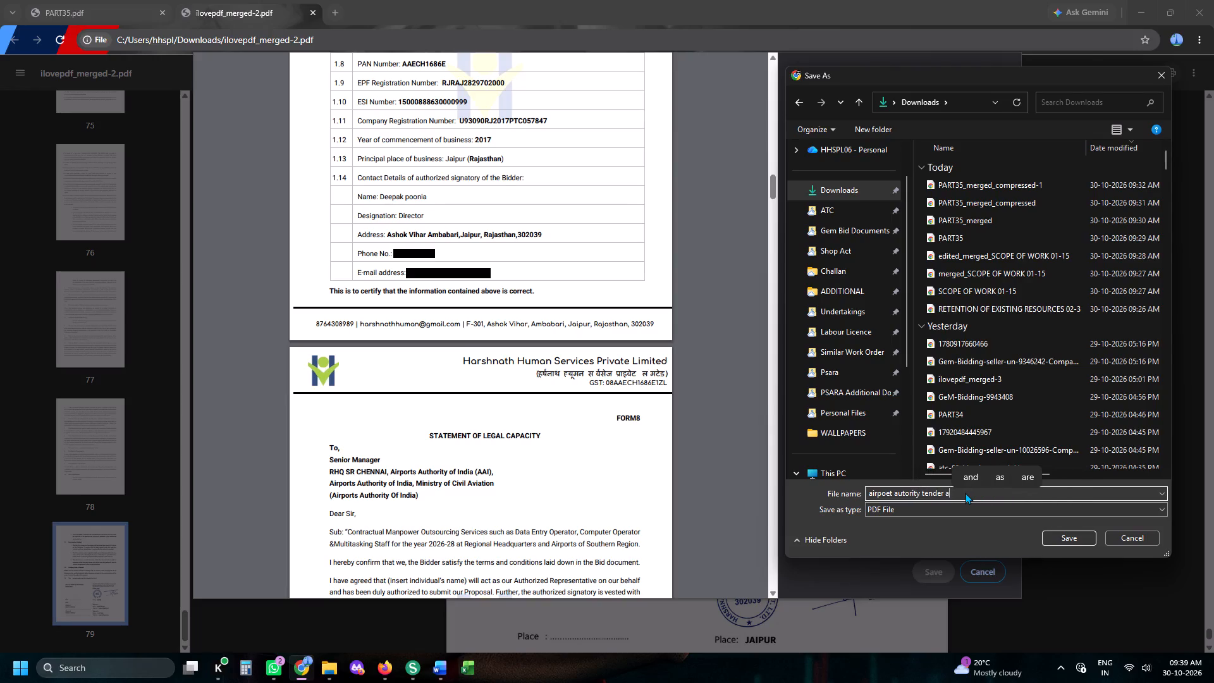
key(BackSpace)
text(ANXX)
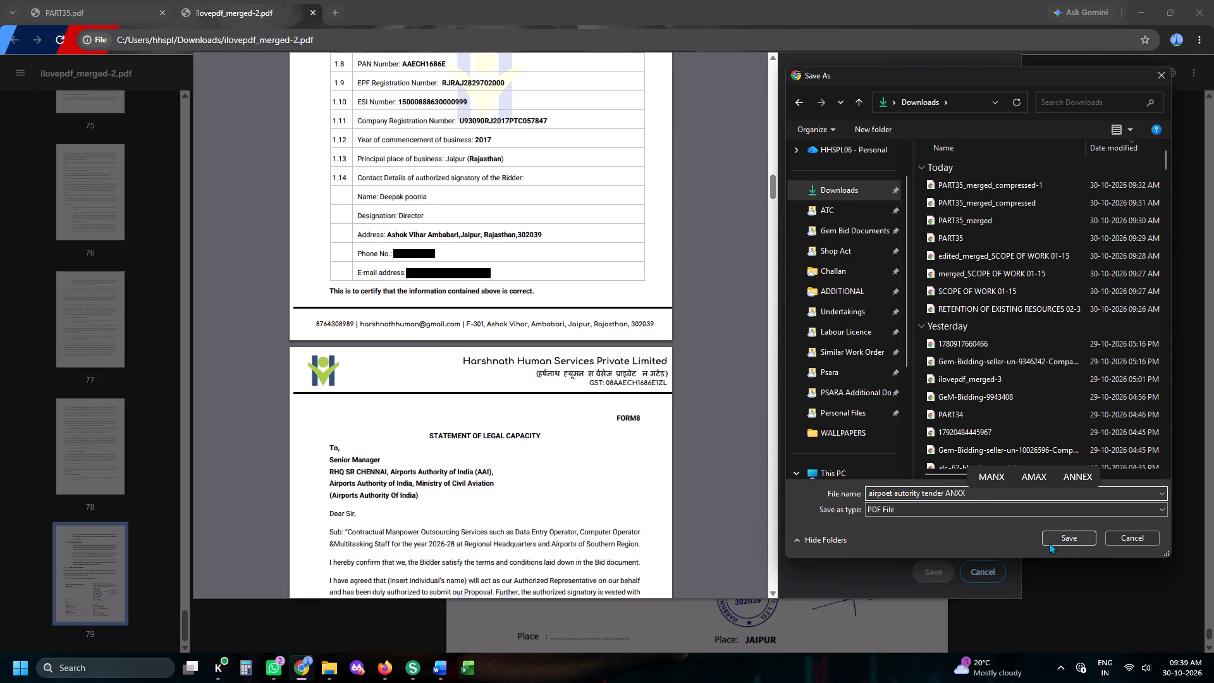
click(1048, 541)
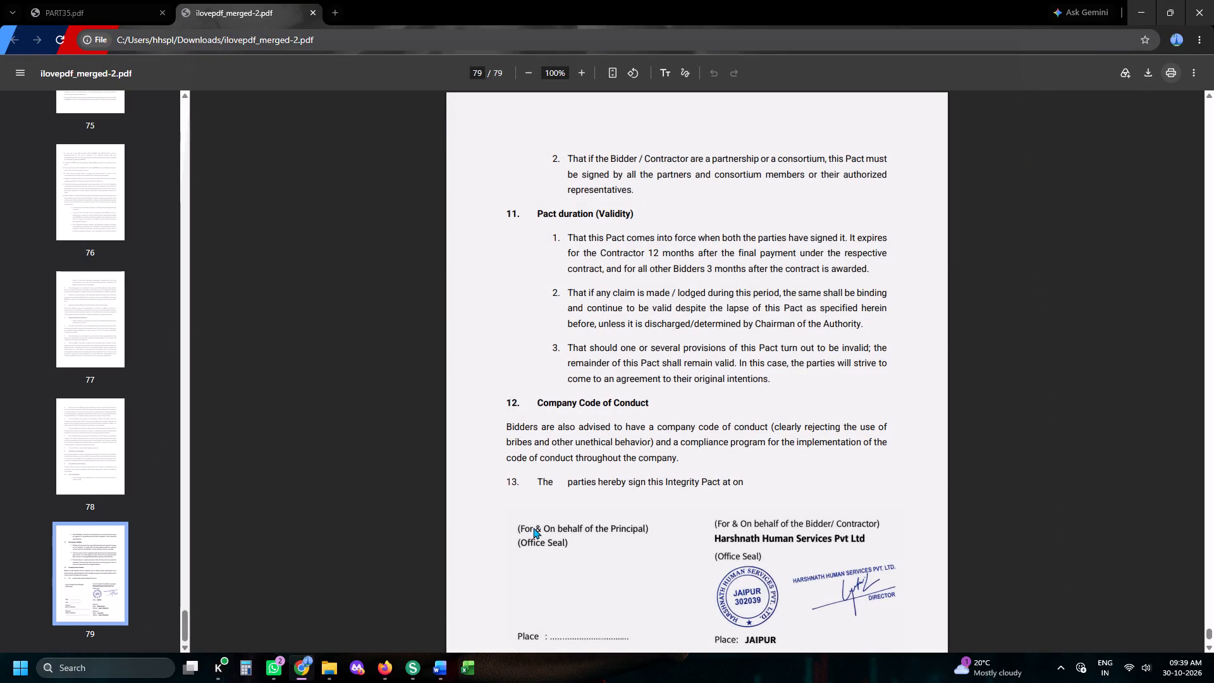
Open airpoet autority tender ANXX.pdf from the Downloads folder and look through its pages from the bidder forms to the Integrity Pact.
click(323, 669)
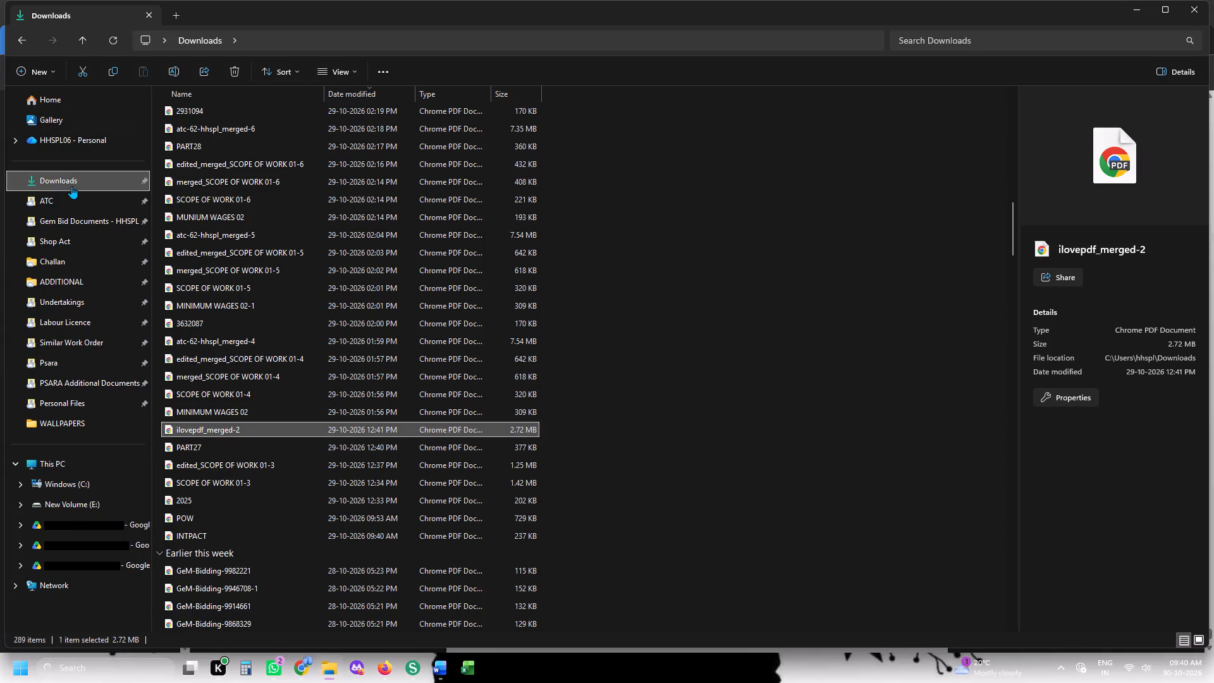
click(82, 187)
double_click(171, 128)
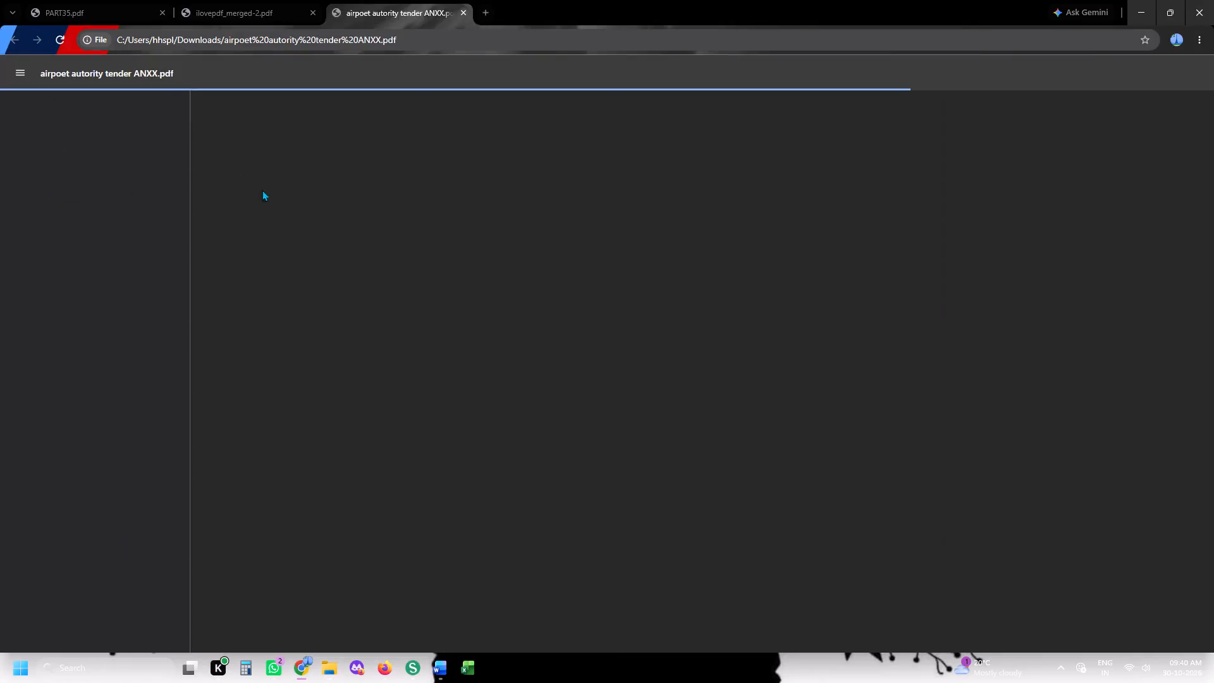
scroll(375, 317, down, 20)
scroll(375, 317, down, 17)
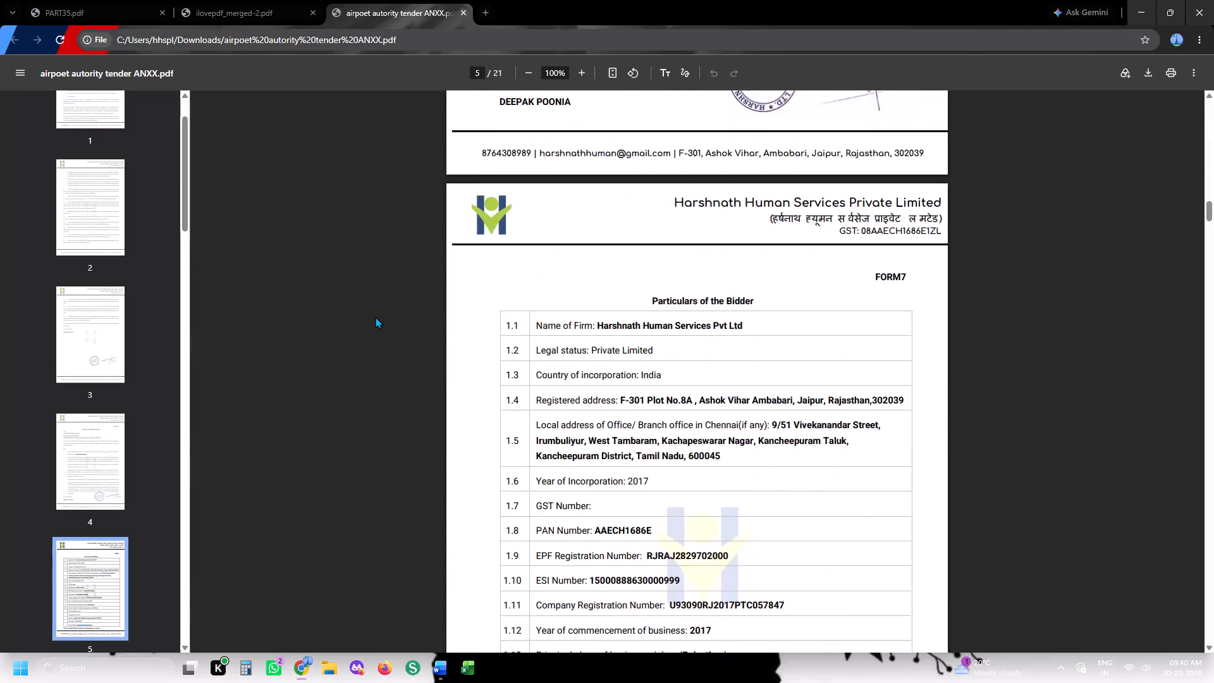
scroll(375, 317, down, 20)
scroll(375, 317, down, 11)
scroll(375, 317, down, 20)
scroll(375, 317, down, 20)
scroll(375, 317, down, 3)
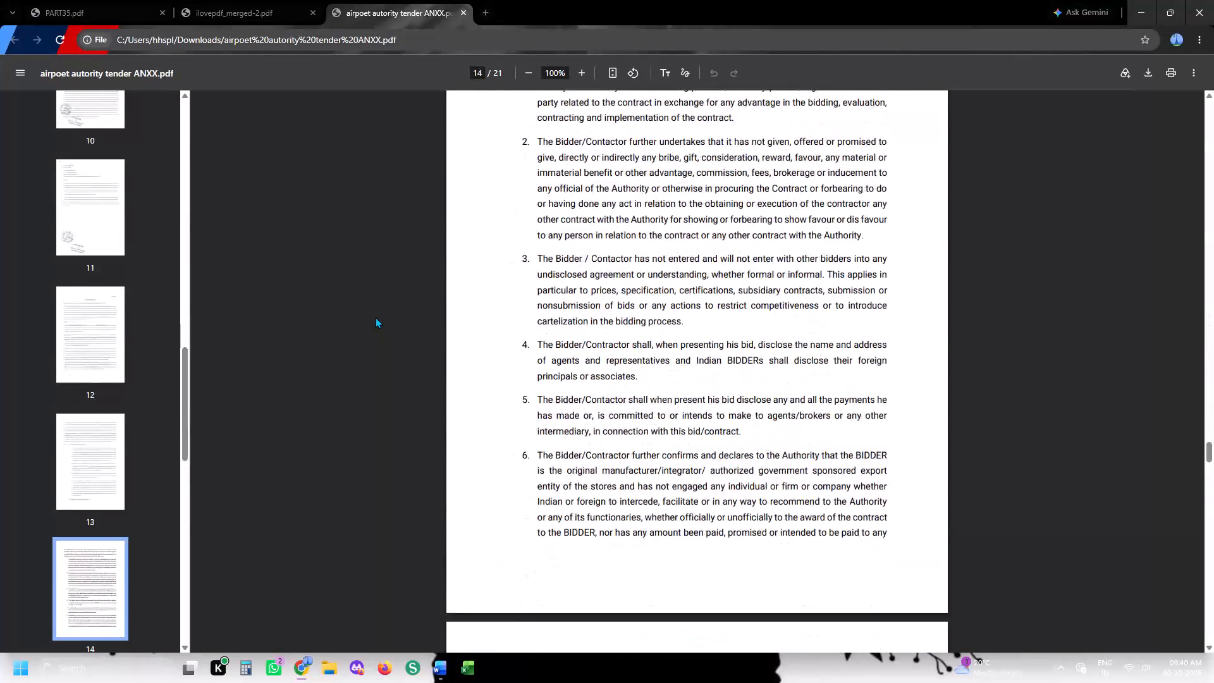
scroll(375, 317, down, 20)
scroll(375, 317, down, 20)
scroll(375, 317, down, 2)
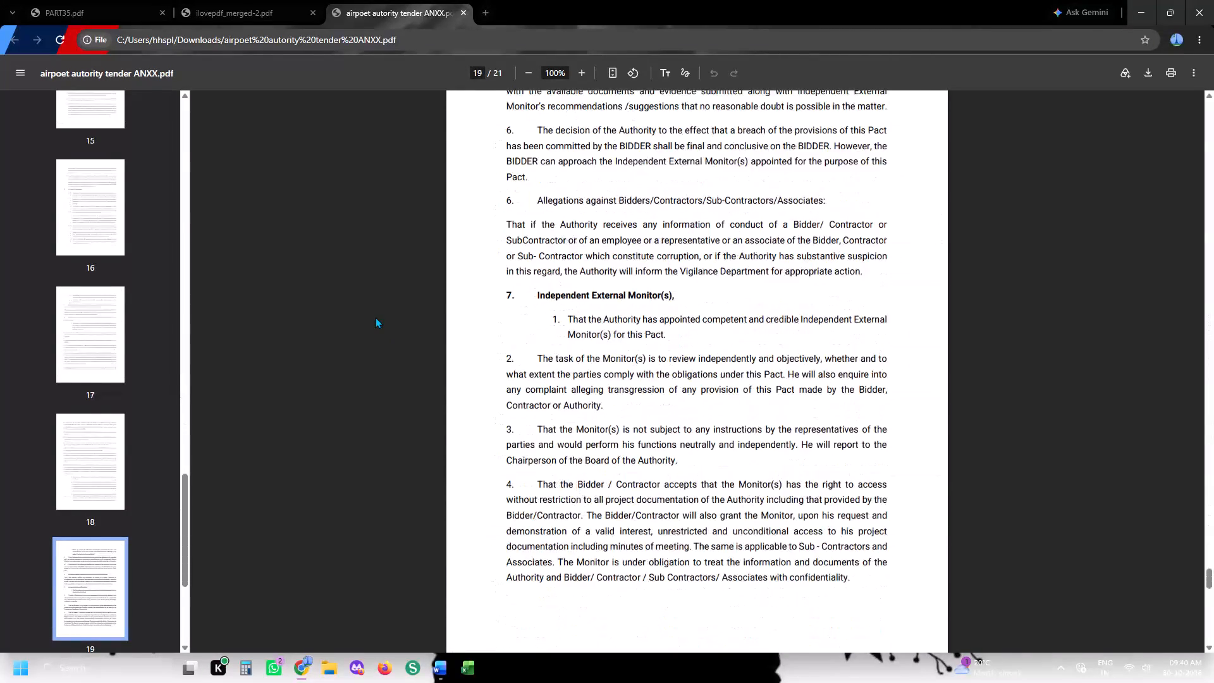
scroll(375, 317, down, 5)
In Firefox's Daily Tender Sheet, enter MMKK as the Harshnath Human Services tender filler for bid GEM/2026/B/8165397.
click(387, 653)
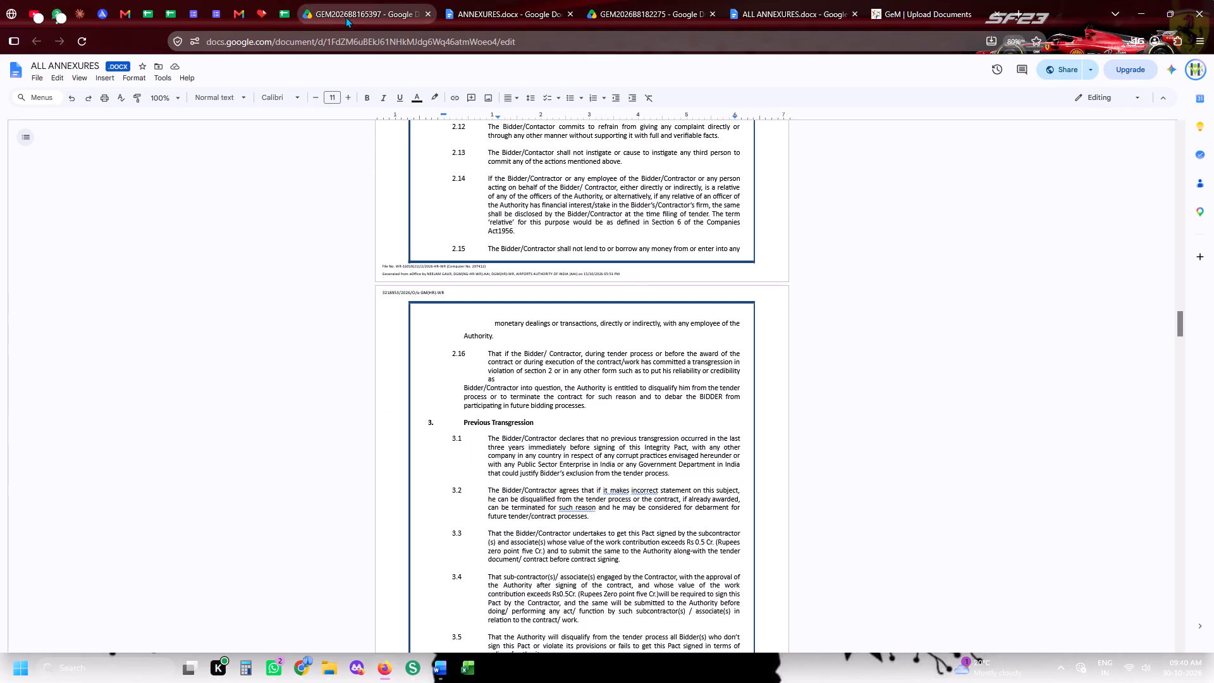
click(286, 2)
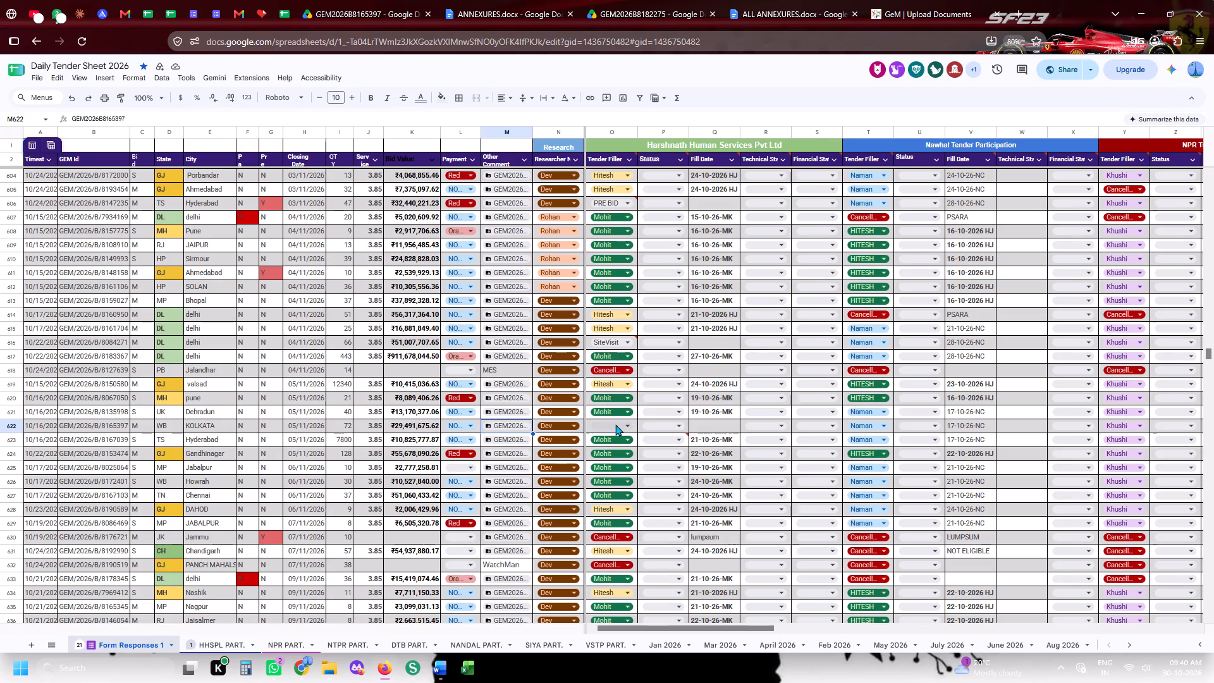
click(615, 424)
text(mmkk)
key(Tab)
key(Left)
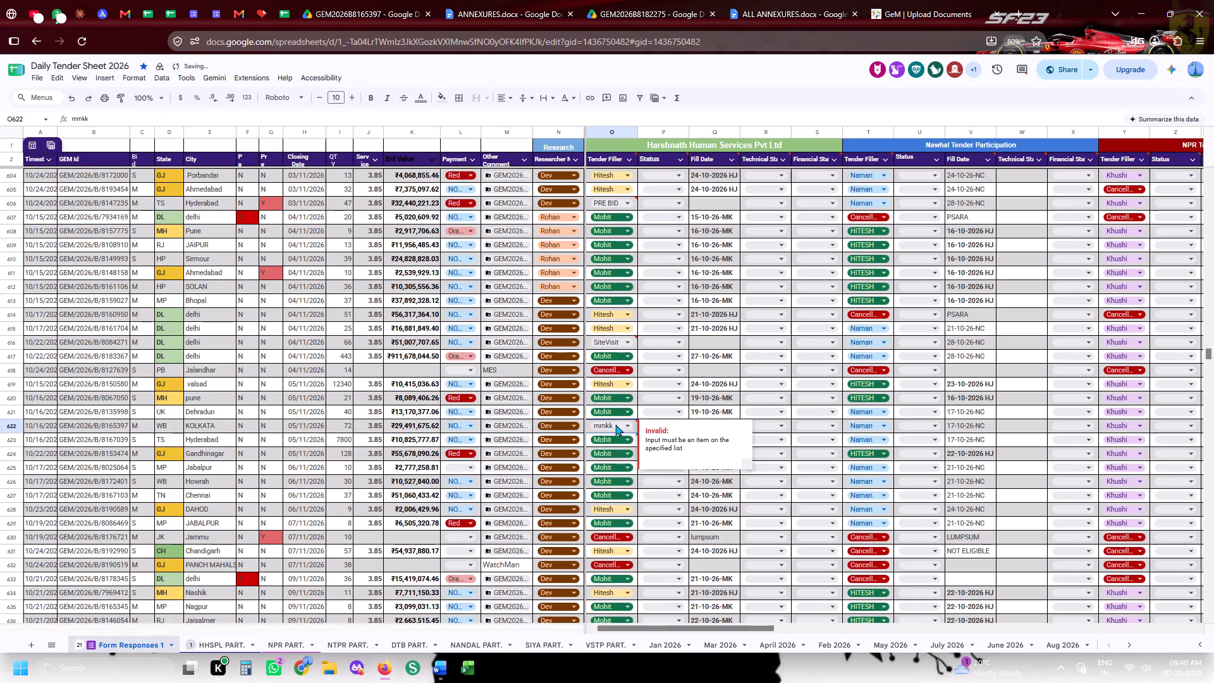
text(MMKK)
key(Tab)
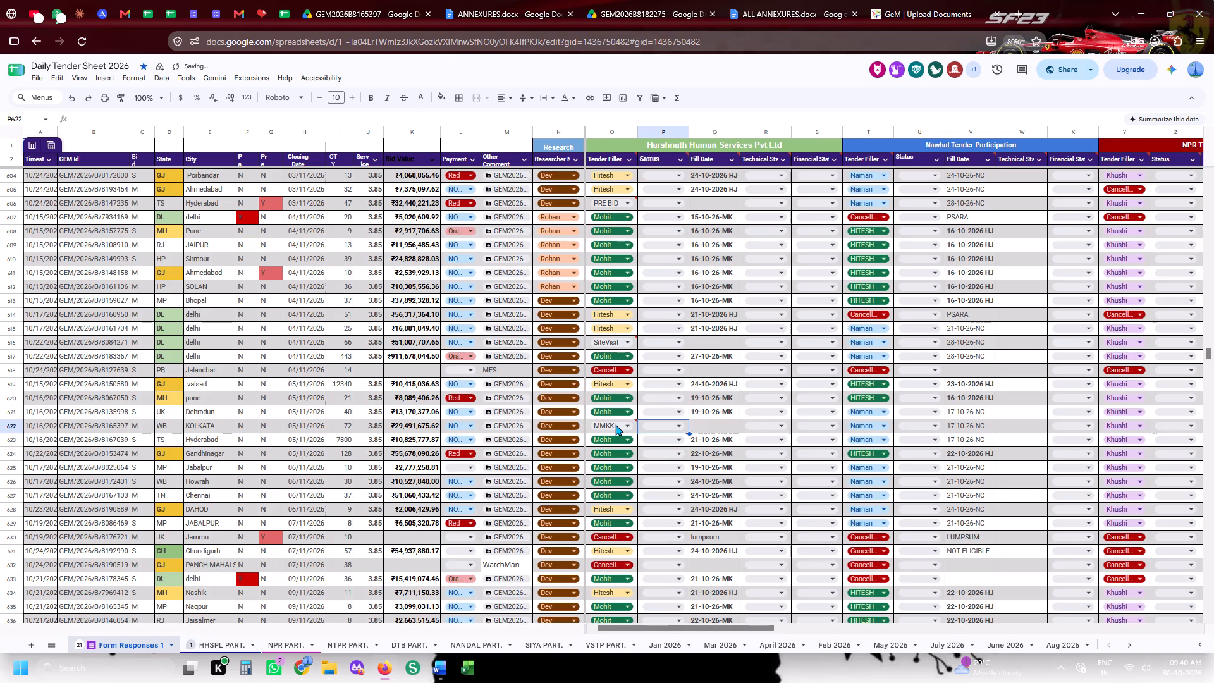
Copy the bid number GEM/2026/B/8165397 from the Daily Tender Sheet and open the bid listing on GeM.
click(0, 428)
click(97, 421)
key(ctrl+c)
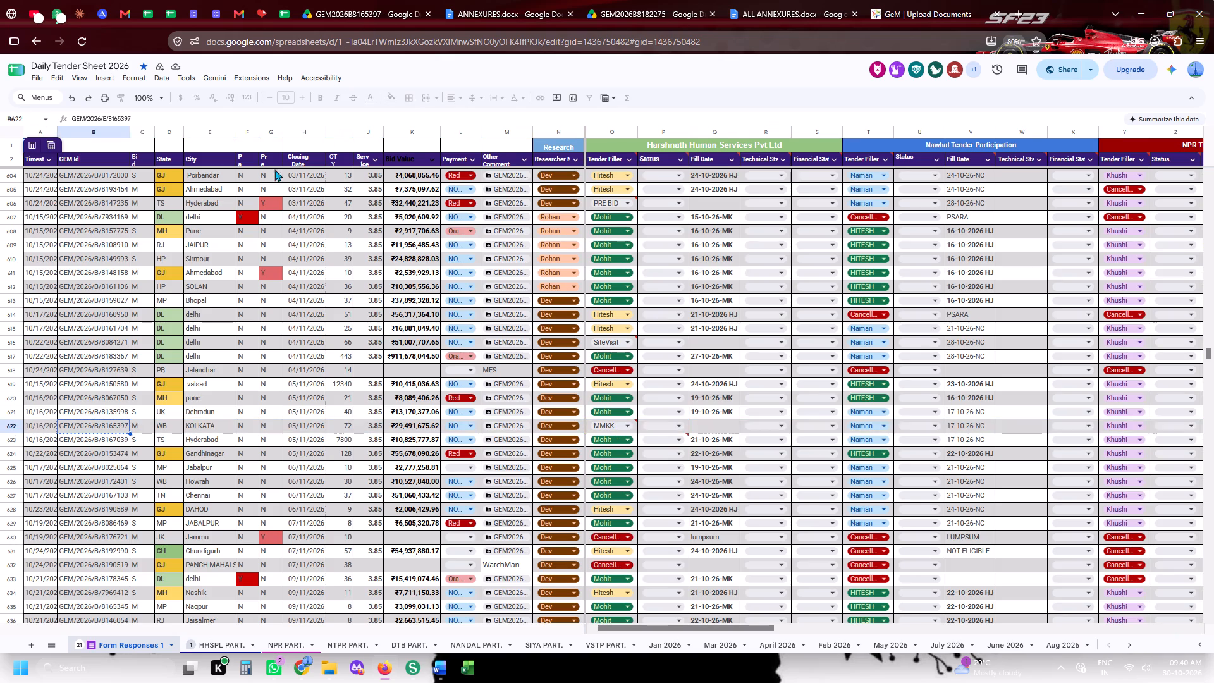
key(ctrl+c)
click(658, 0)
click(966, 0)
click(90, 32)
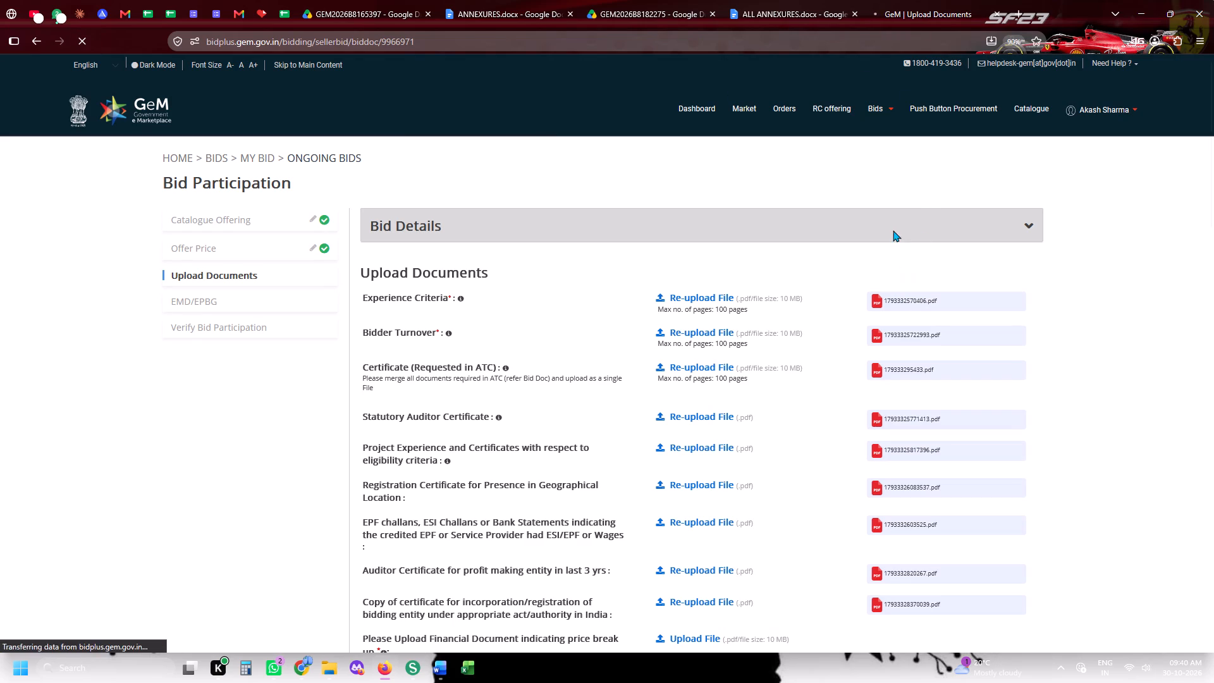
click(880, 104)
click(878, 134)
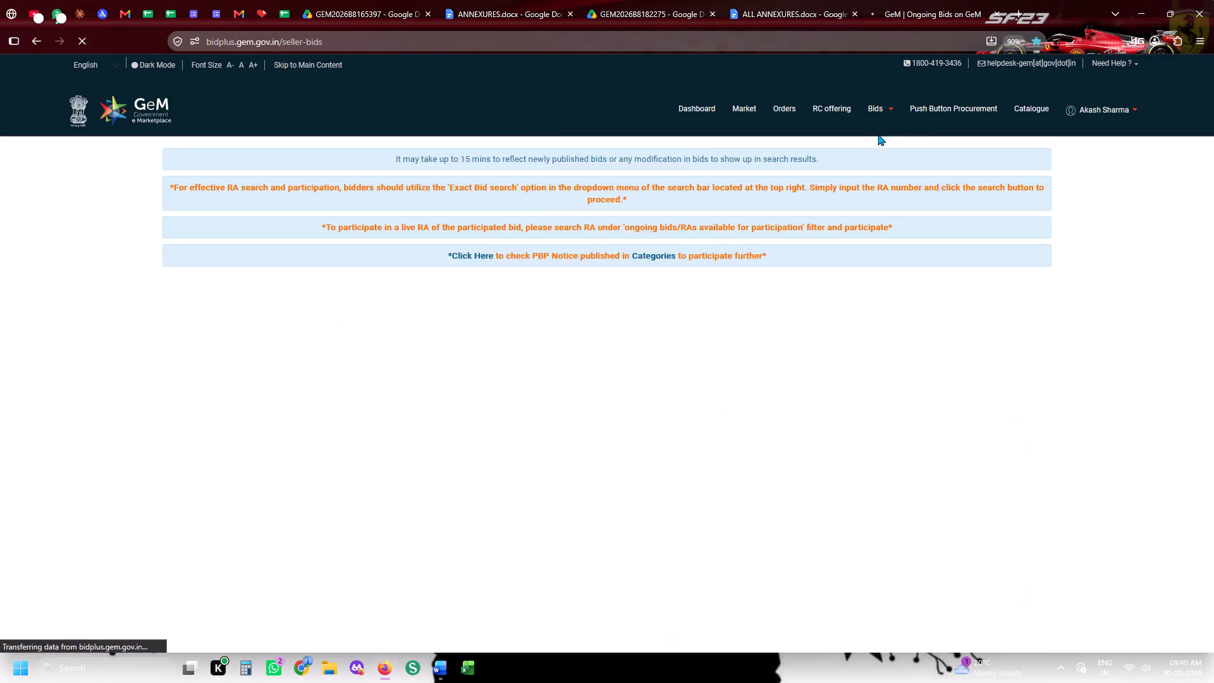
Find bid GEM/2026/B/8165397 in the GeM bid listing using Exact Bid Search.
click(274, 0)
scroll(451, 371, down, 7)
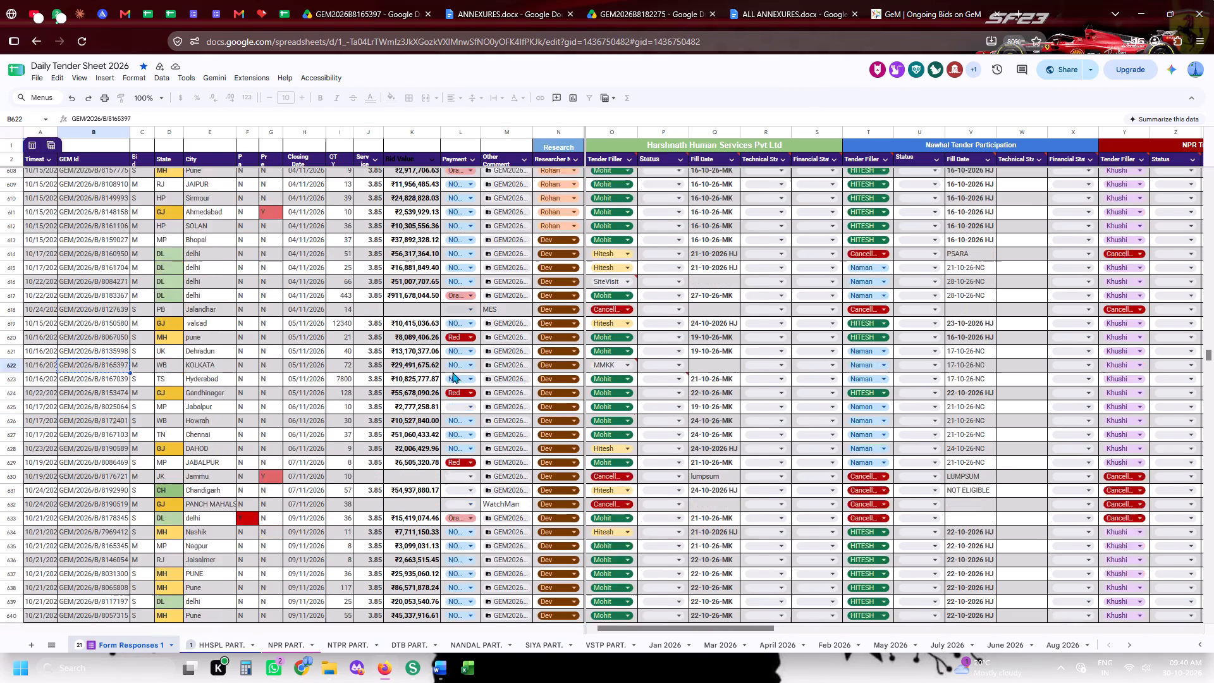
click(914, 0)
click(823, 151)
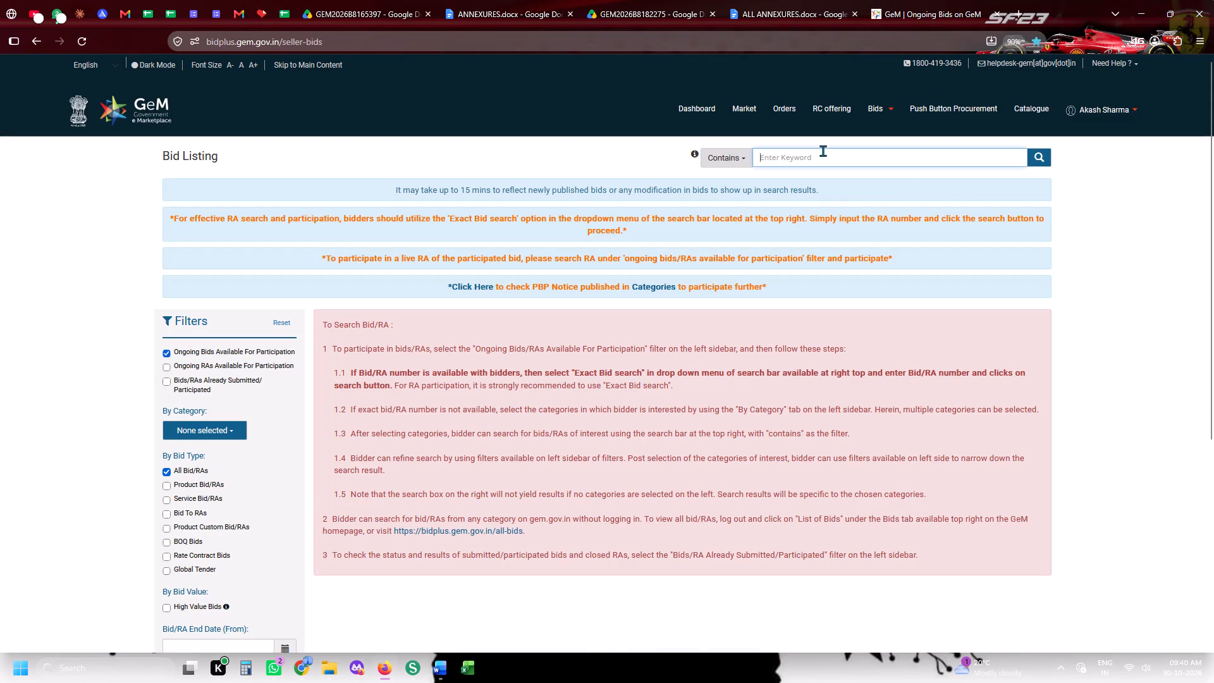
key(ctrl+v)
key(ctrl+v)
key(ctrl+a)
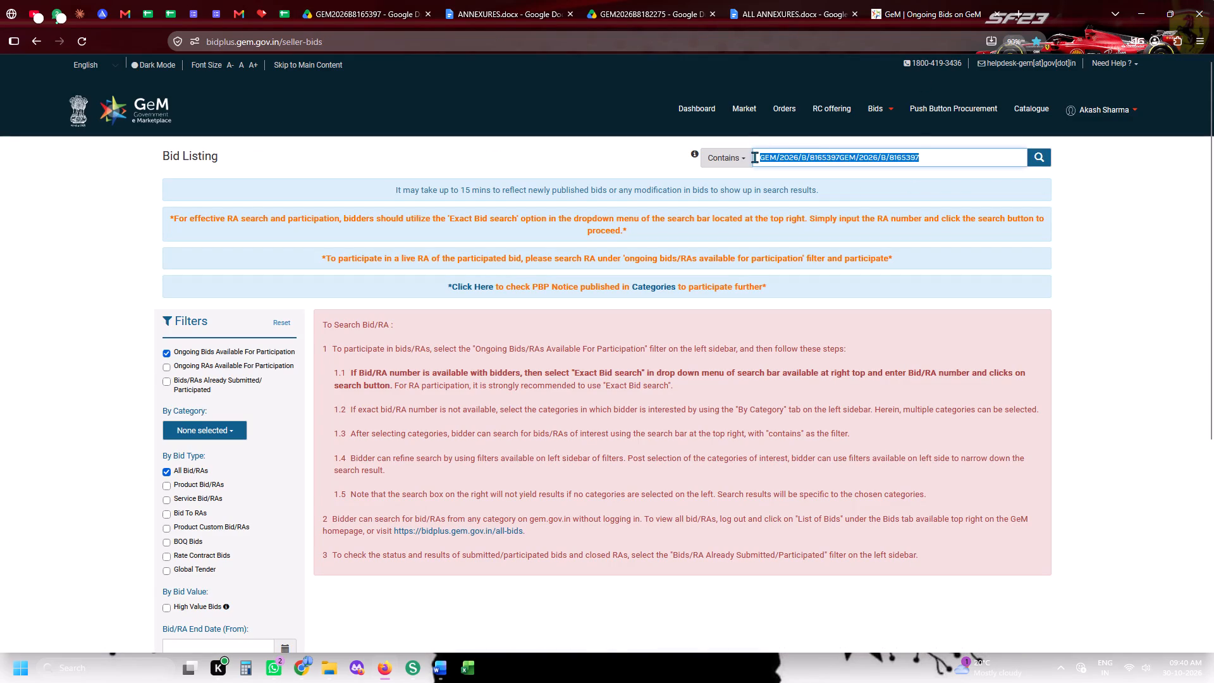
key(ctrl+v)
click(747, 158)
click(742, 226)
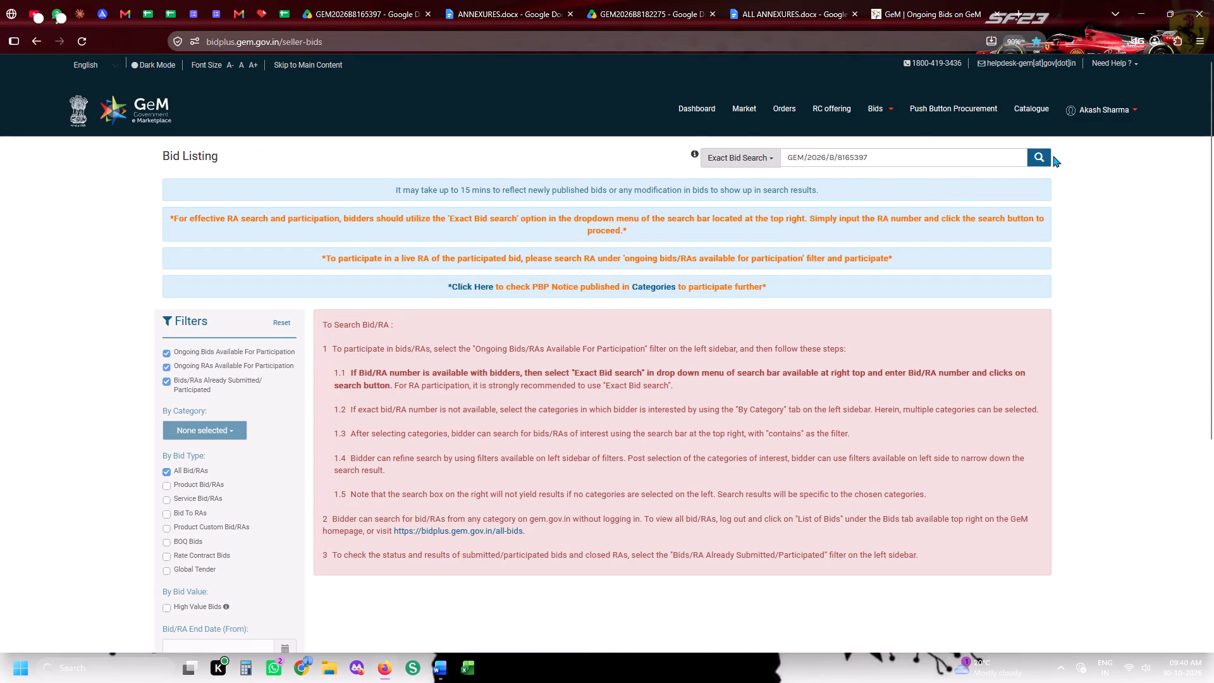
click(1053, 156)
click(1045, 165)
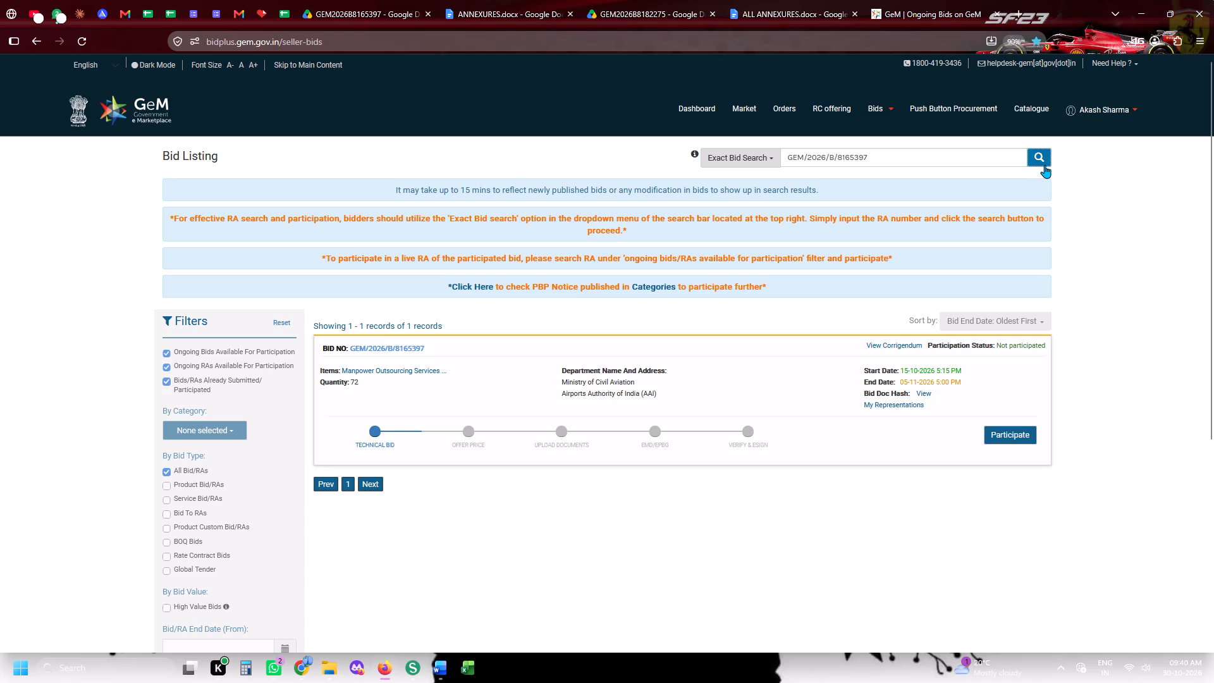
Start participating in the bid, answering the beneficial ownership and technology transfer compliance questions No, No and Yes, and save them.
scroll(600, 397, down, 4)
click(1003, 138)
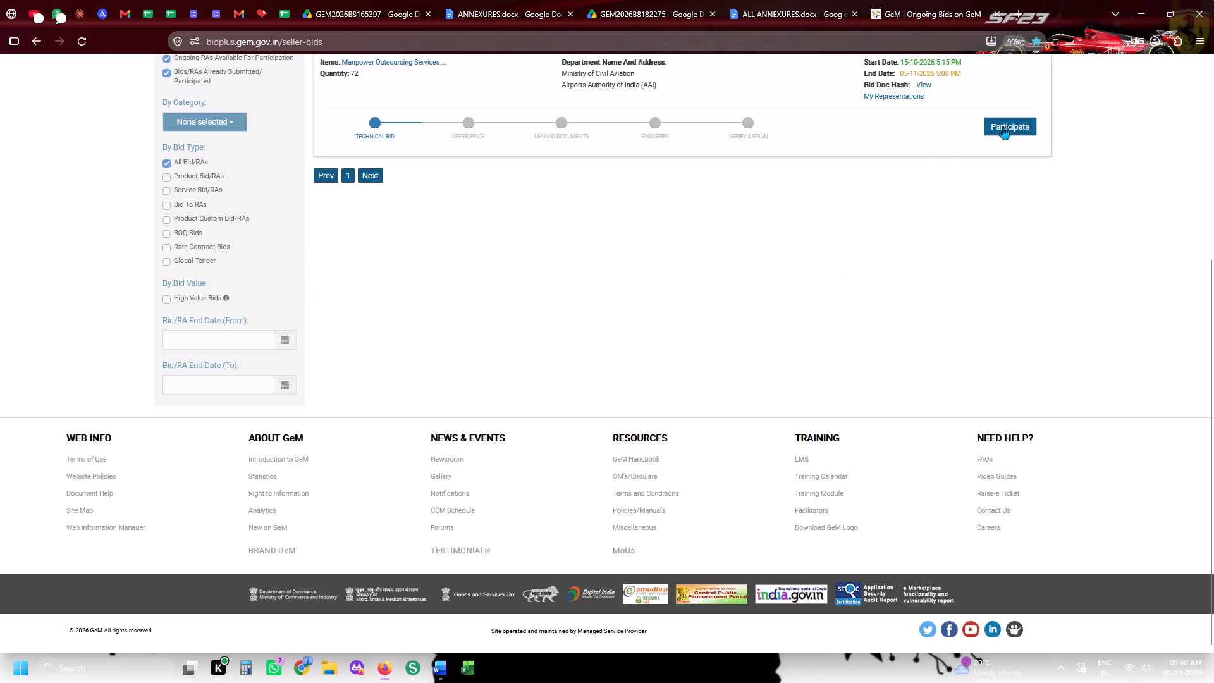
click(1003, 126)
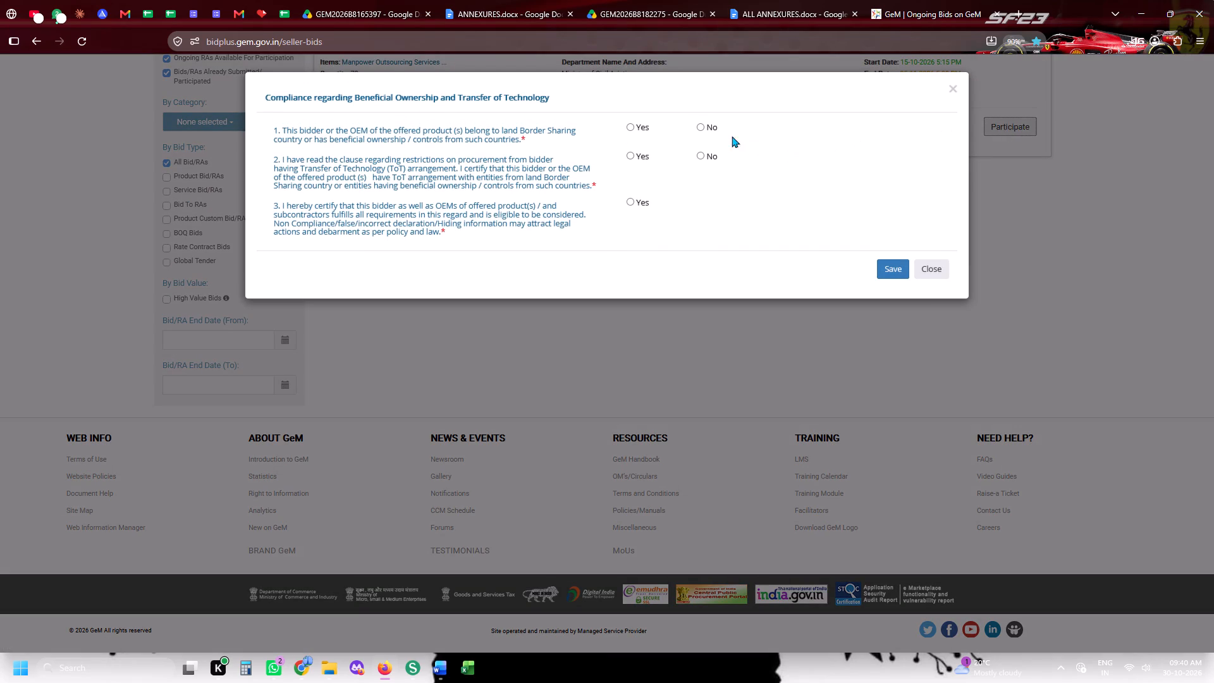
click(710, 129)
click(706, 149)
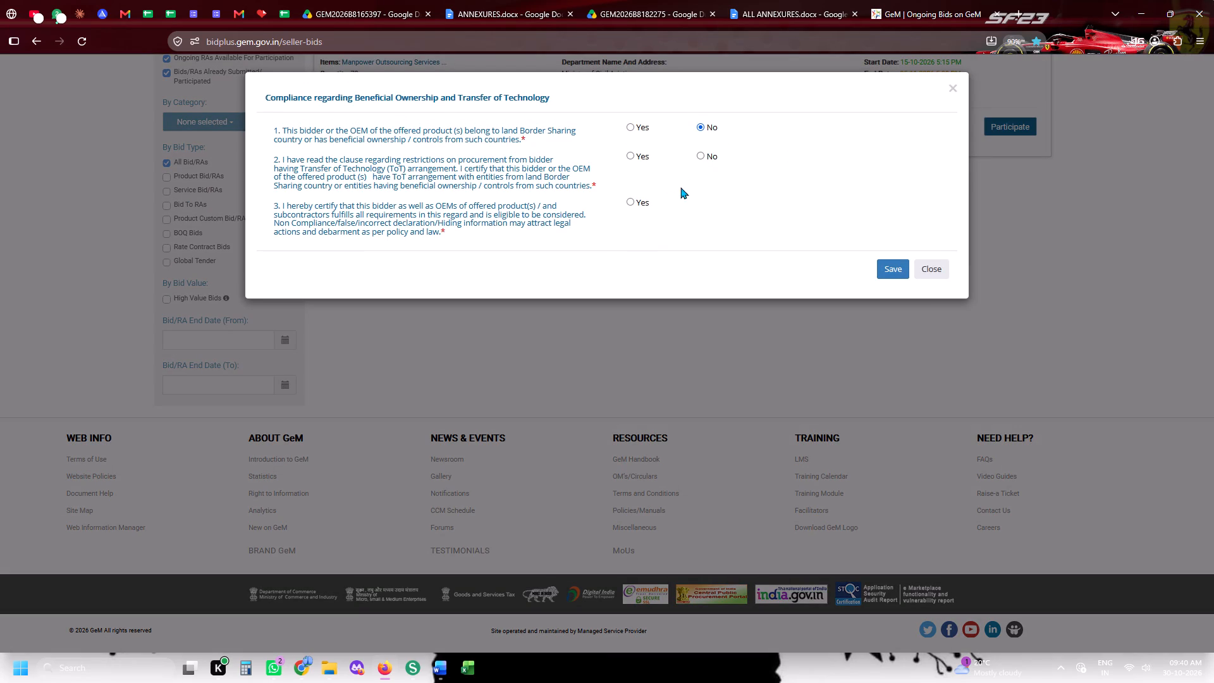
click(647, 203)
click(706, 152)
click(884, 267)
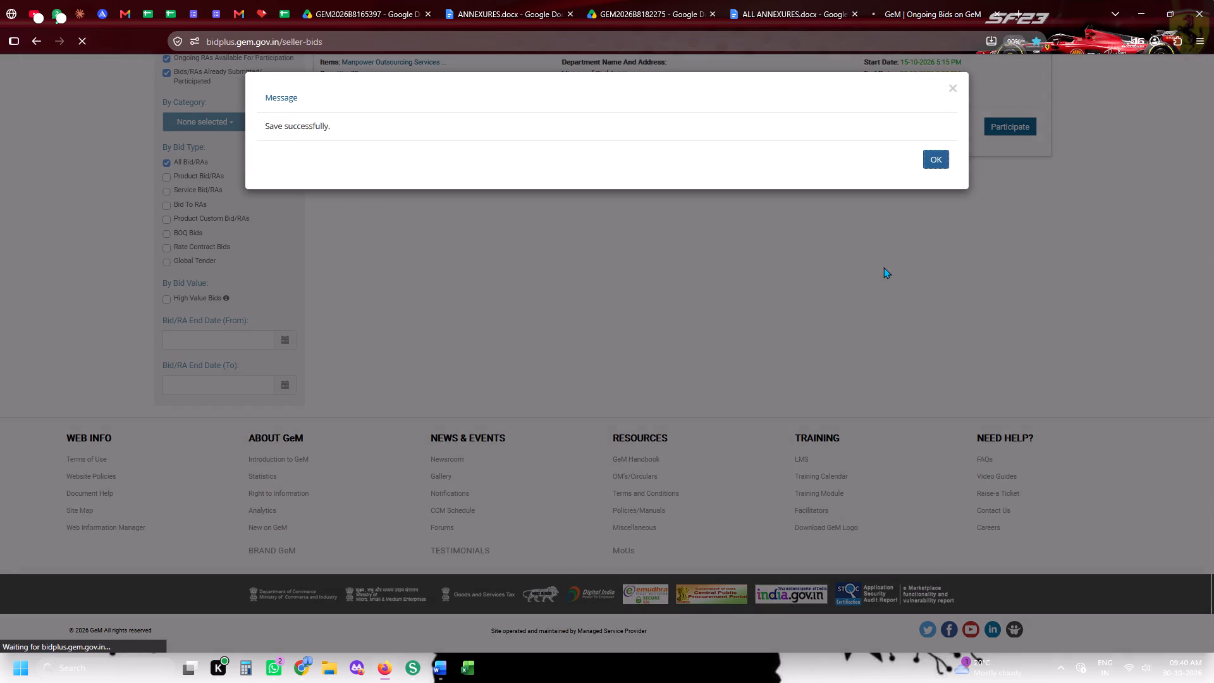
scroll(883, 267, down, 6)
click(962, 335)
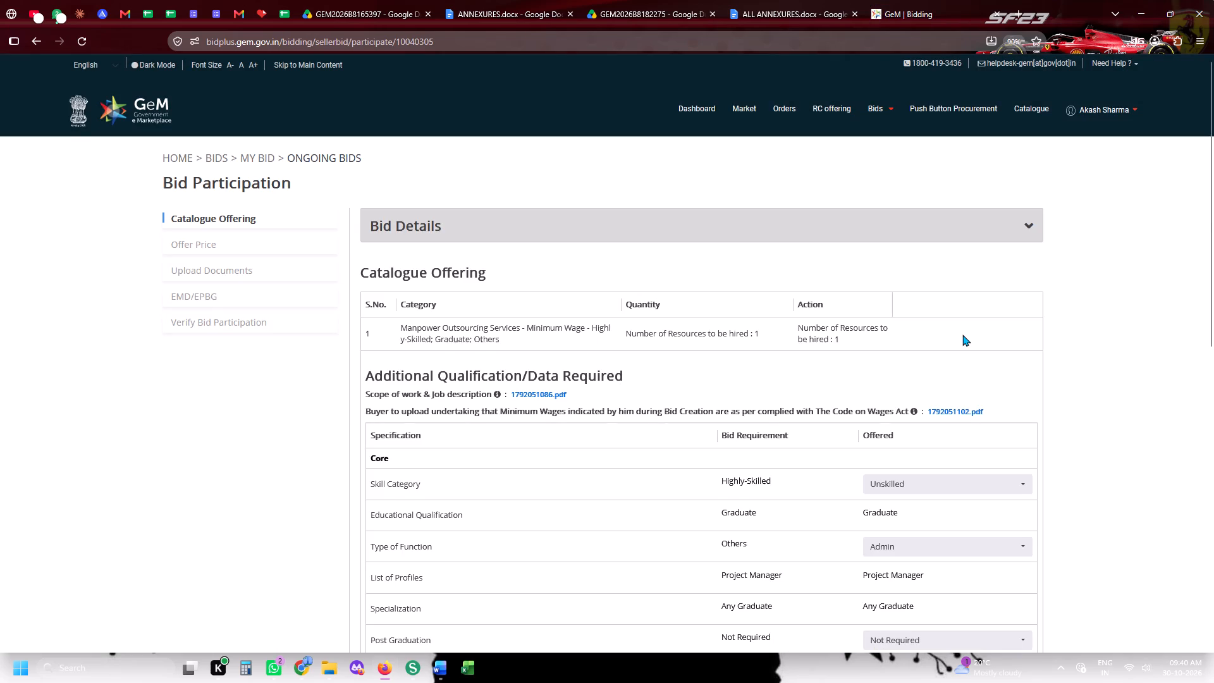
For item 1 of the catalogue offering, set Skill Category to Highly-Skilled and Type of Function to Others.
scroll(962, 335, down, 4)
click(884, 130)
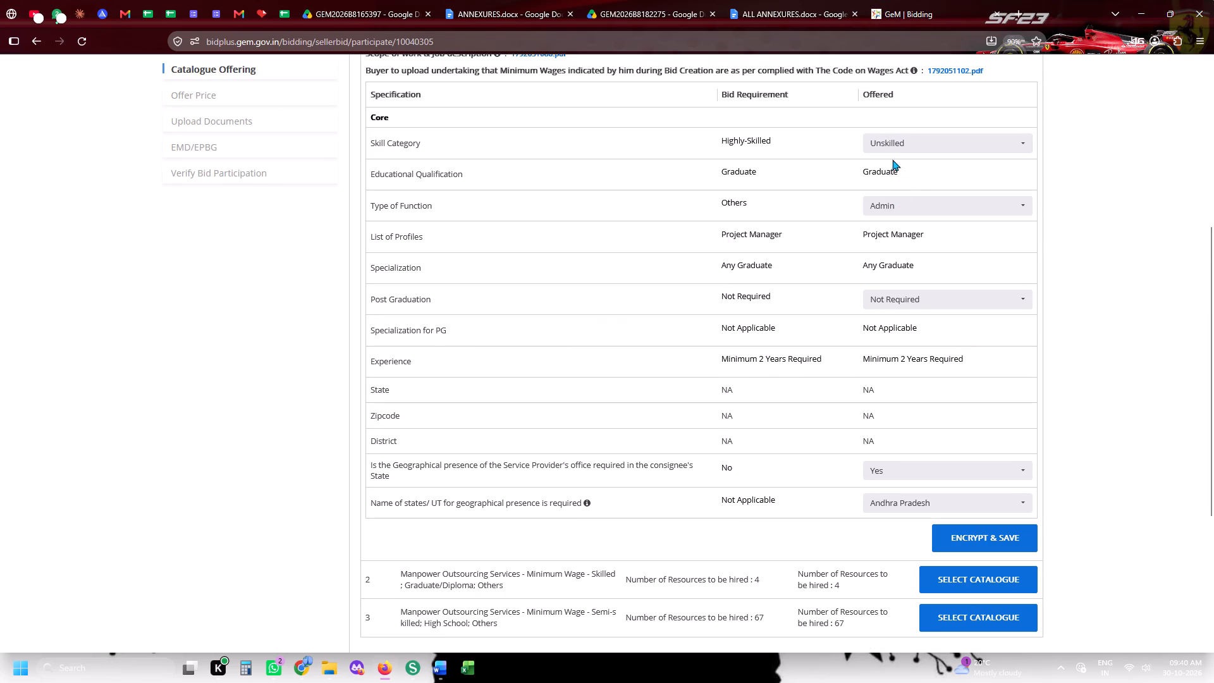
click(883, 137)
click(899, 225)
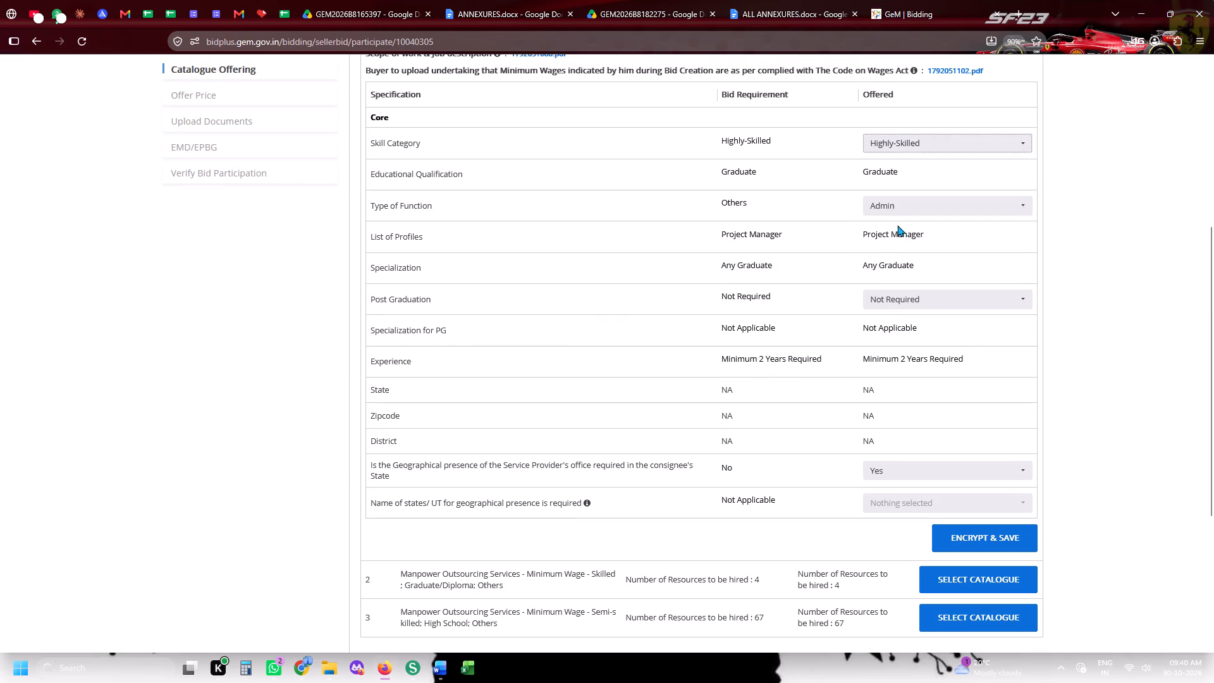
click(890, 206)
scroll(904, 274, down, 5)
click(878, 276)
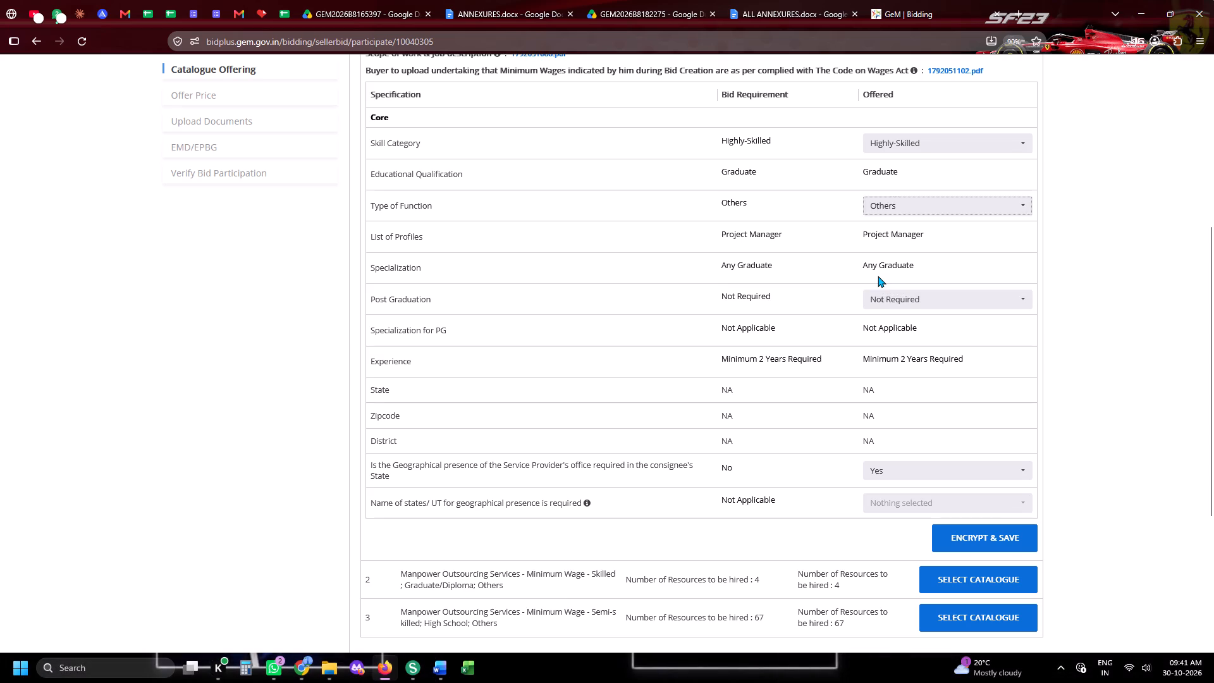
Set item 1's geographical presence requirement to No and its states/UT to Not Applicable, then encrypt and save the offering.
scroll(878, 276, down, 4)
click(885, 209)
click(882, 262)
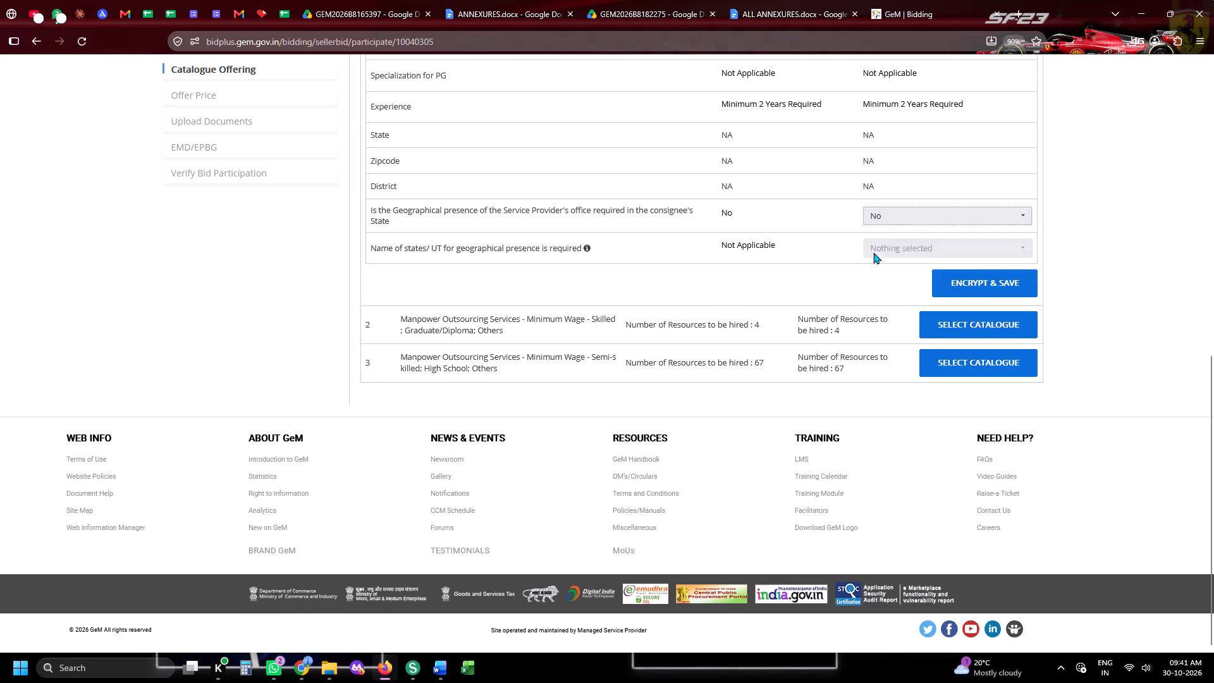
click(873, 244)
text(NN)
click(892, 312)
click(854, 293)
click(910, 280)
click(973, 279)
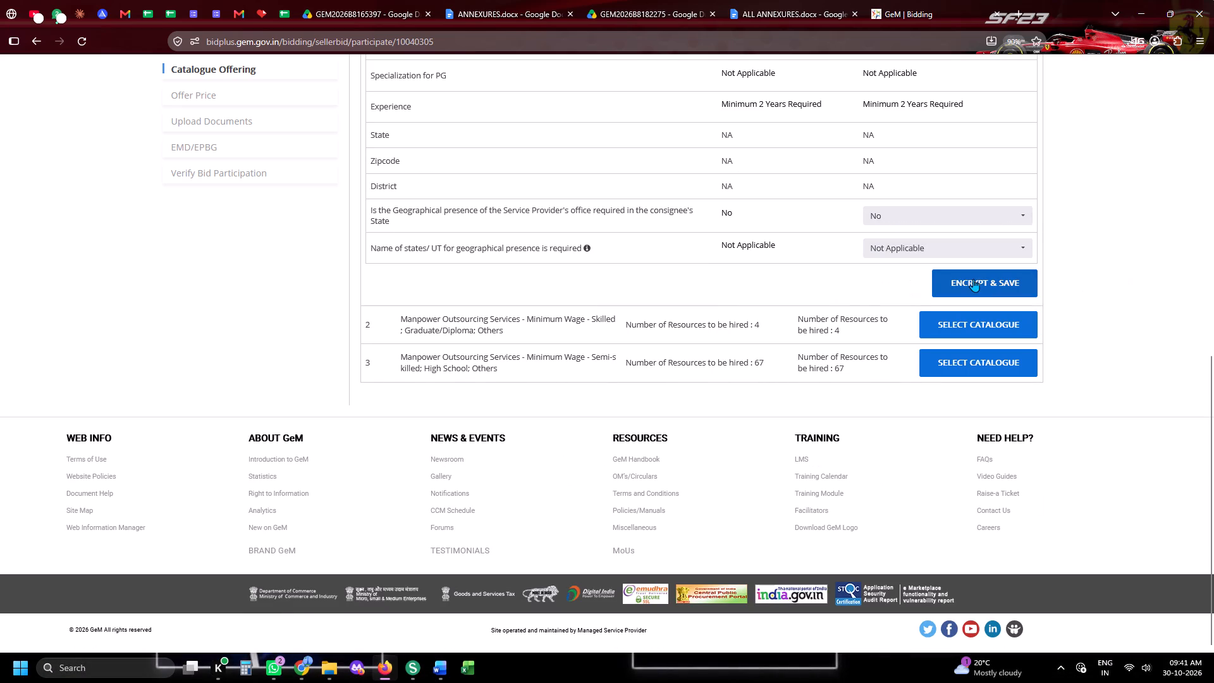
Pin the GeM Bidding page's browser tab.
right_click(998, 354)
scroll(998, 354, up, 3)
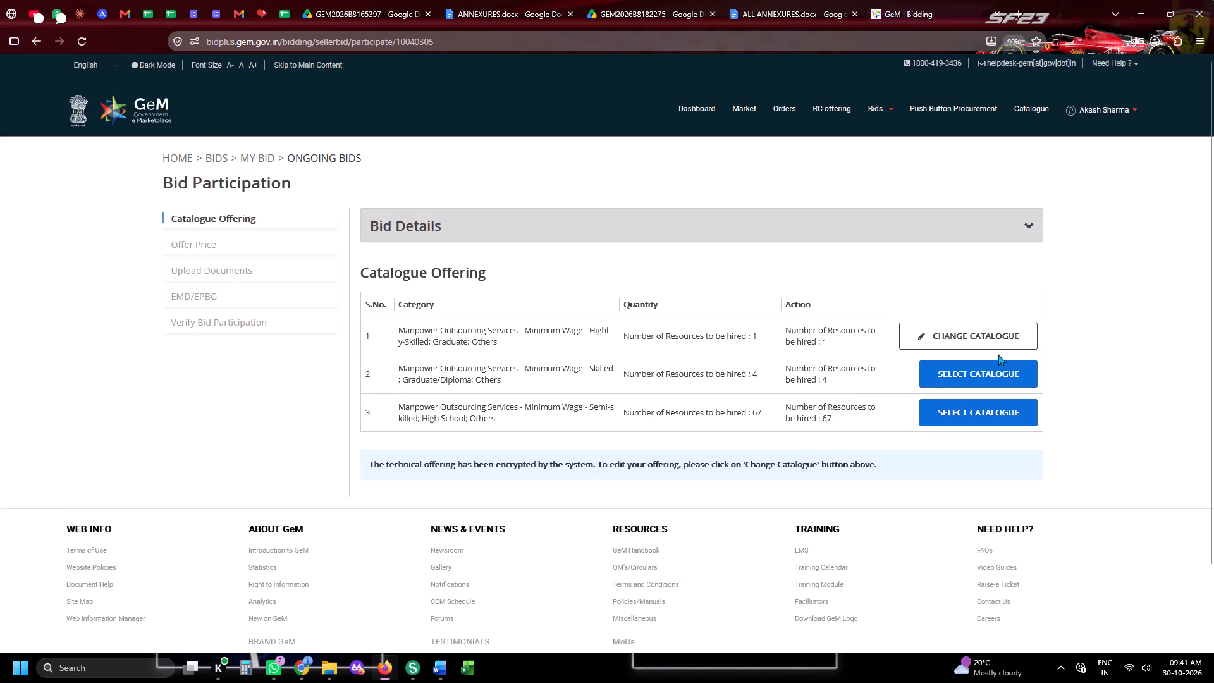
click(998, 354)
scroll(998, 354, down, 3)
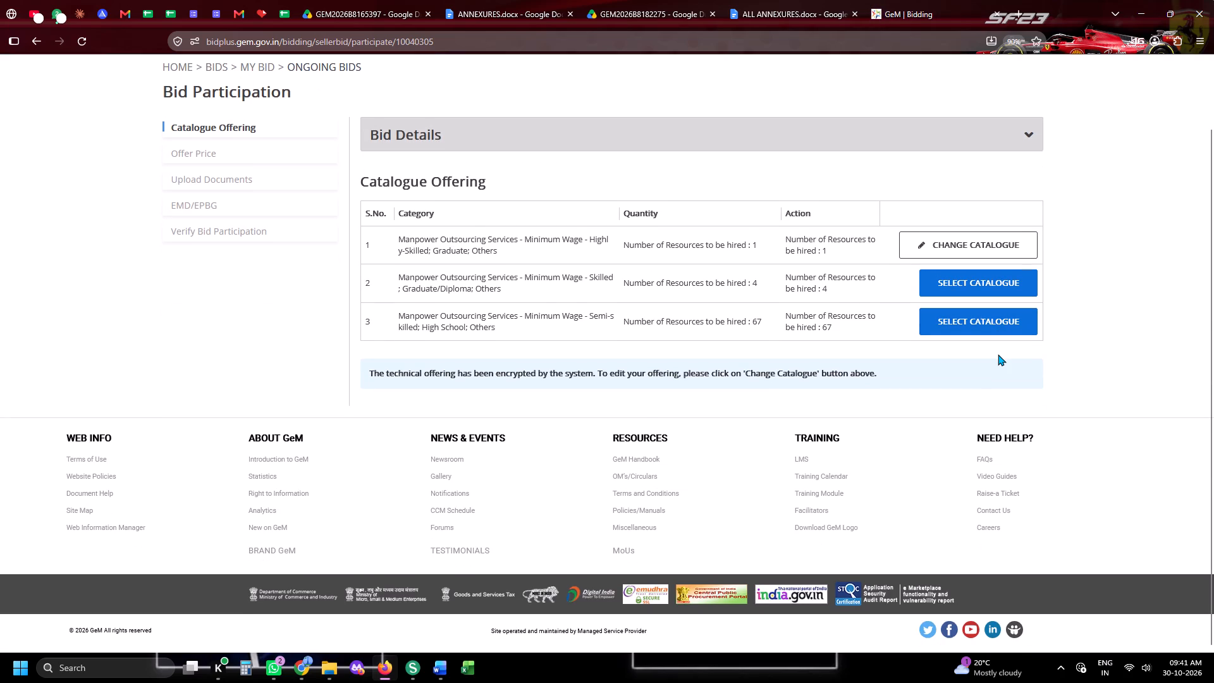
click(998, 354)
click(998, 354)
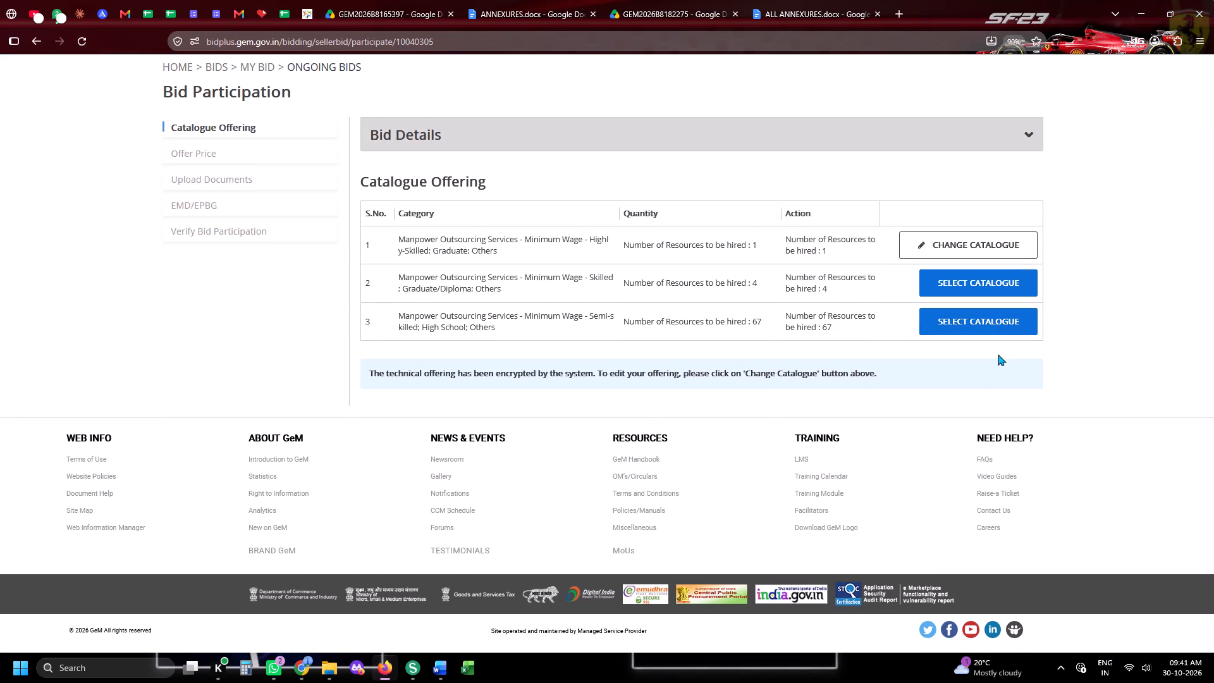
scroll(998, 354, down, 1)
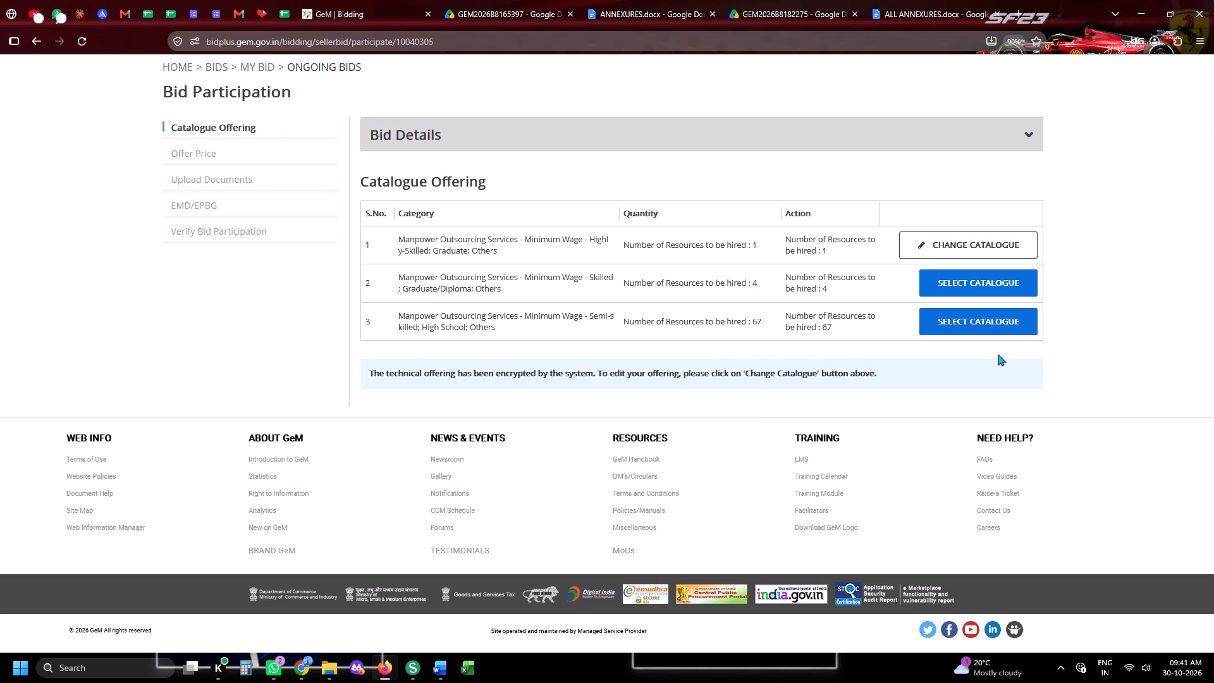
click(998, 354)
scroll(998, 354, down, 1)
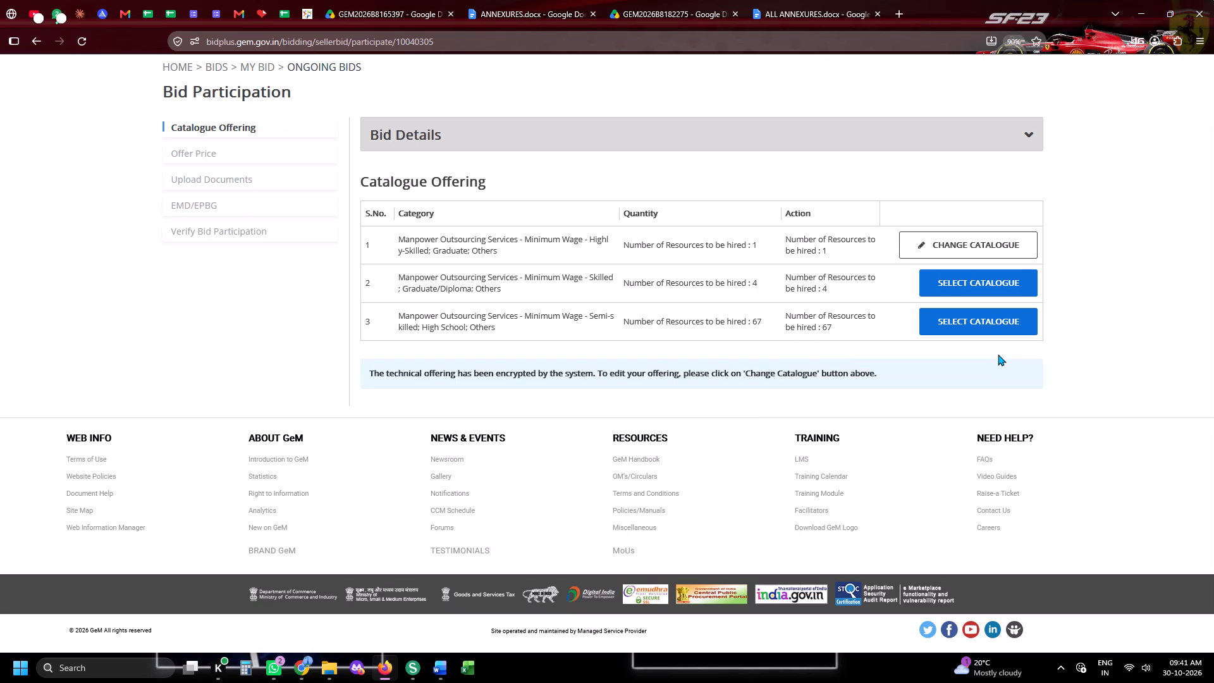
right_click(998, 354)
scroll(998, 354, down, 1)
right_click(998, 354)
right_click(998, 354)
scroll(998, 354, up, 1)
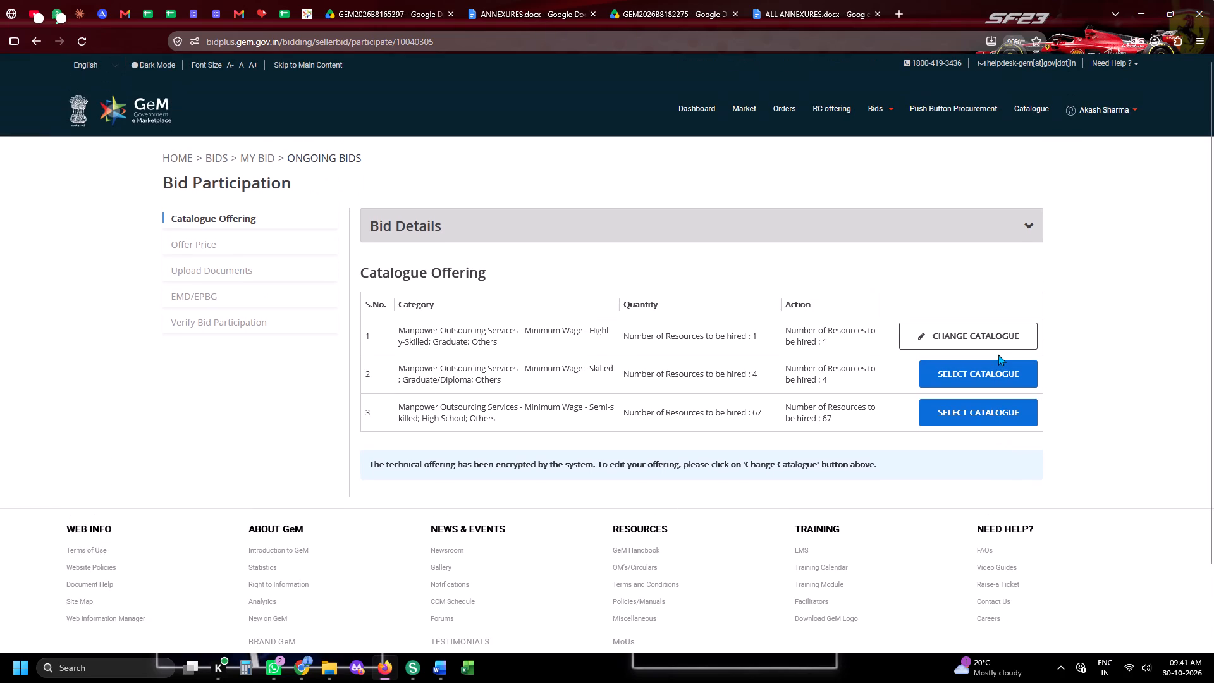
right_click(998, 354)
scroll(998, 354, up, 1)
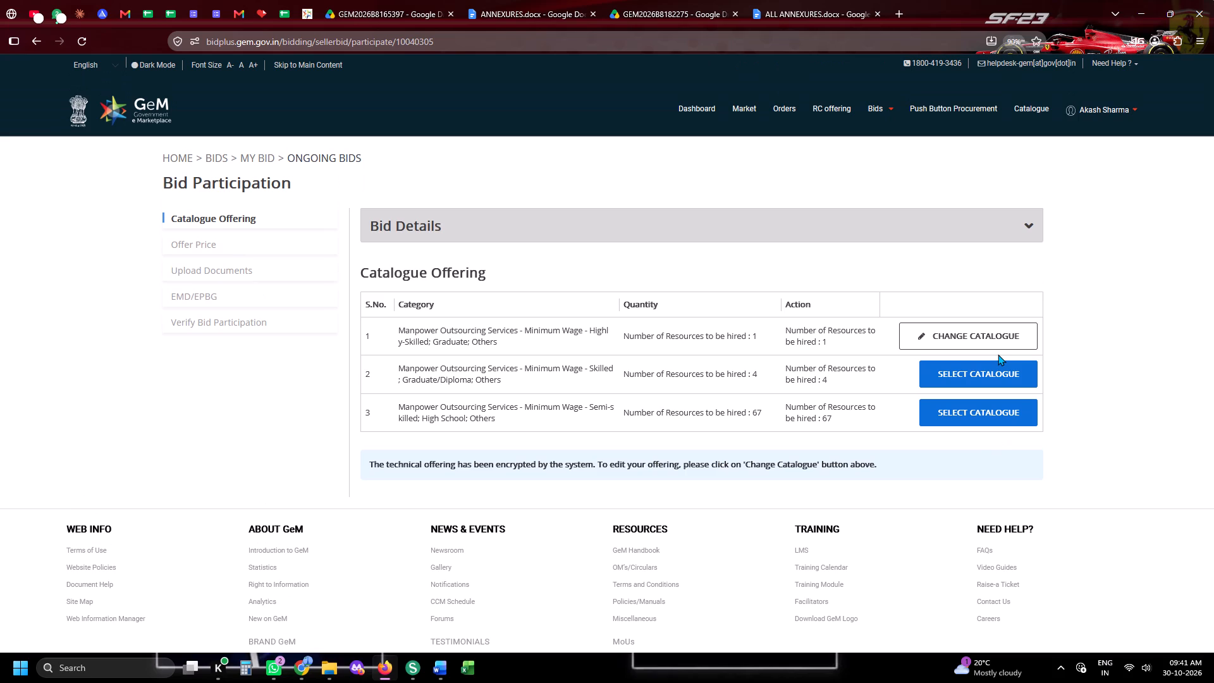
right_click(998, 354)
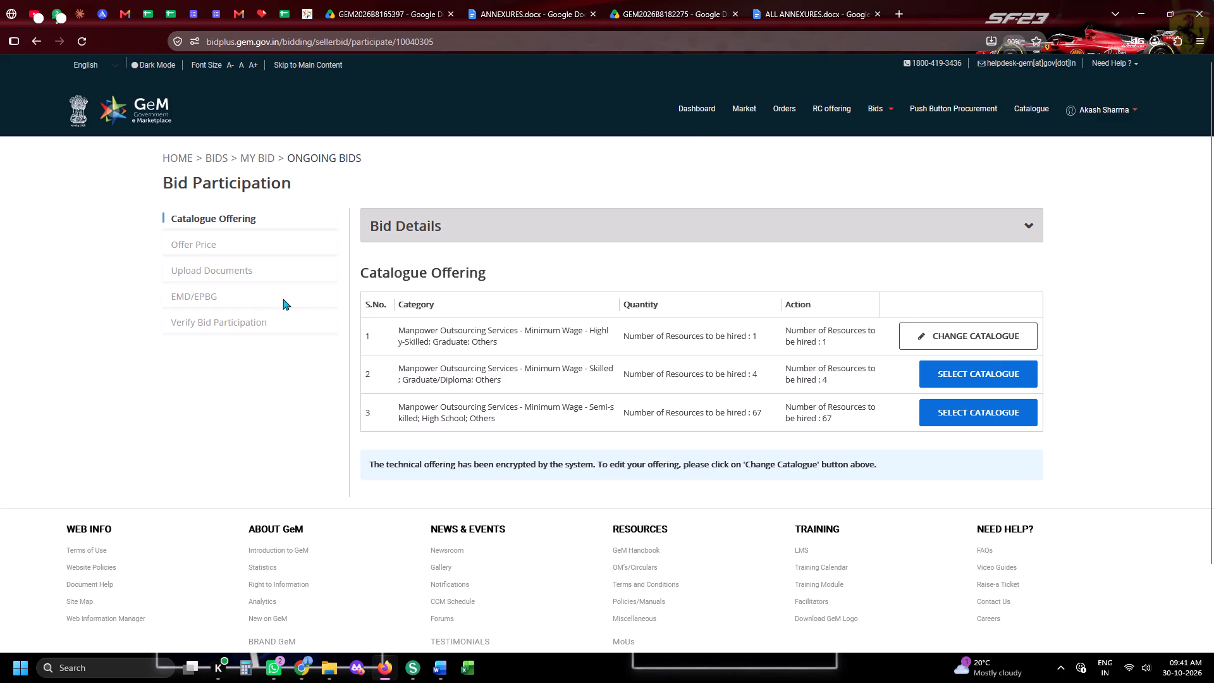
Open the catalogue offering for item 2, Manpower Outsourcing Services - Minimum Wage - Skilled; Graduate/Diploma; Others.
click(969, 380)
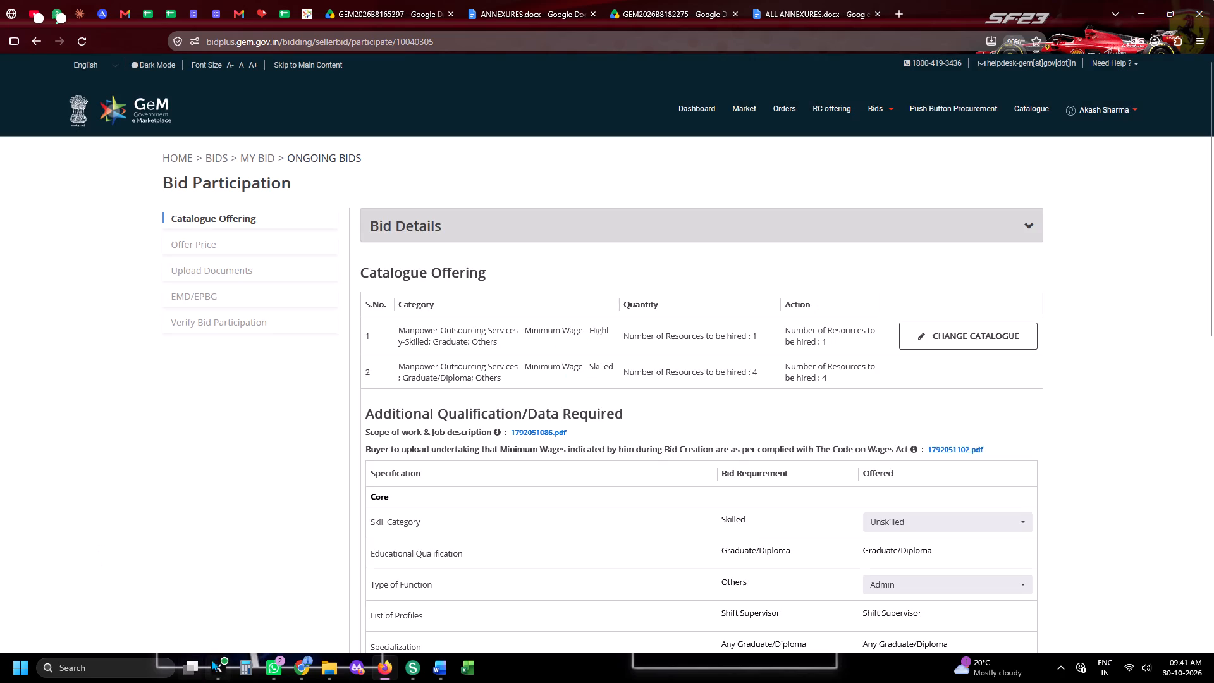